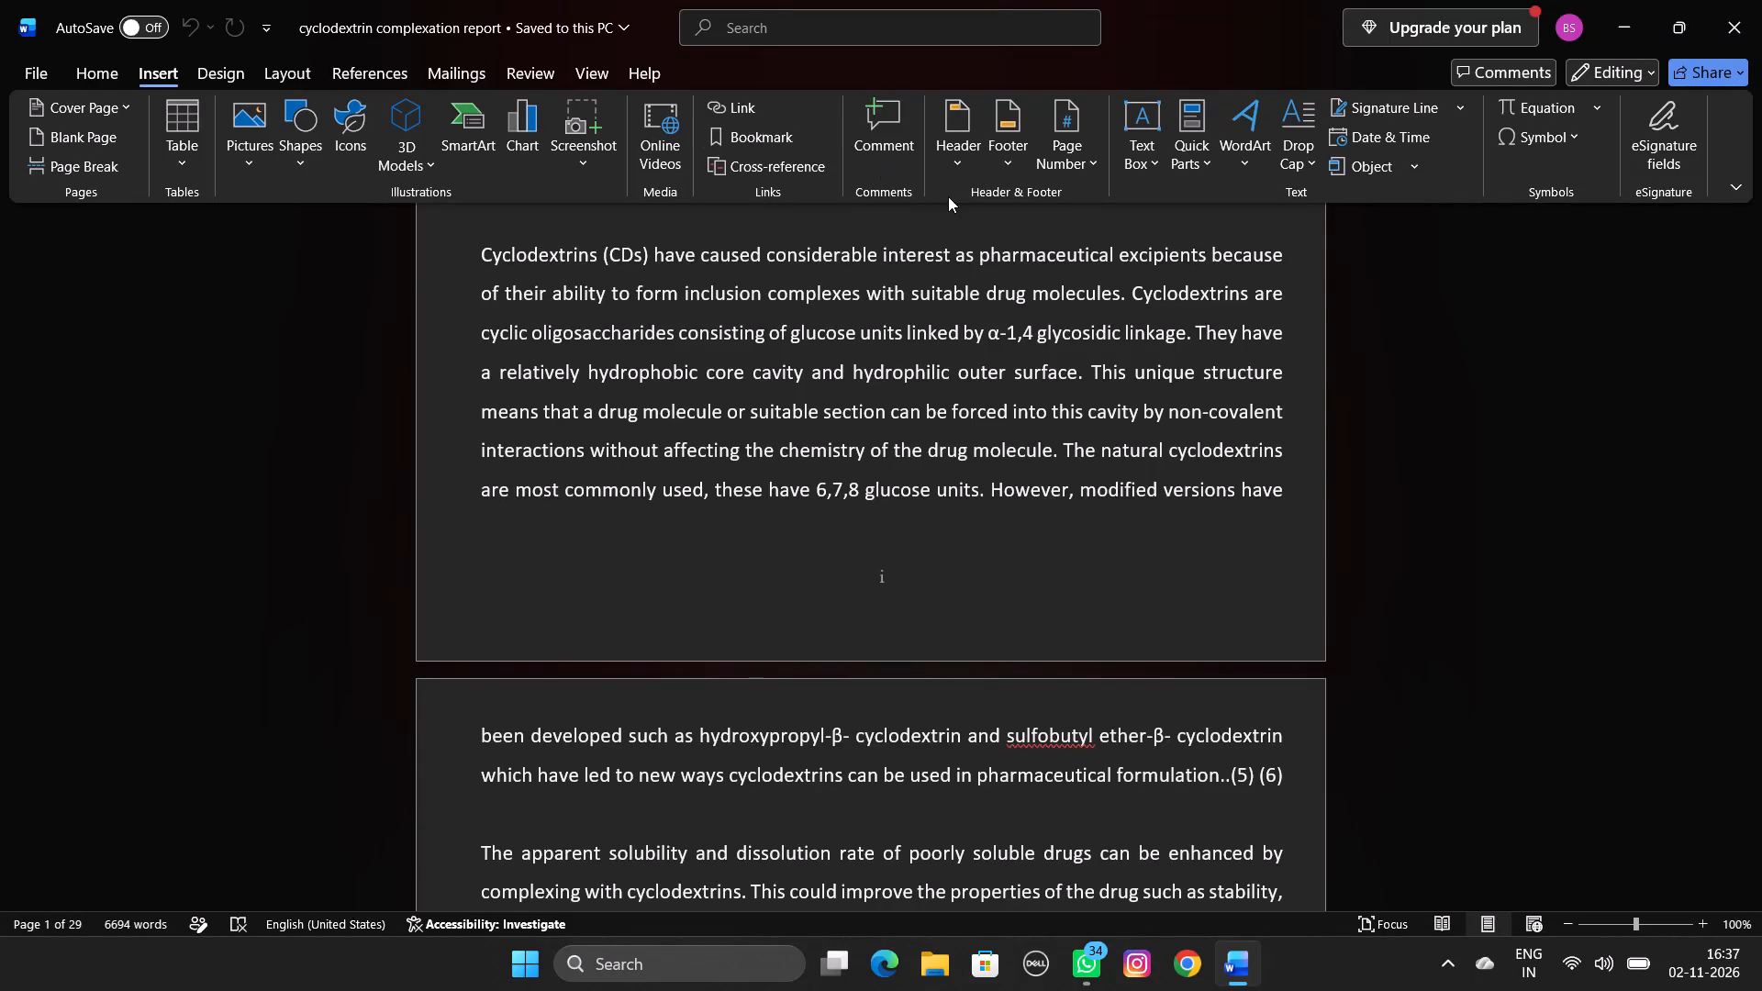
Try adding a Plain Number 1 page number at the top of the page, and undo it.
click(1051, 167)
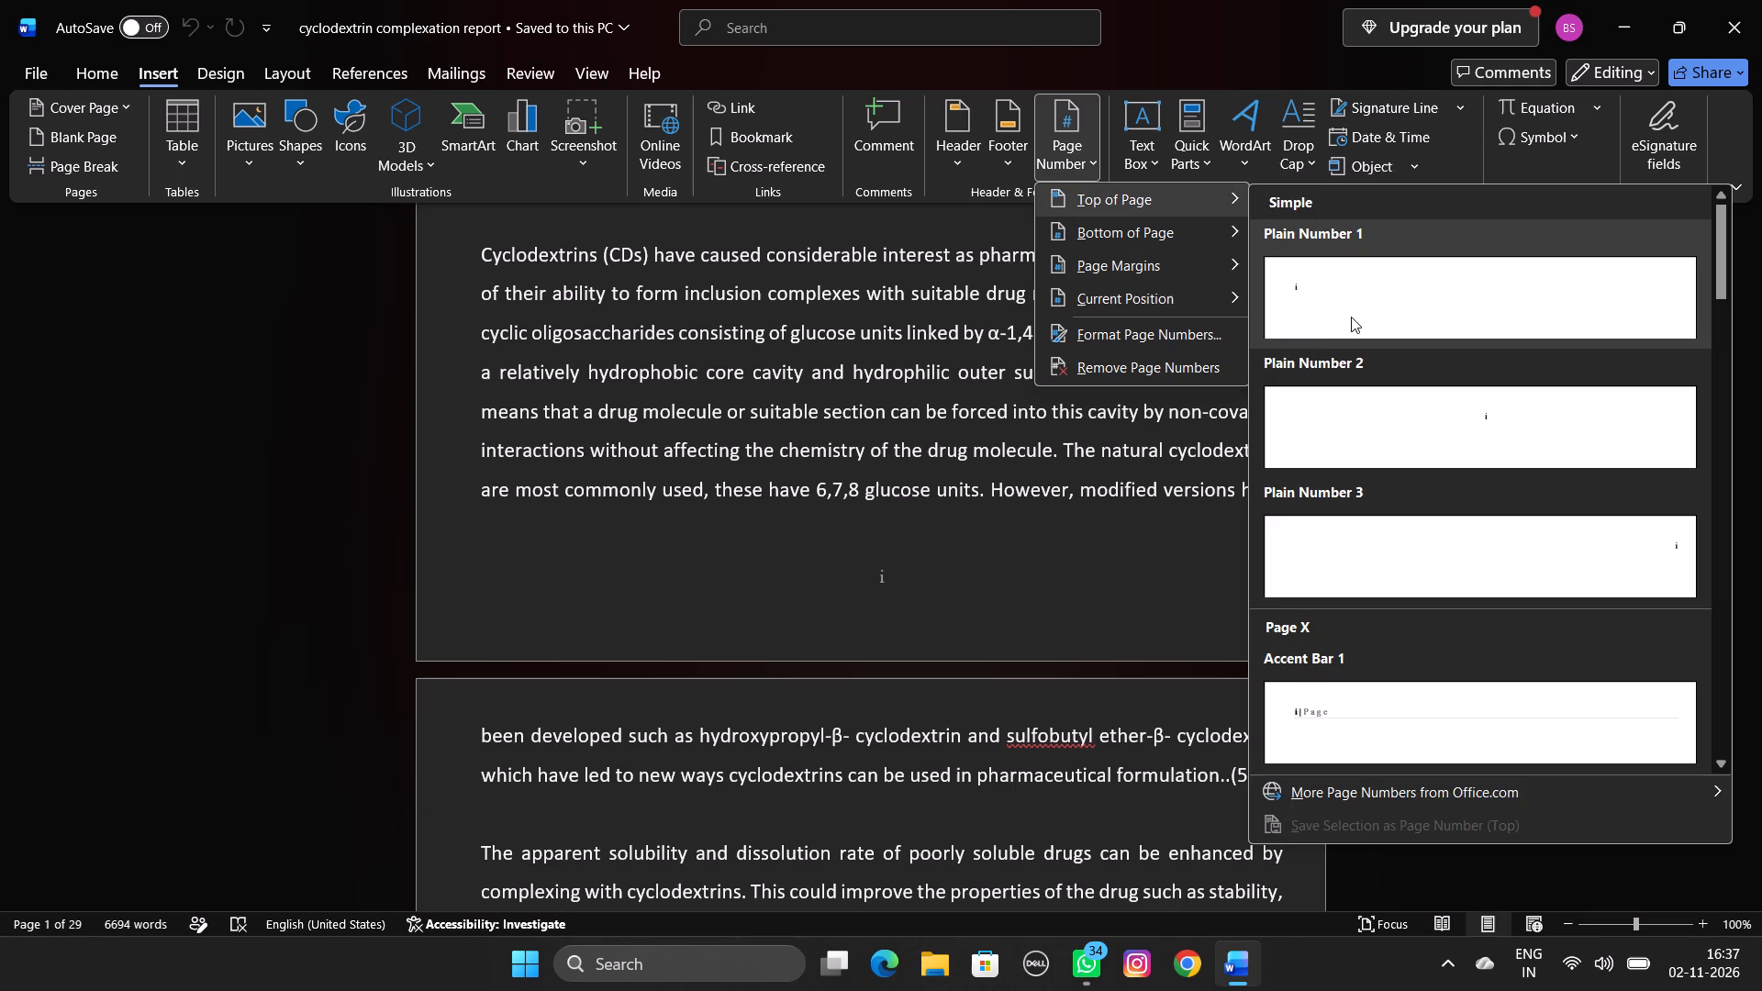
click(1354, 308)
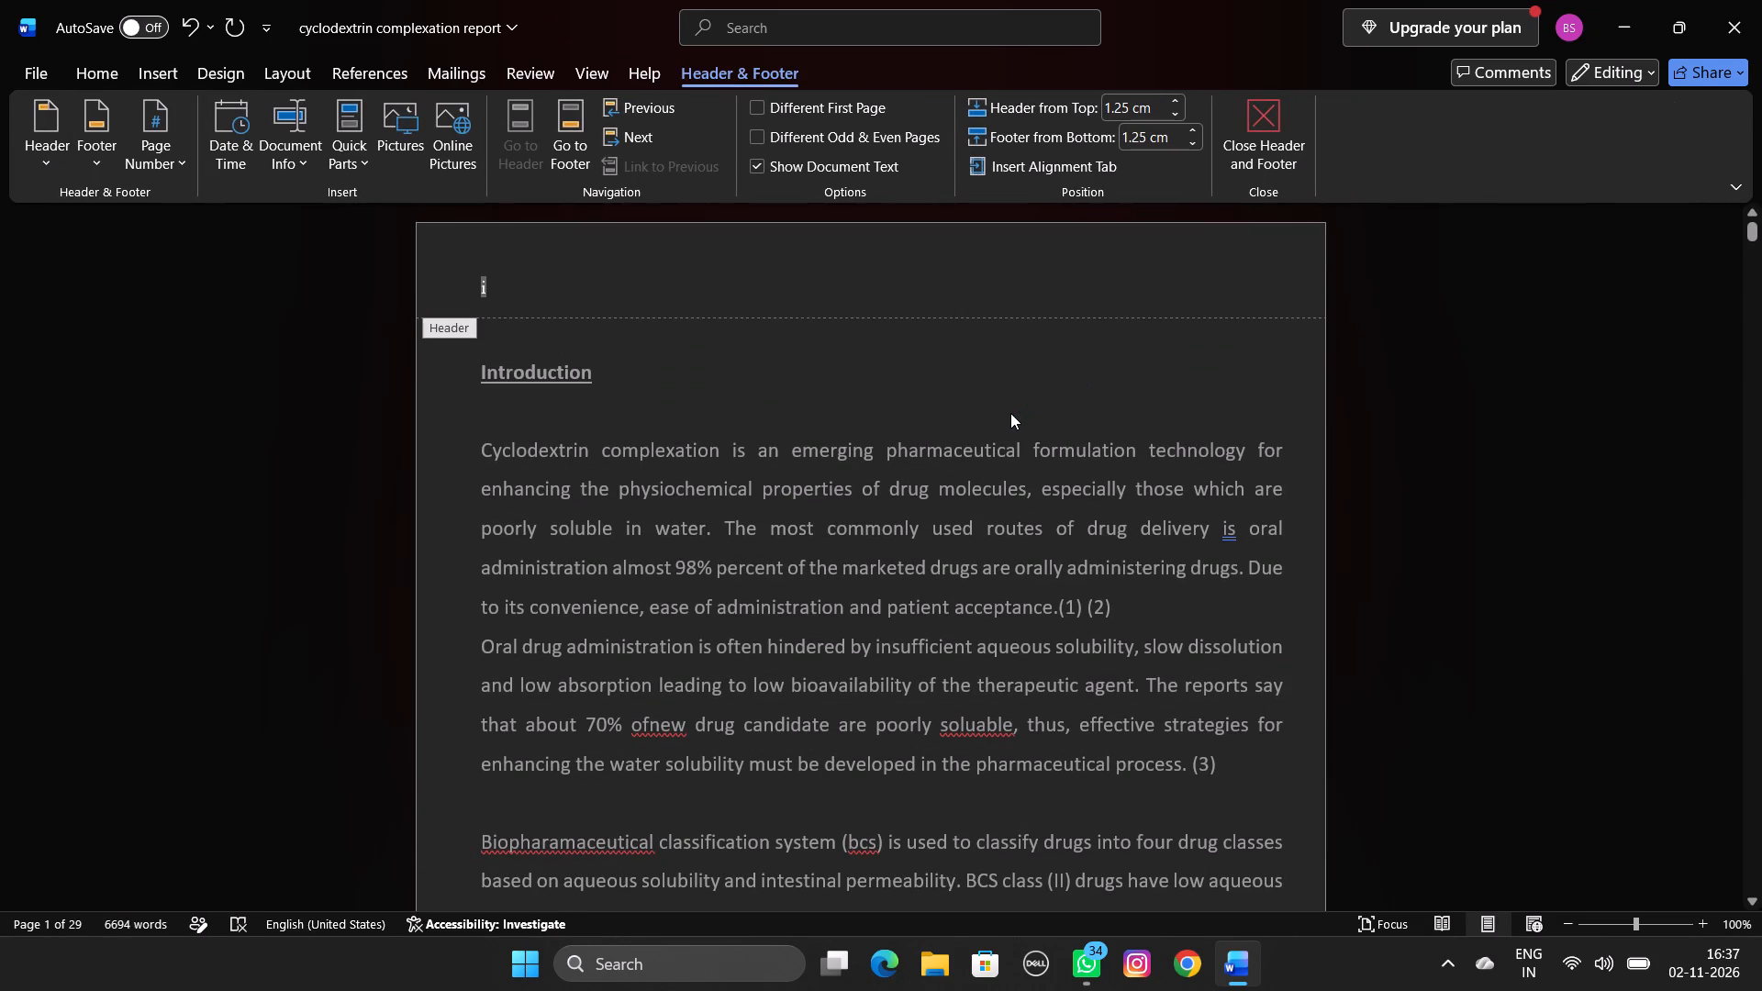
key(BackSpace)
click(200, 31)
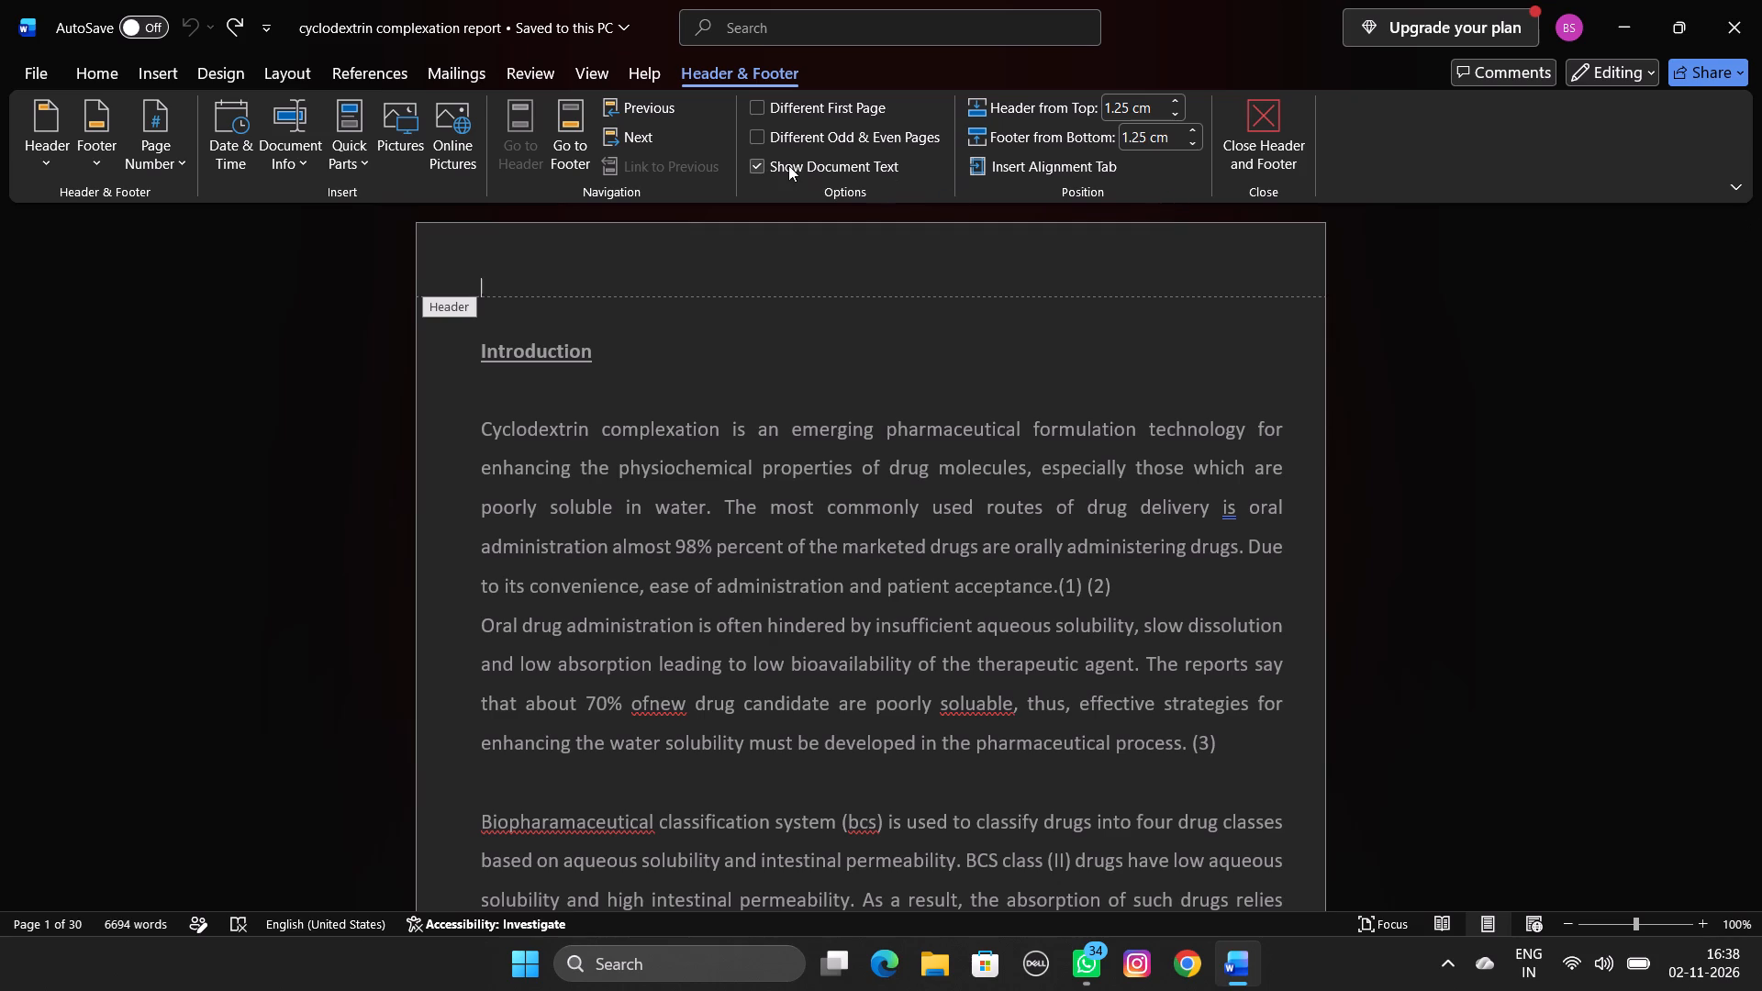
Insert a page number at the bottom of the page in the Plain Number 1 style.
click(151, 74)
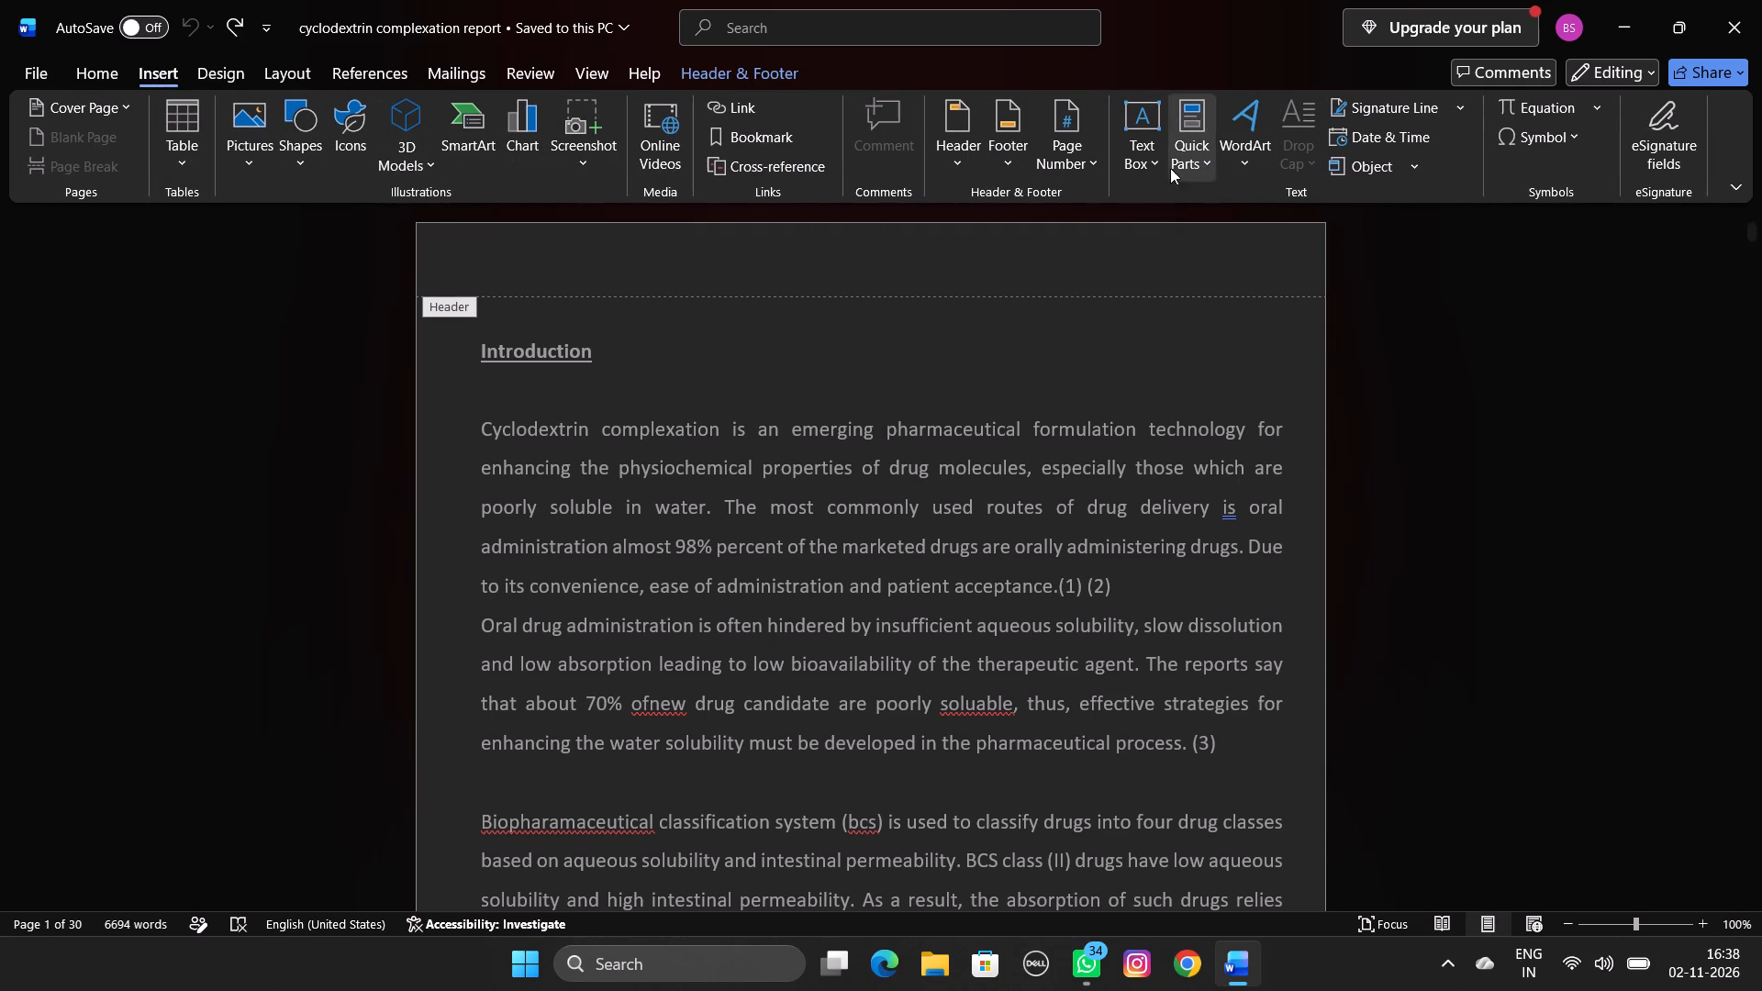
click(1076, 157)
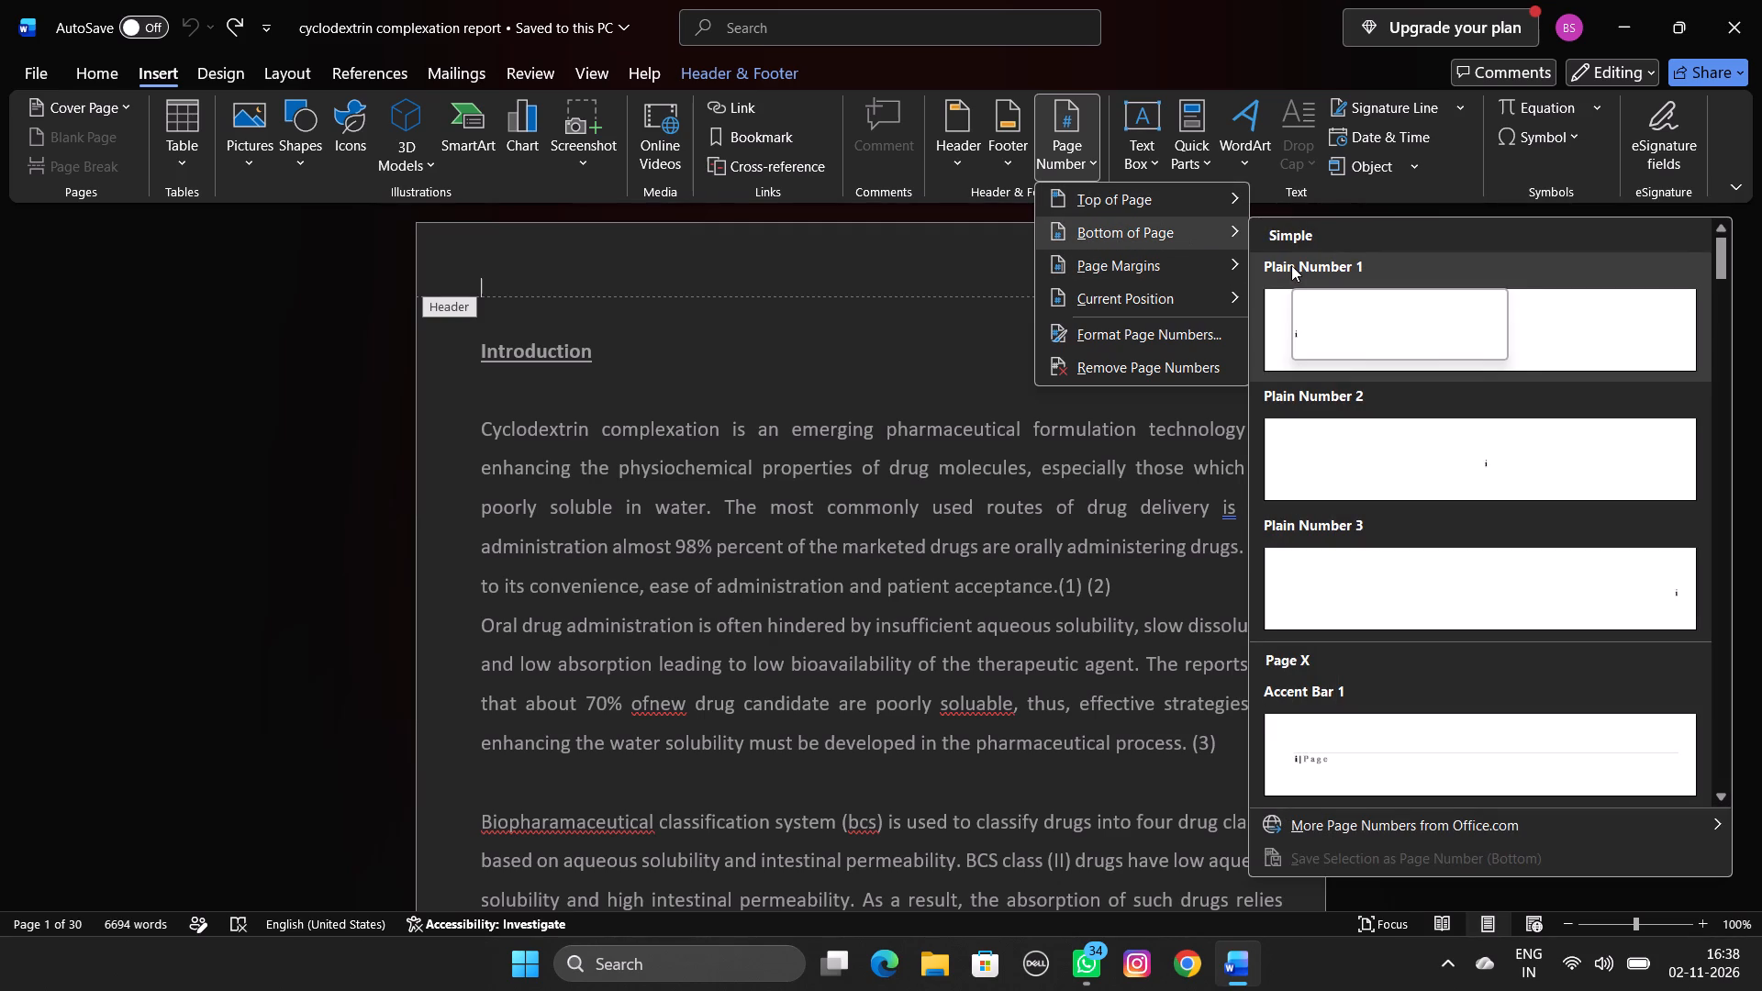
click(1291, 265)
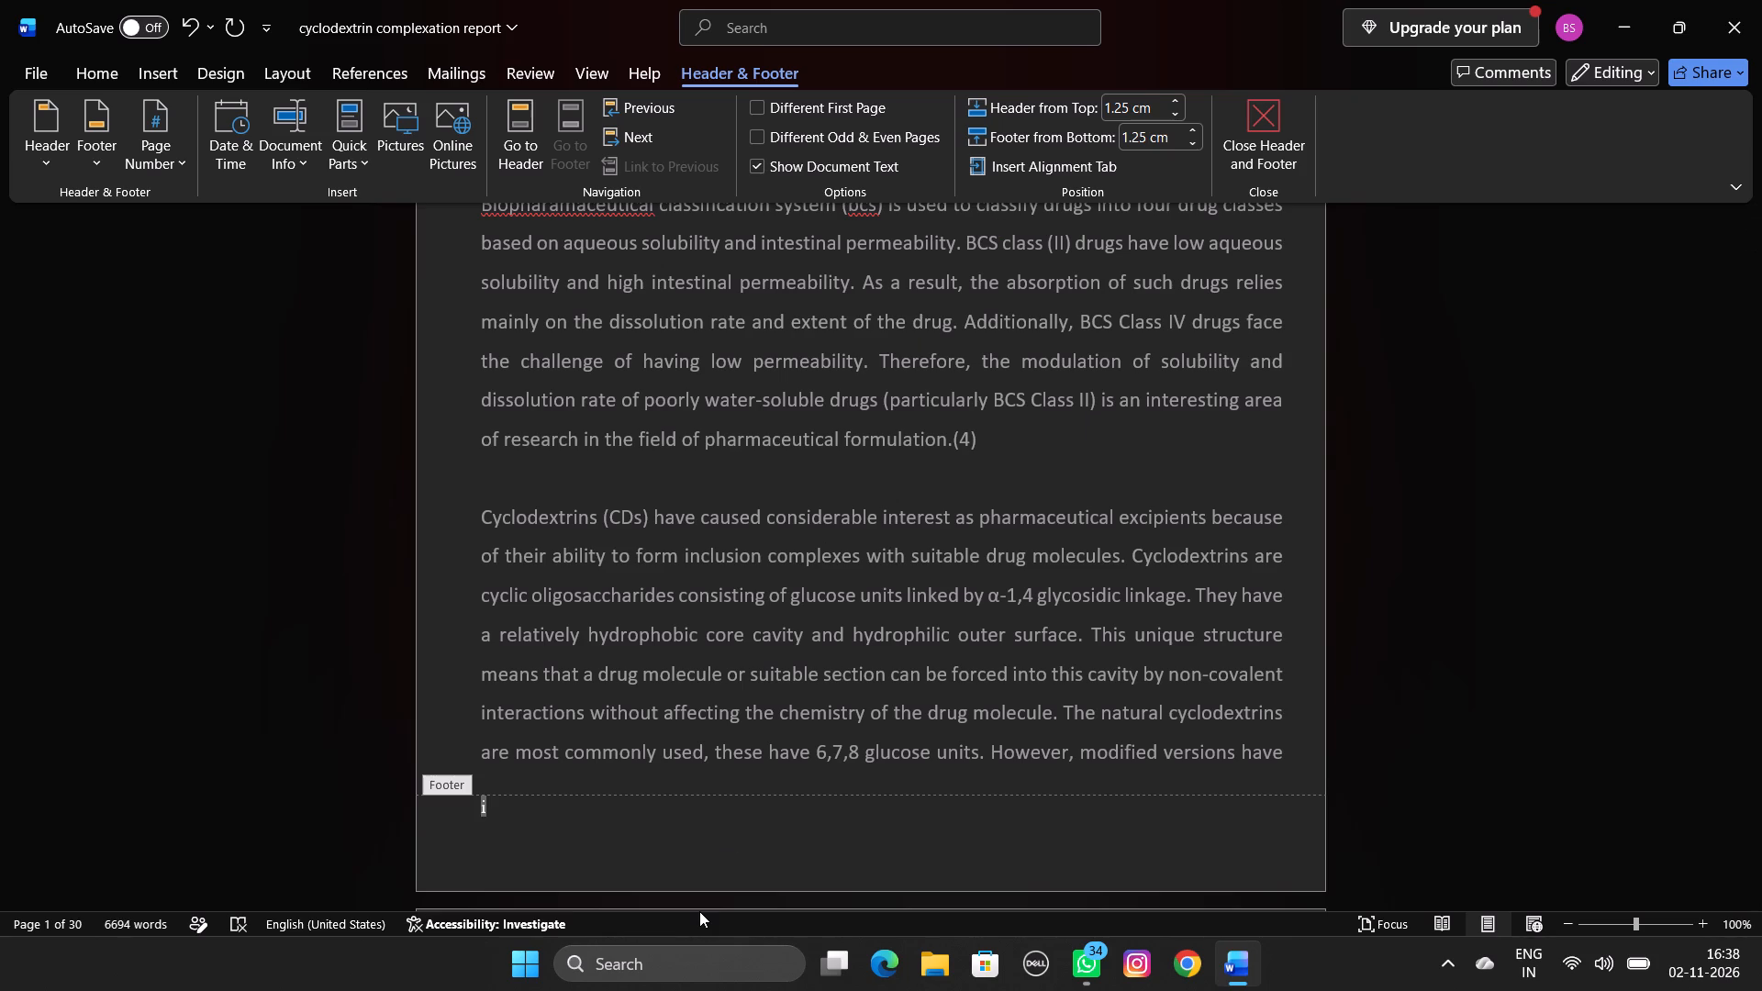
Replace the automatic page number in the first page's footer with a manually entered 1.
key(Right)
key(BackSpace)
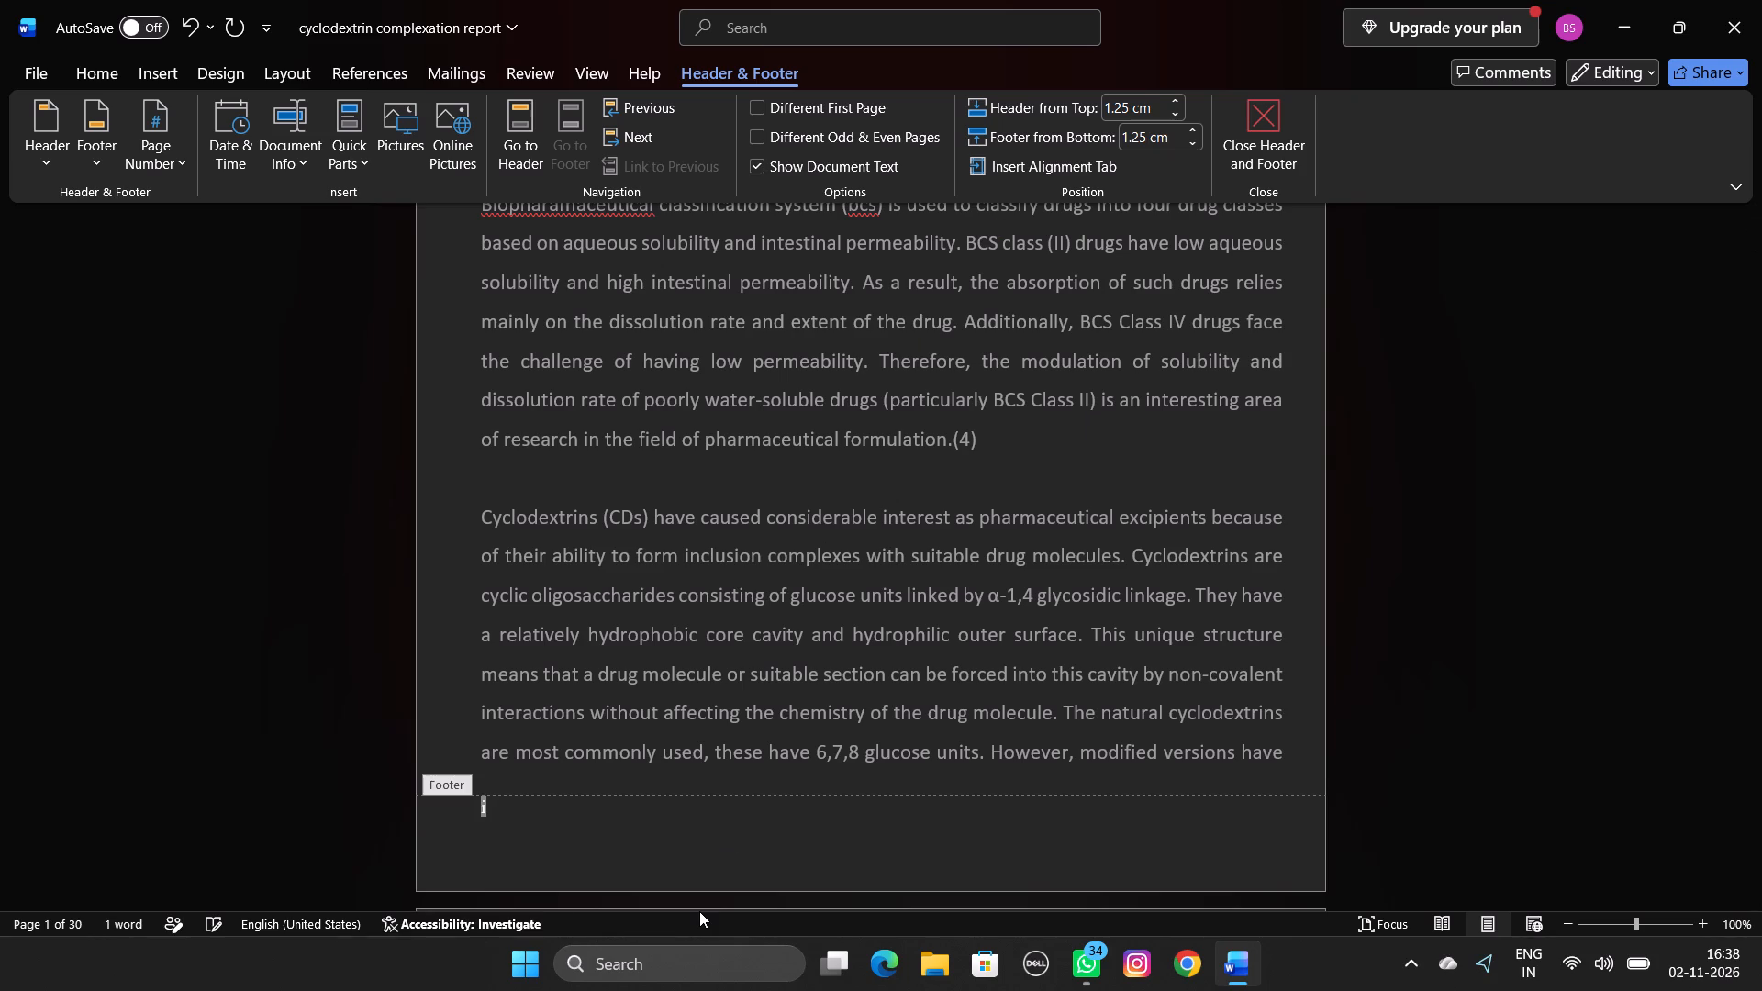
key(BackSpace)
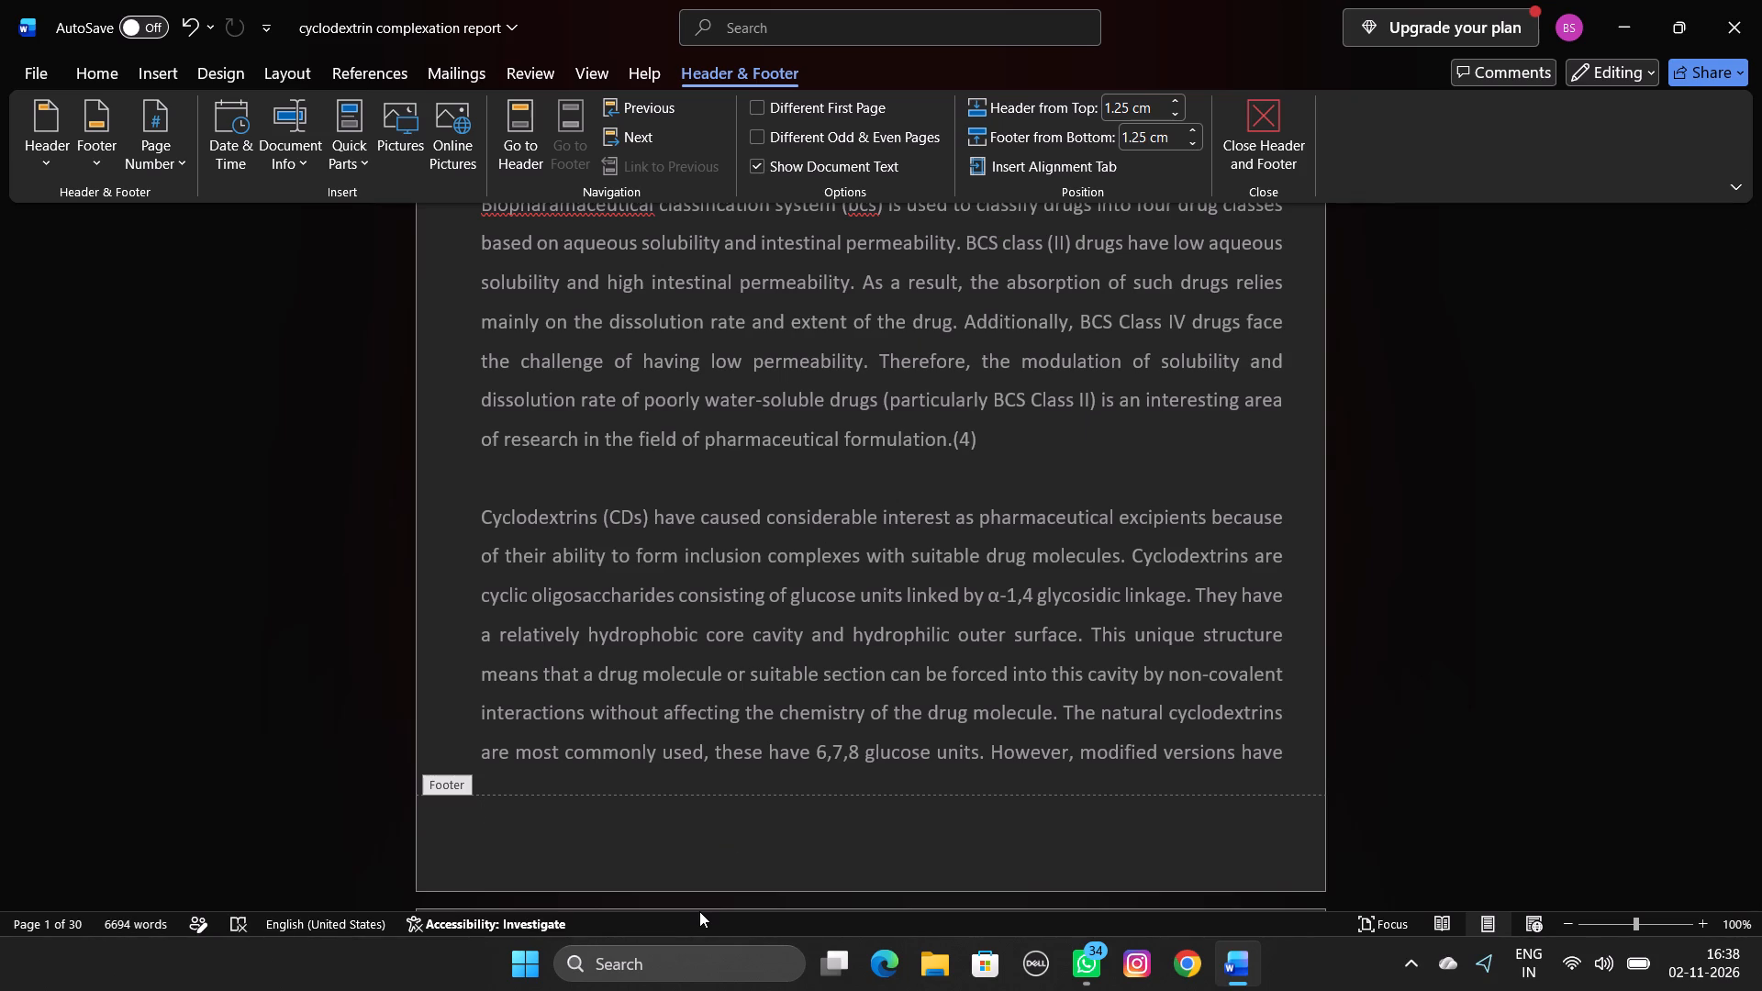
key(1)
key(Return)
key(BackSpace)
Shift the footer's 1 away from the left margin by inserting 25 spaces before it.
key(Left)
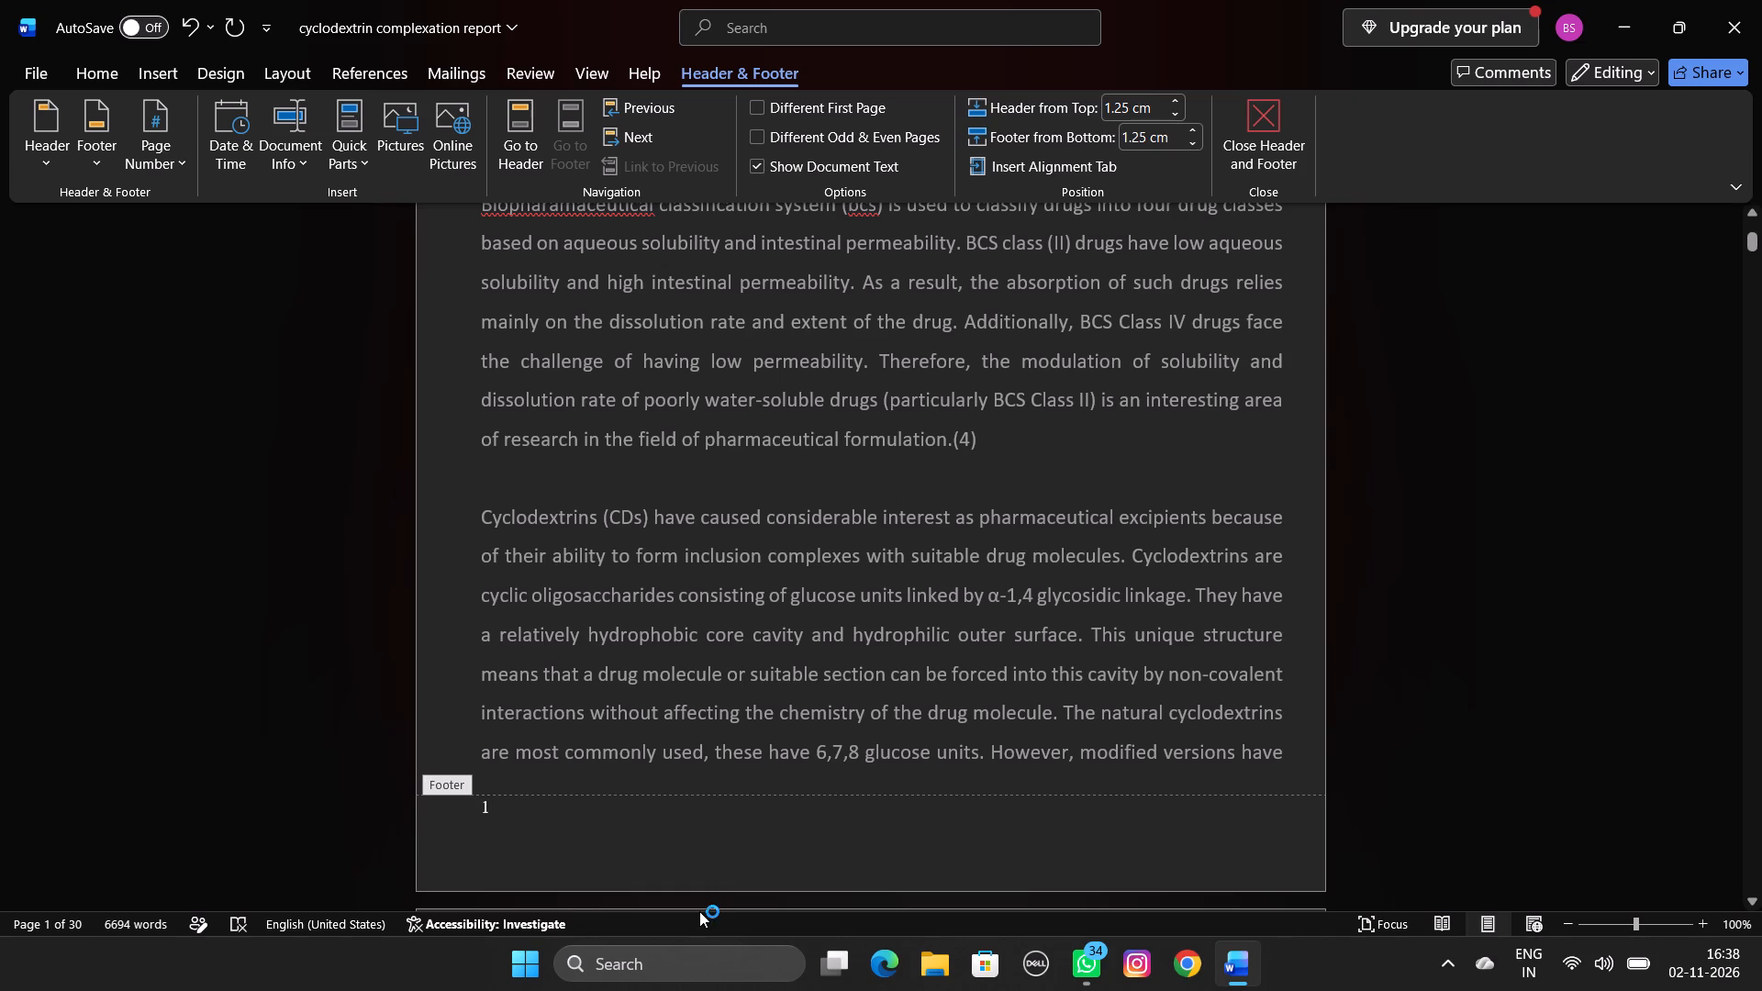
key(space)
key(space)
key(space)
key(space)
key(space)
key(space)
key(space)
key(space)
key(space)
key(space)
key(space)
key(space)
key(space)
key(space)
key(space)
key(space)
key(space)
key(space)
key(space)
key(space)
key(space)
key(space)
key(space)
key(space)
key(space)
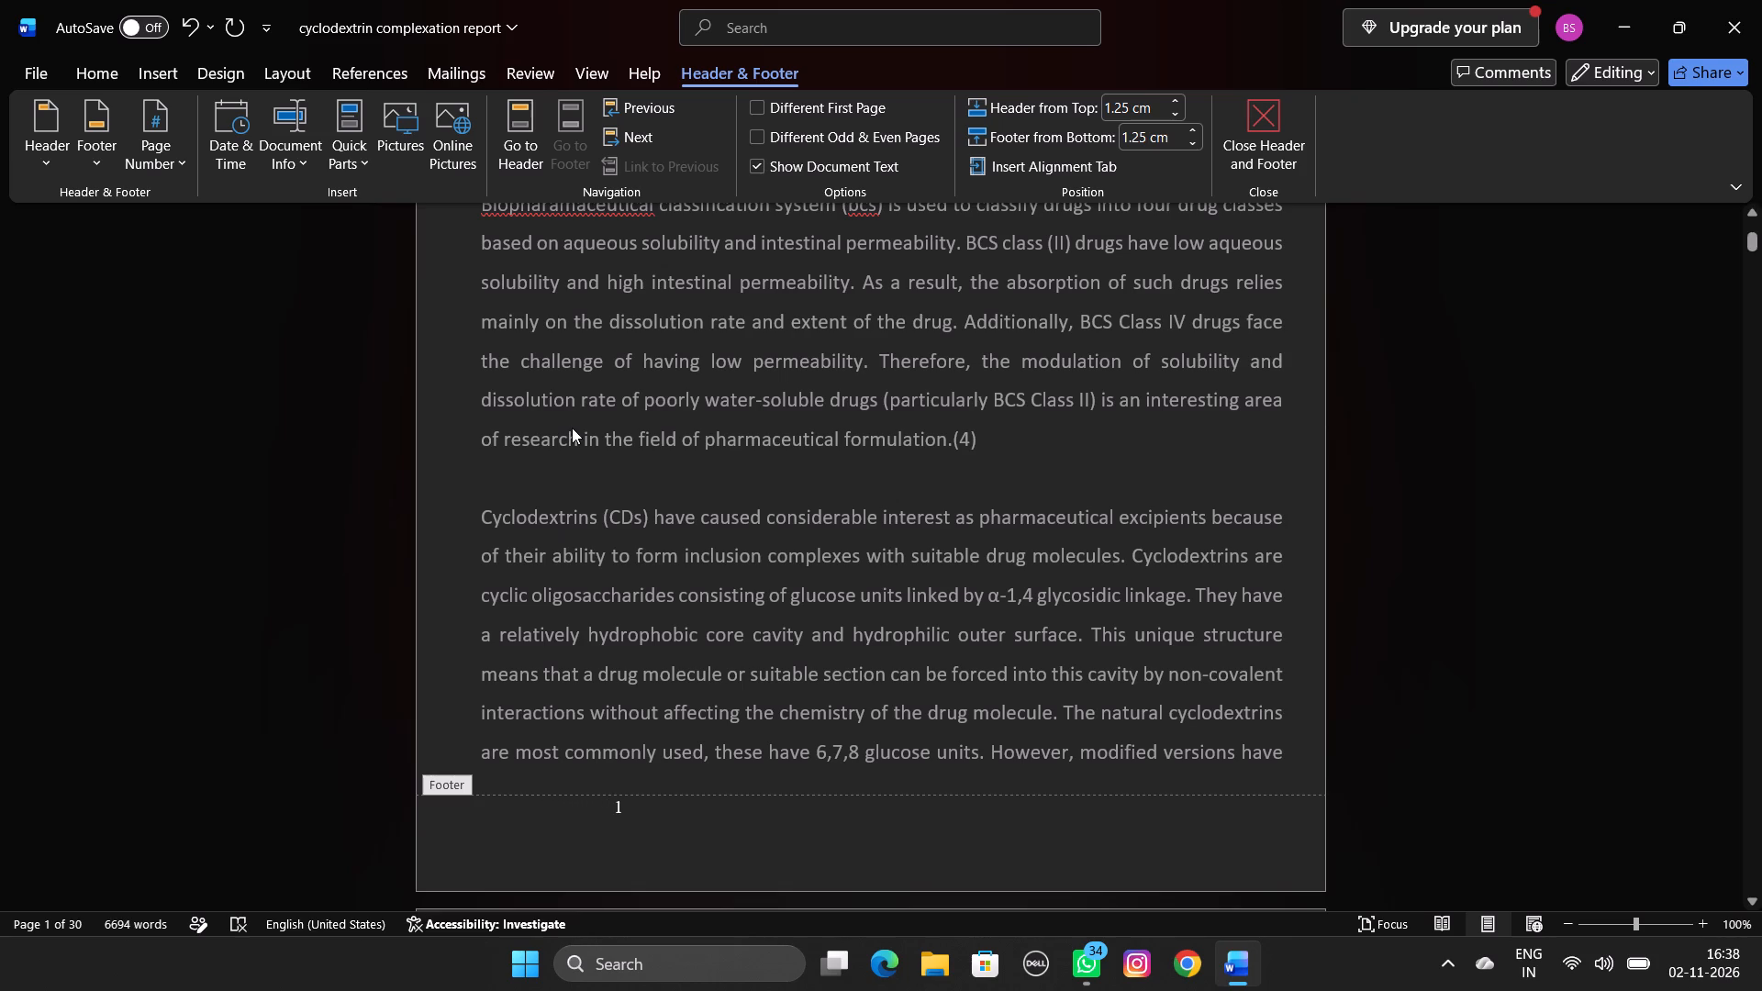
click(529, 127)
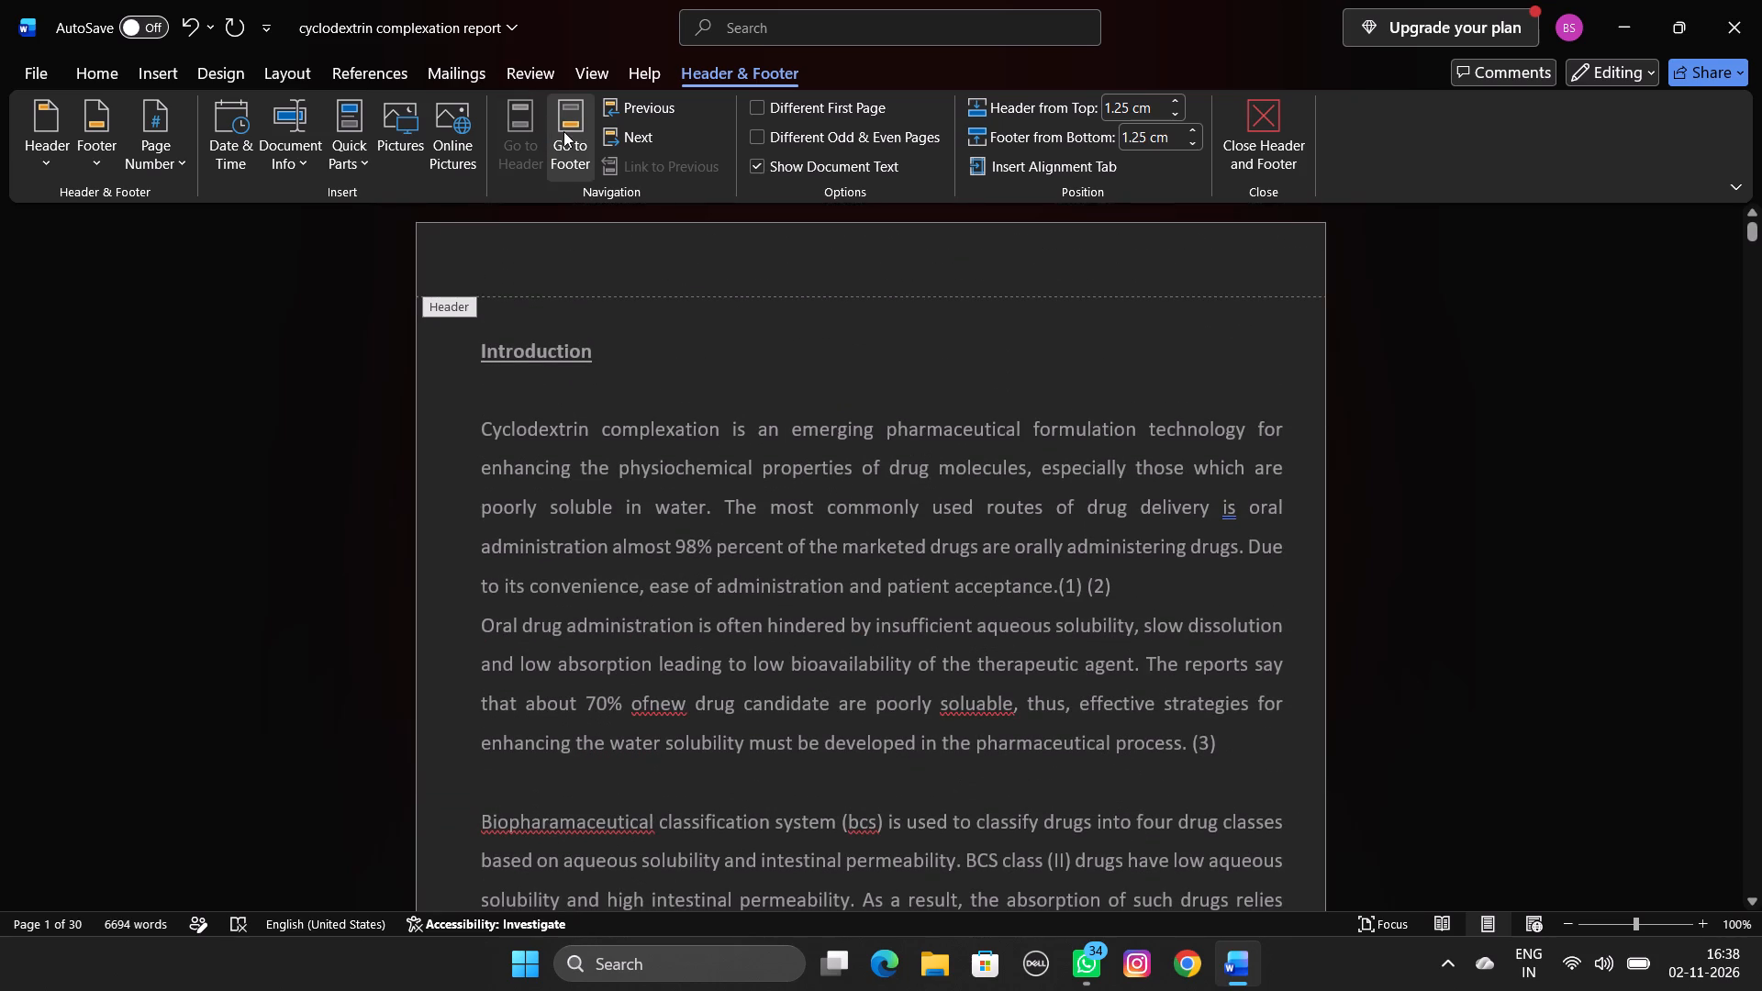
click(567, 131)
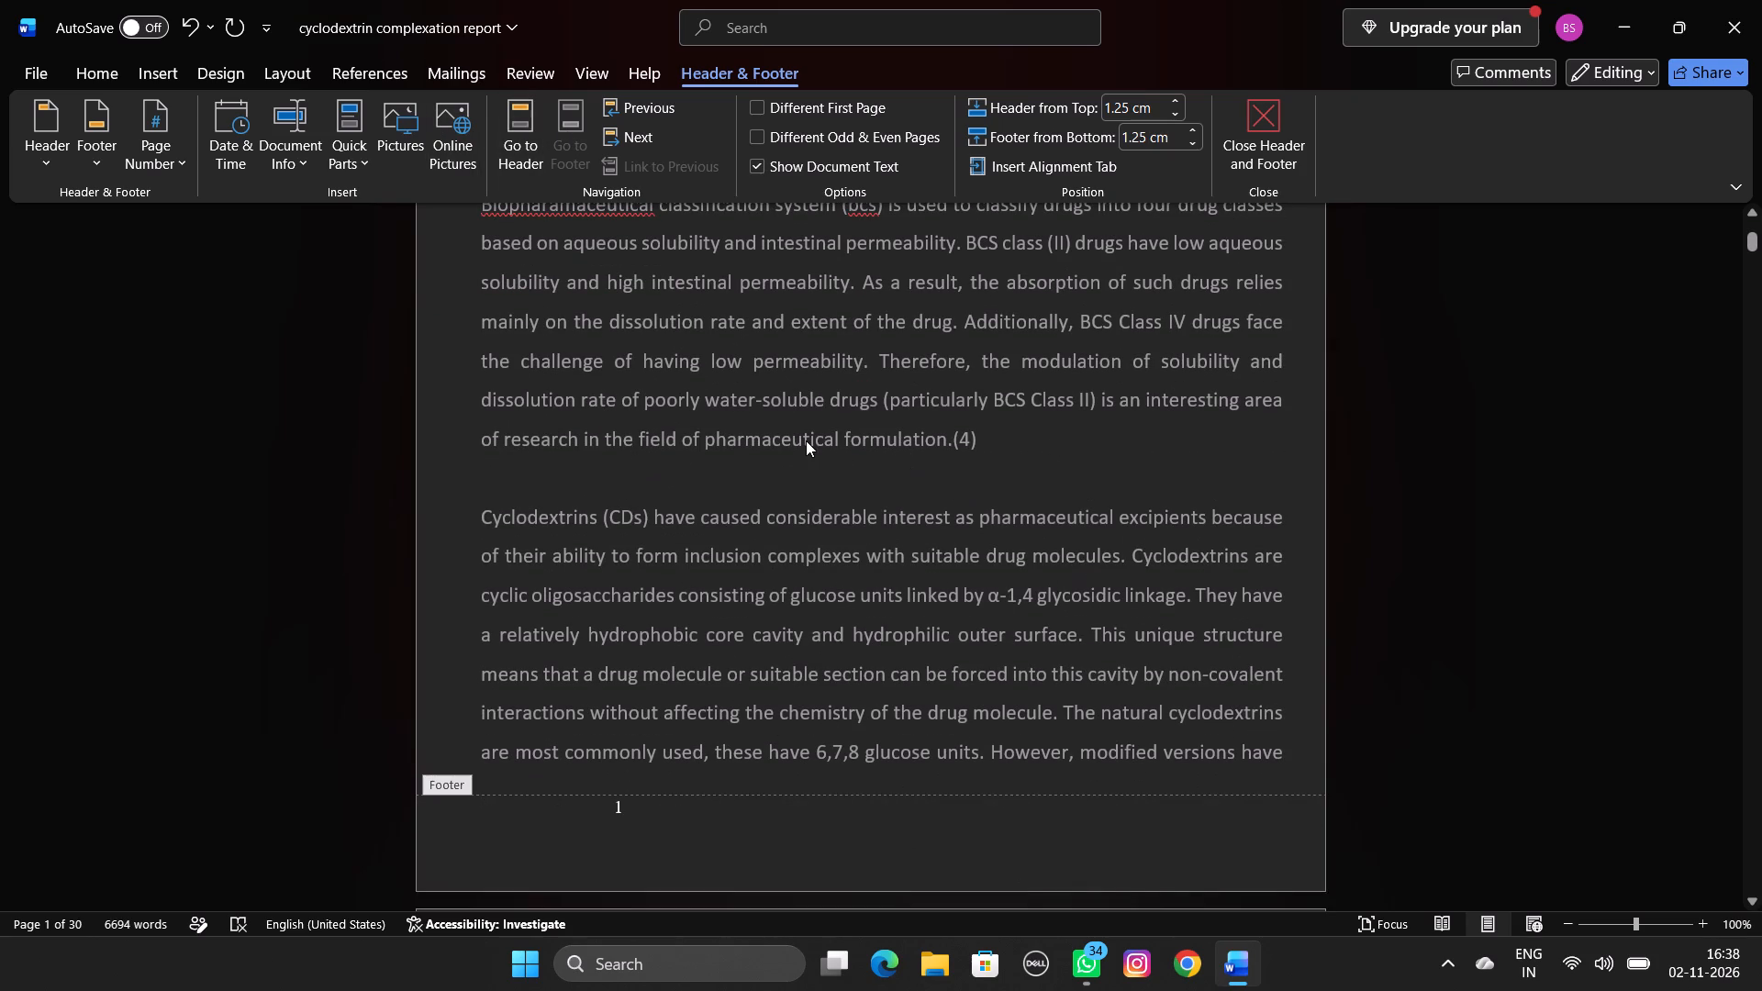
Bring up the commands for inserting content while the first page's footer is being edited.
click(173, 81)
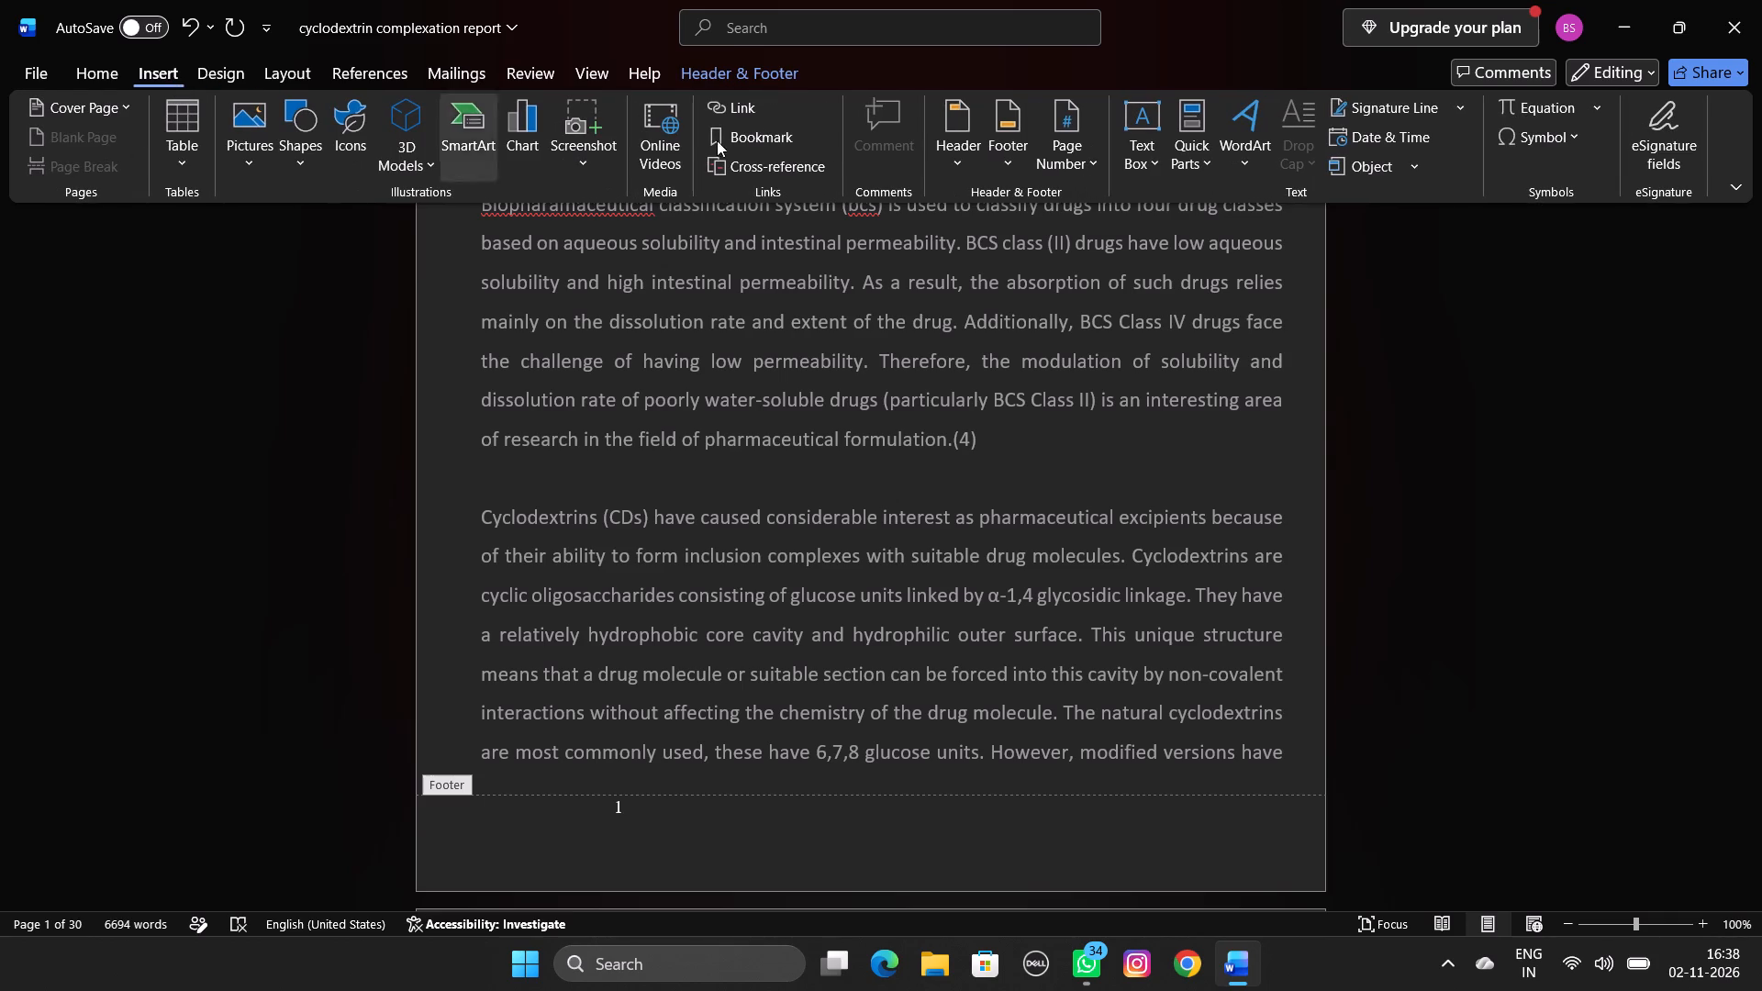
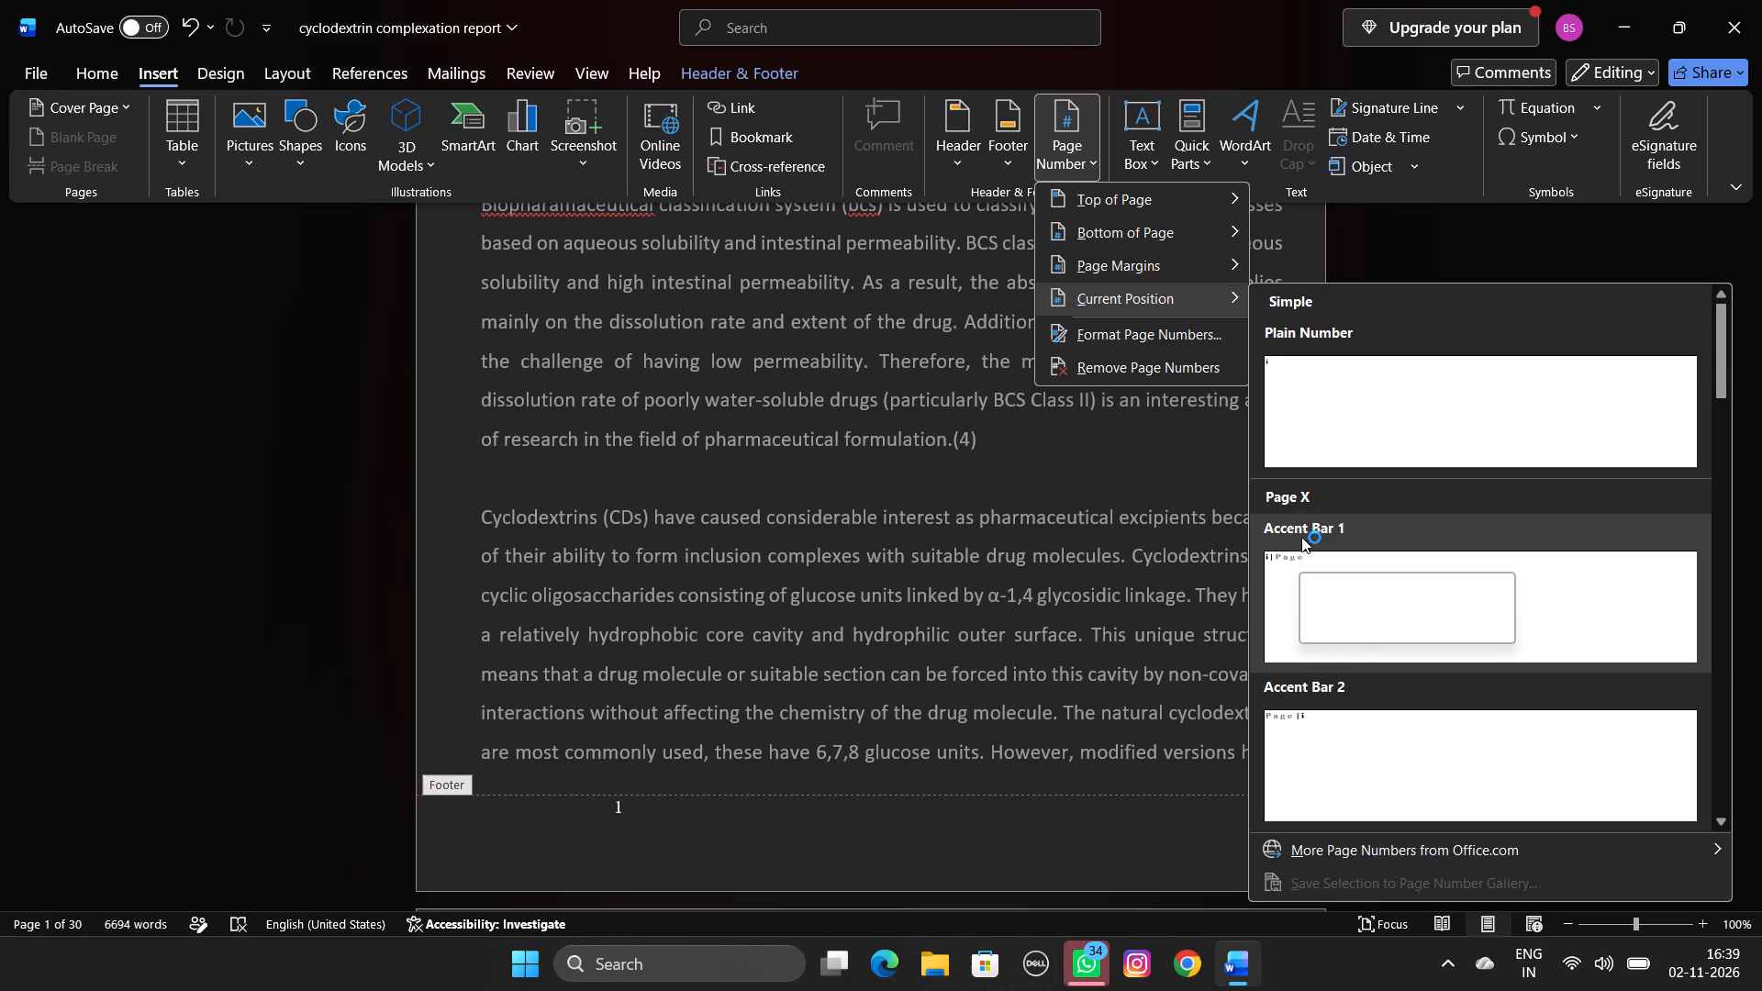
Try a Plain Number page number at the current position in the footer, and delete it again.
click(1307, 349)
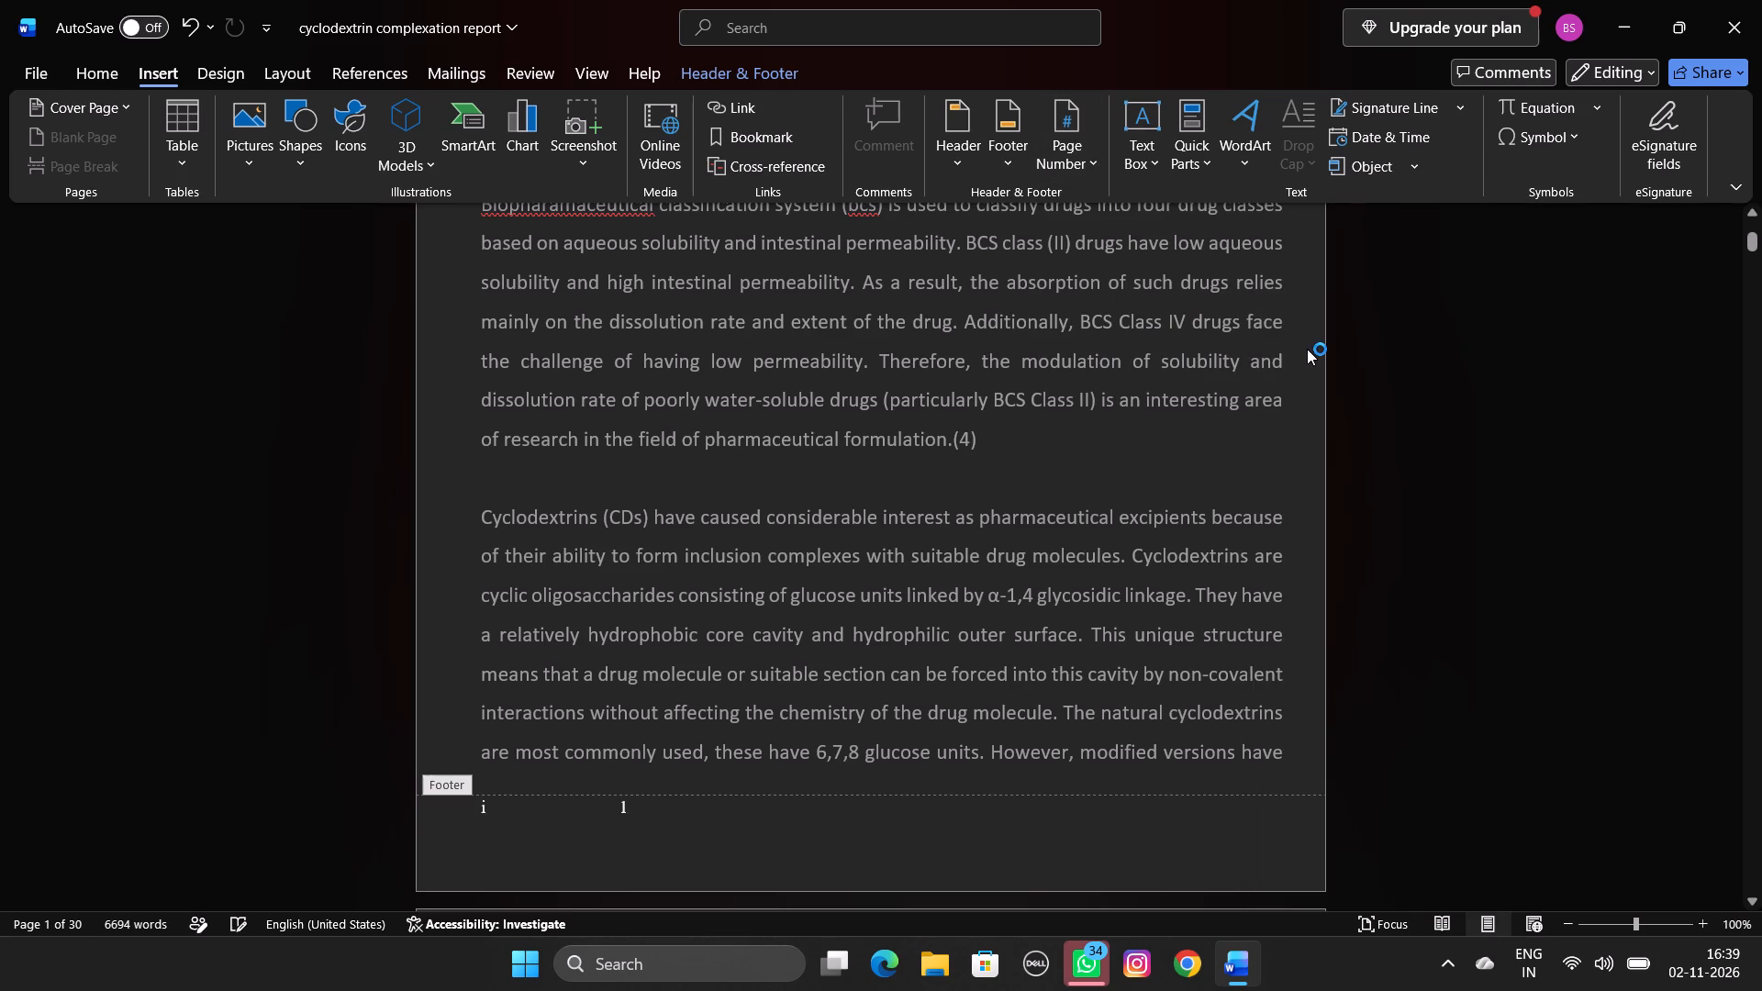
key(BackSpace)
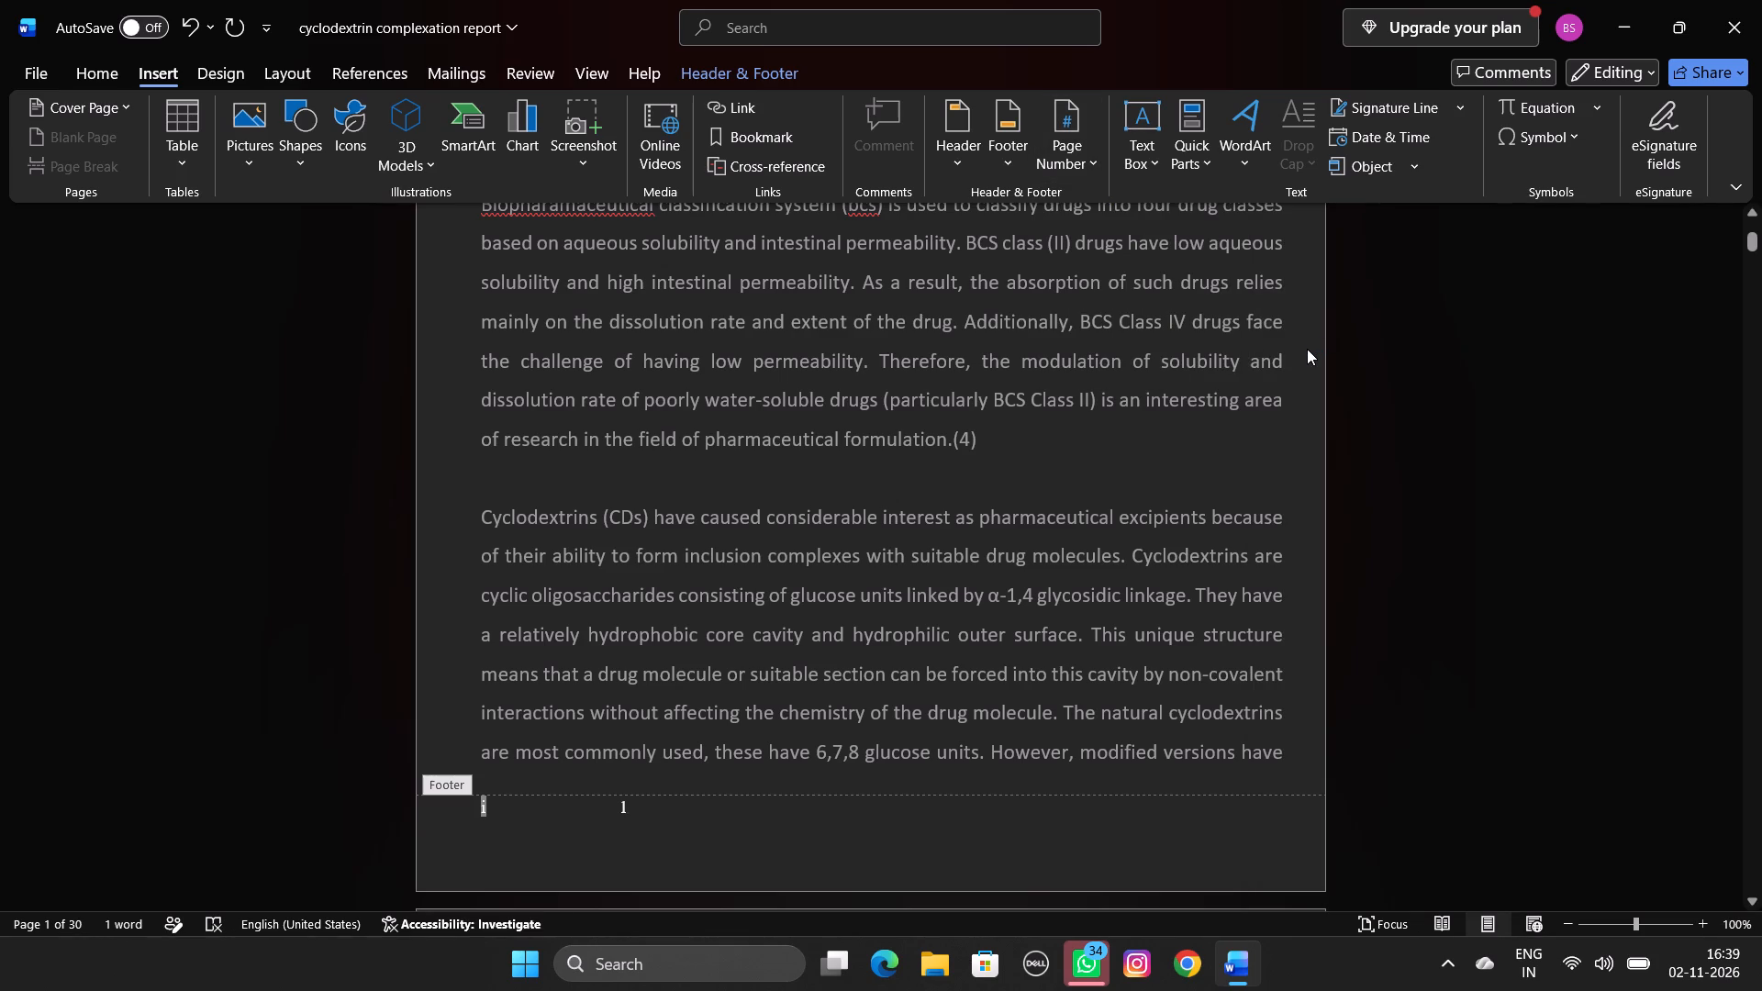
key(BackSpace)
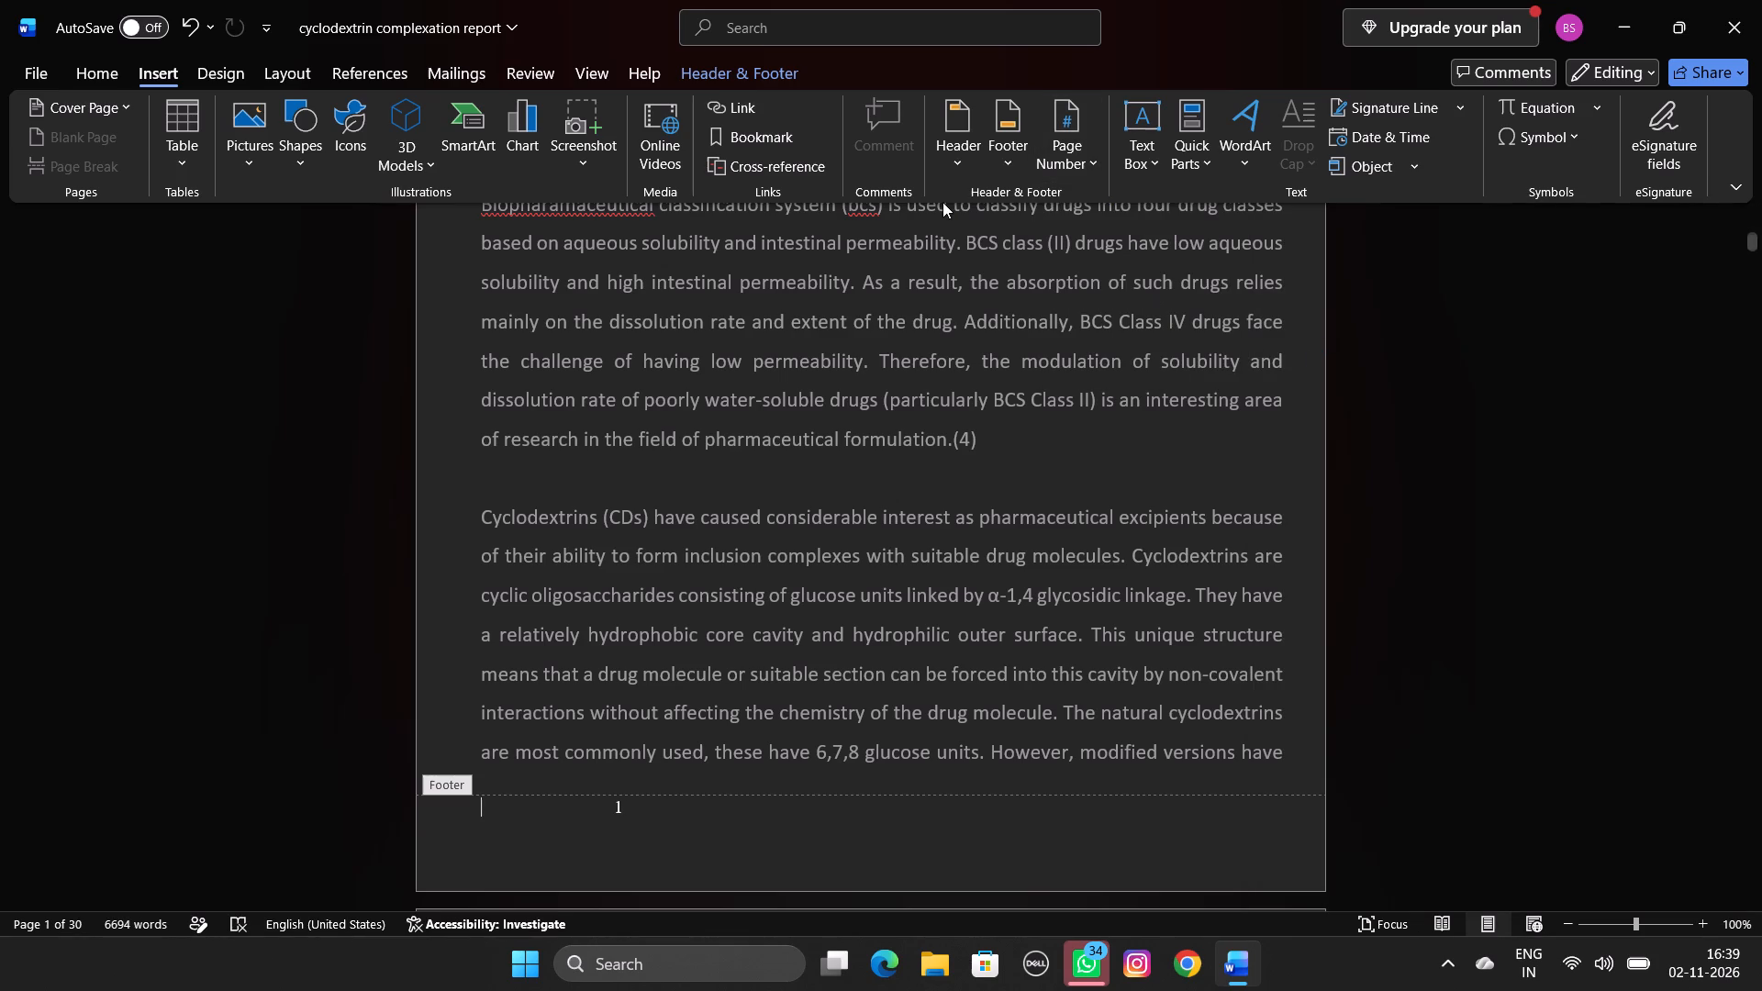
Insert a page number at the bottom of the page in the Bold Numbers 1 style from Page X of Y.
click(1058, 151)
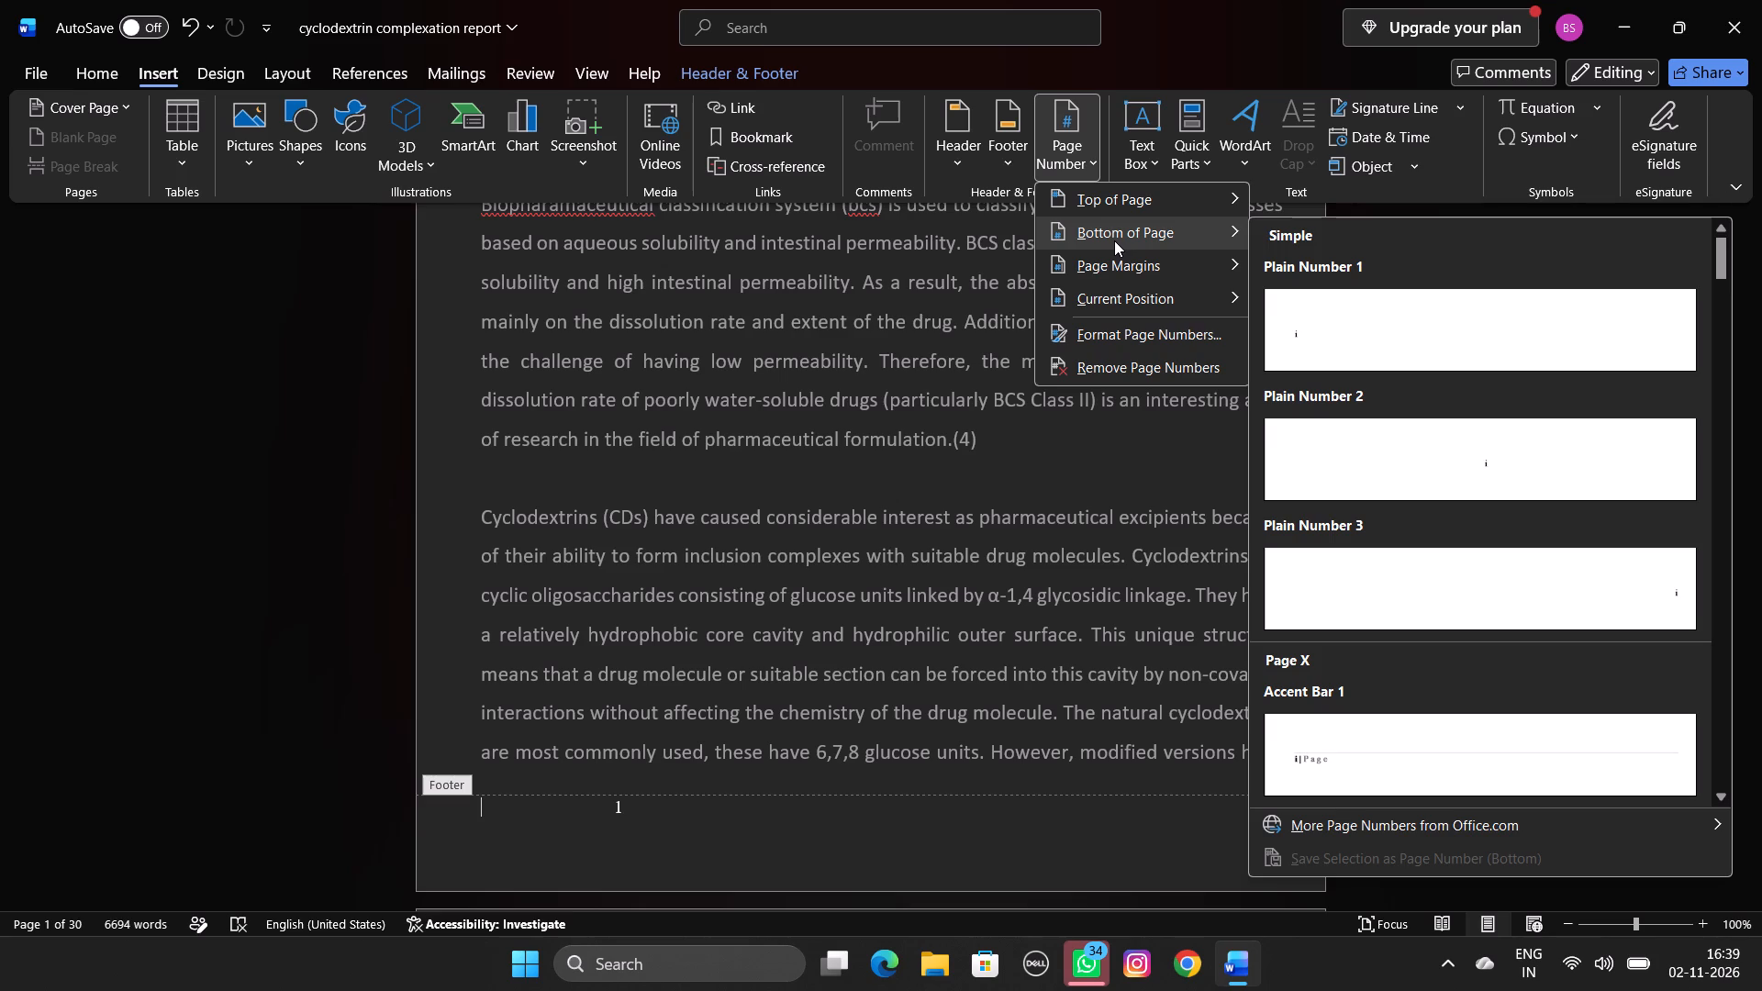
click(1114, 240)
scroll(1398, 333, down, 1)
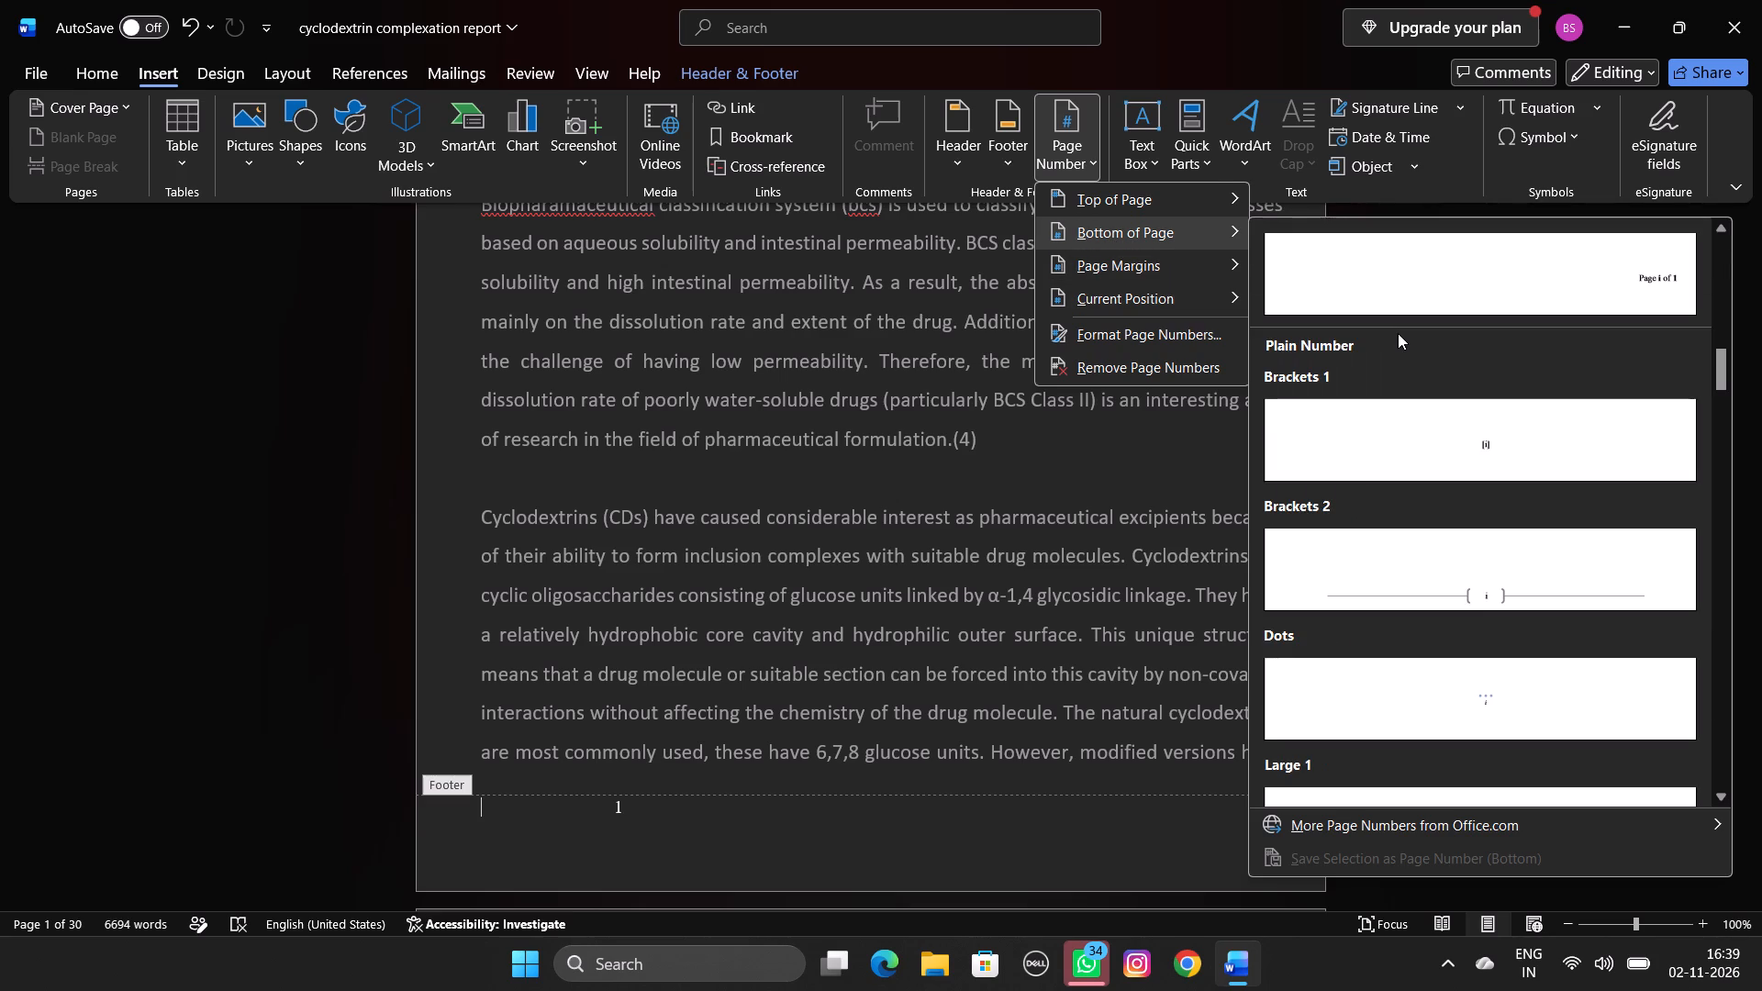
scroll(1398, 333, down, 2)
scroll(1398, 333, up, 3)
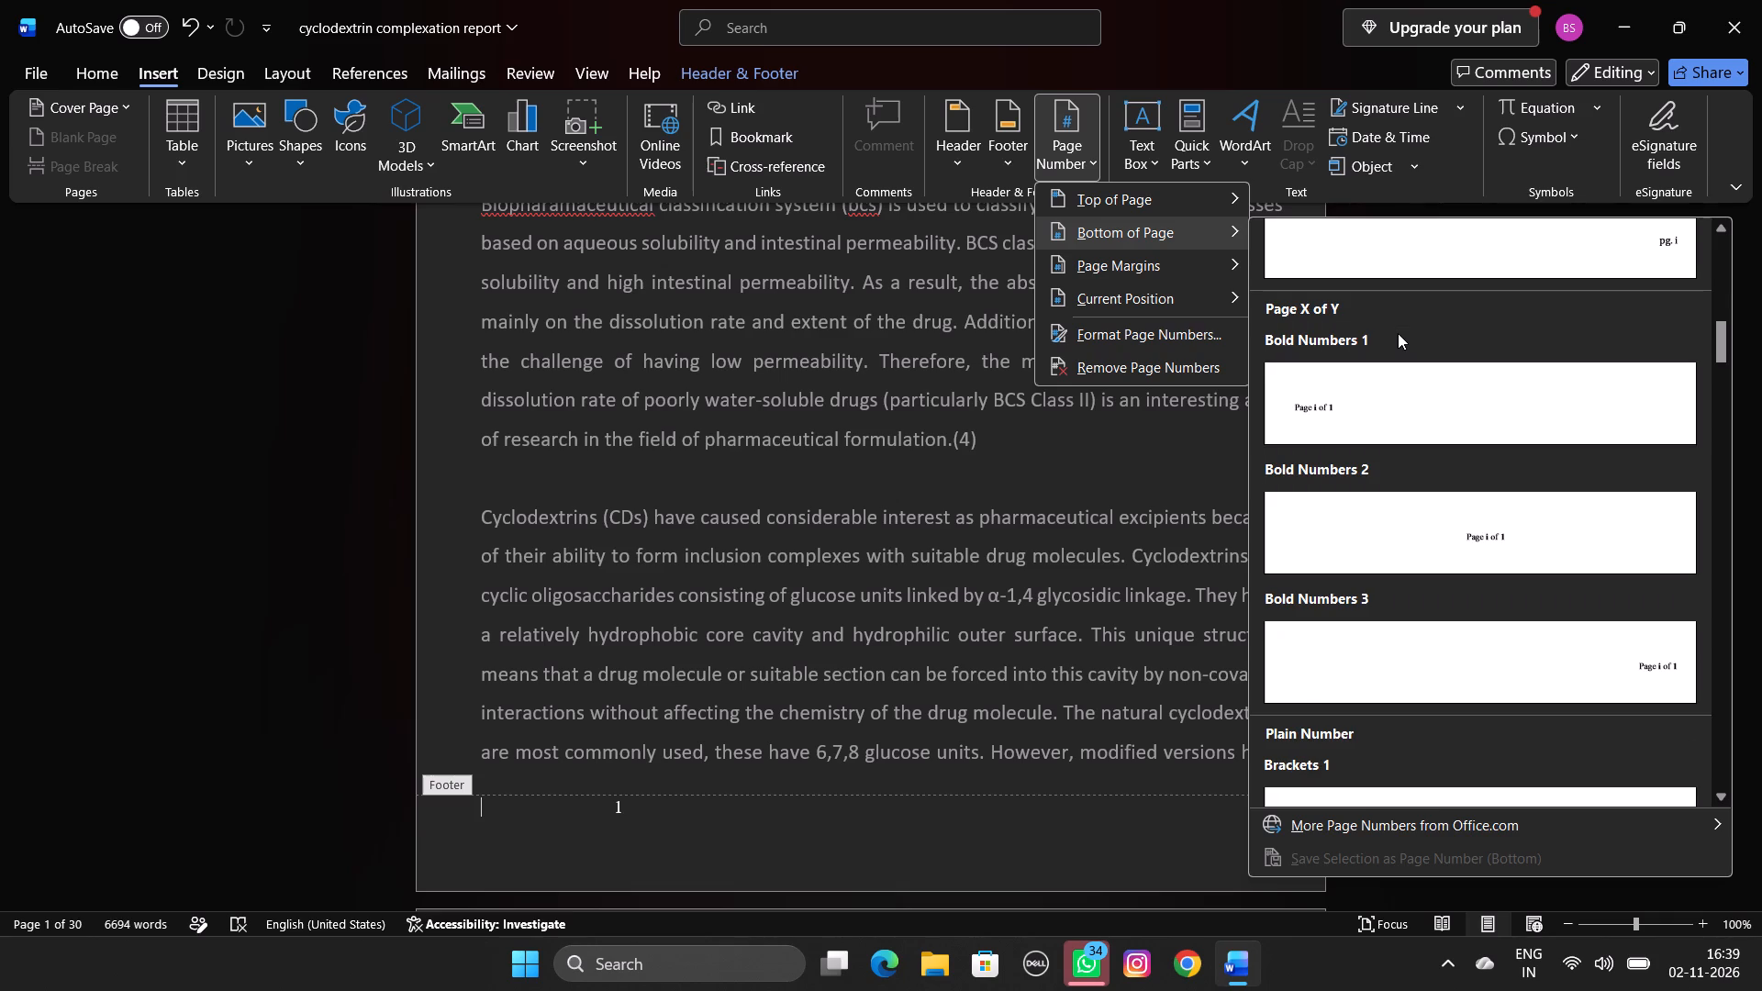
click(1343, 406)
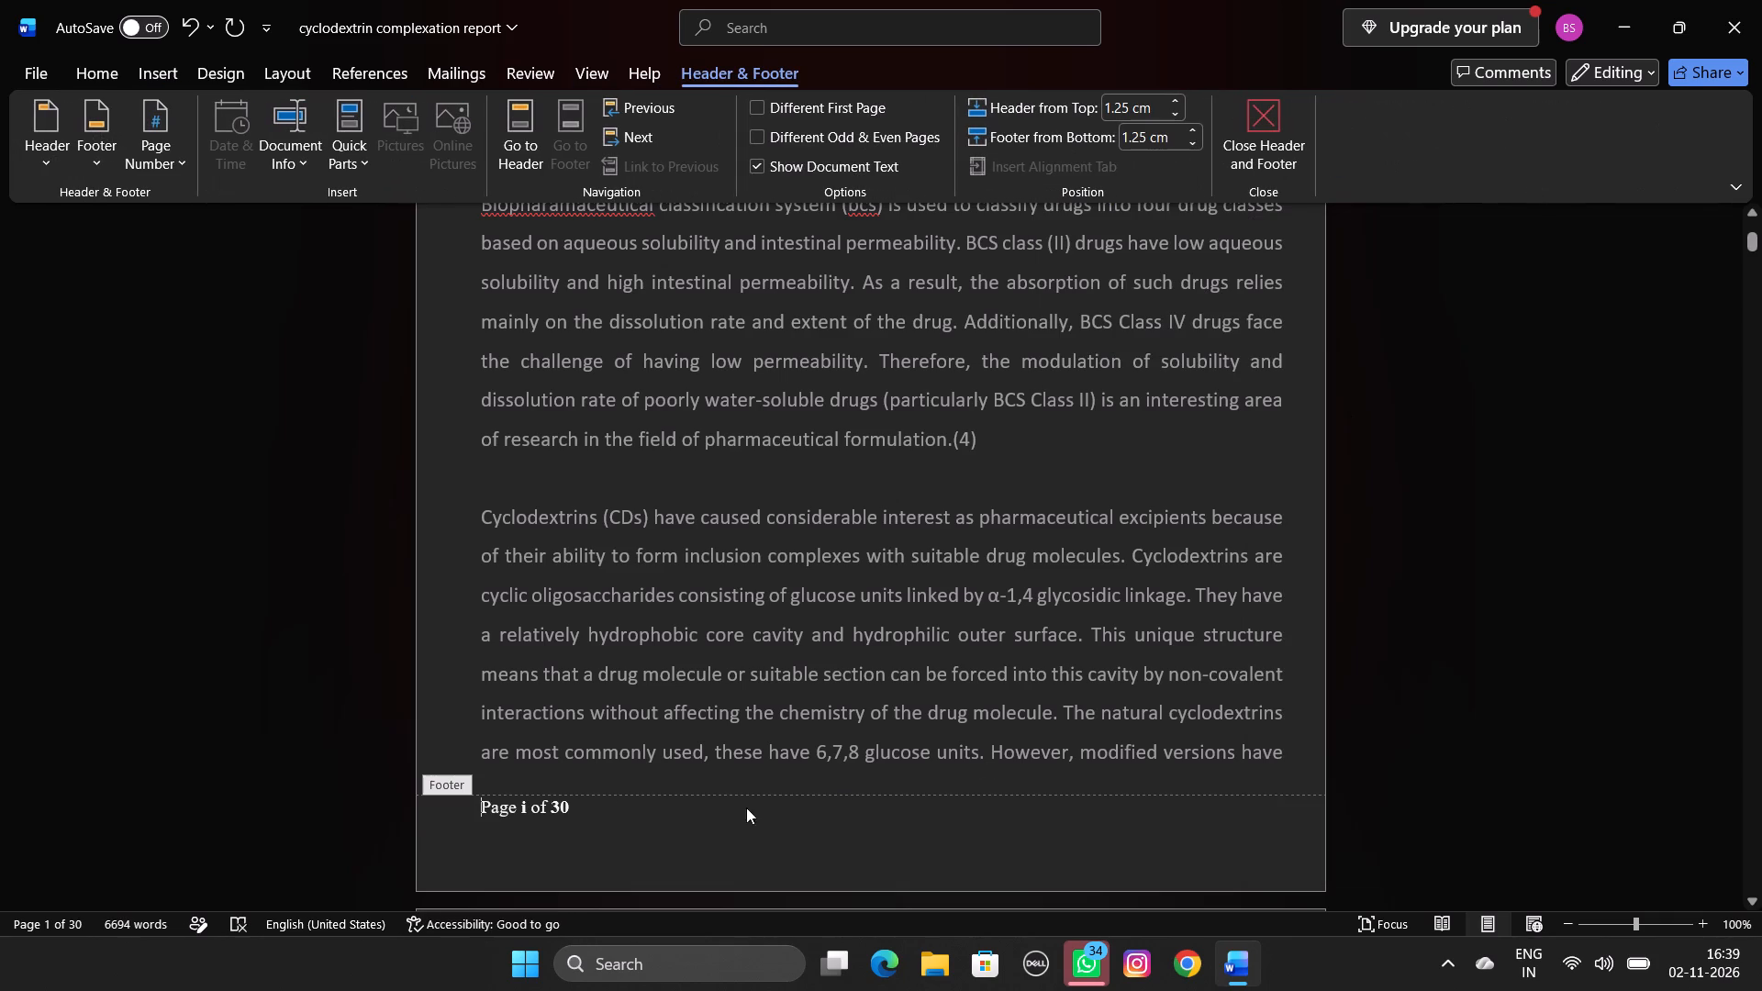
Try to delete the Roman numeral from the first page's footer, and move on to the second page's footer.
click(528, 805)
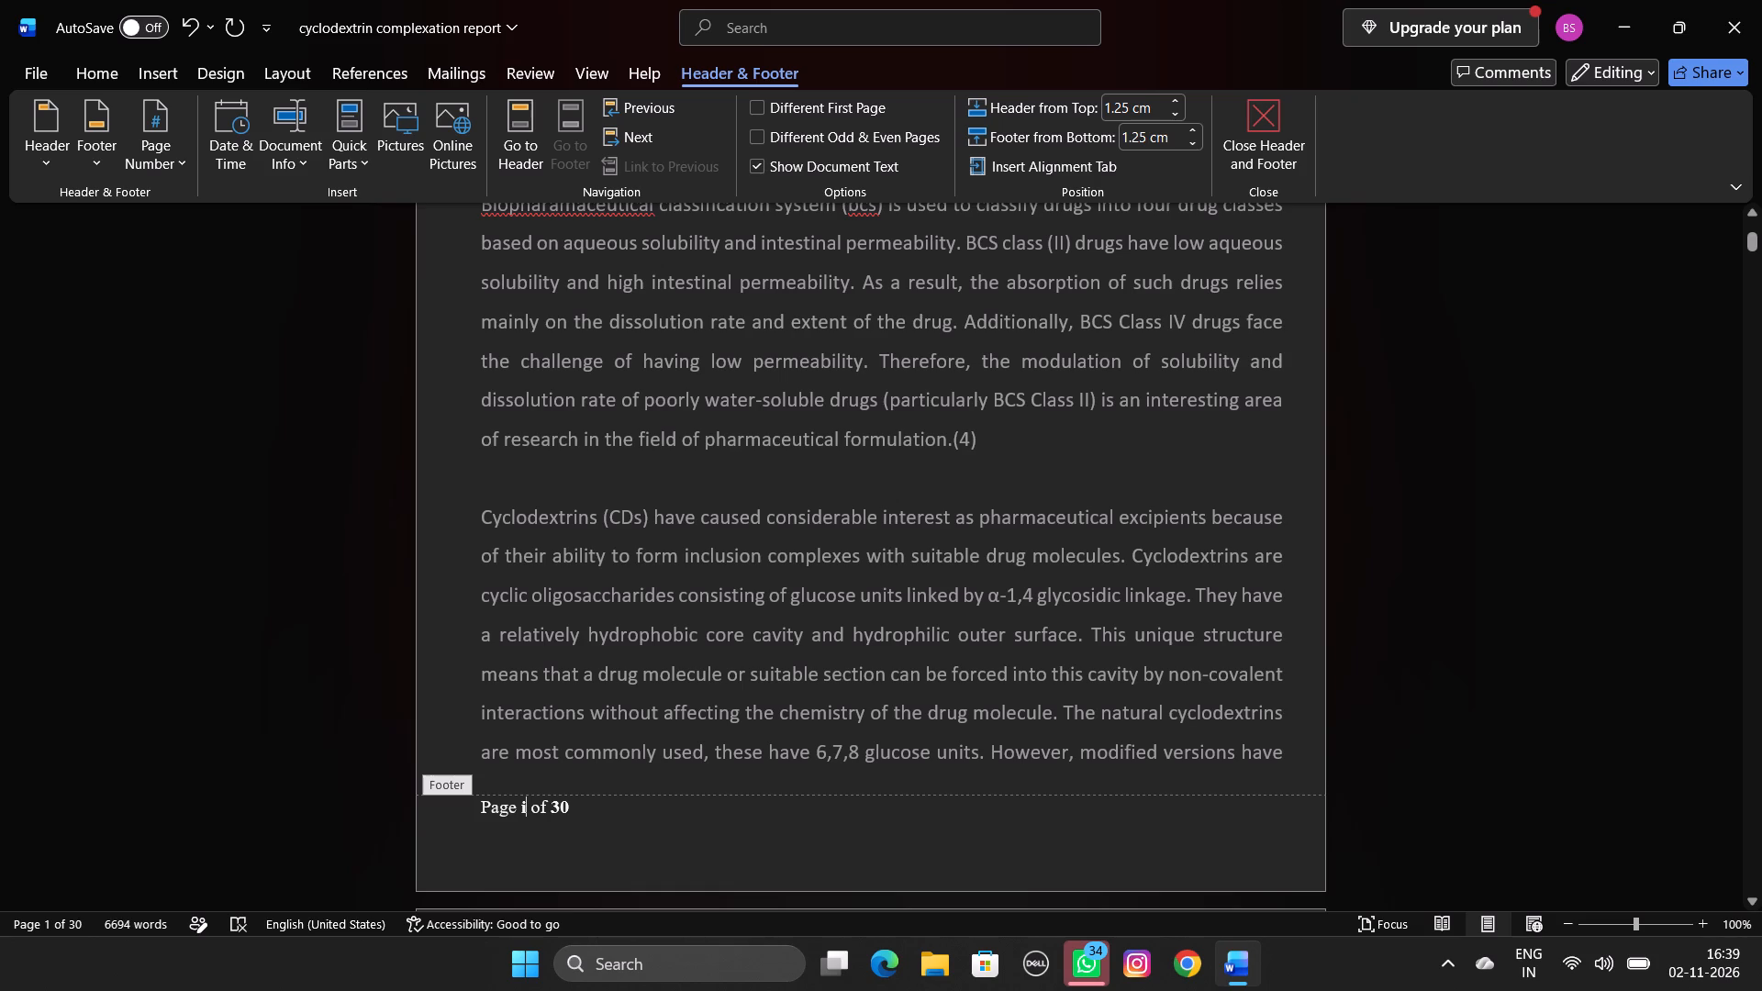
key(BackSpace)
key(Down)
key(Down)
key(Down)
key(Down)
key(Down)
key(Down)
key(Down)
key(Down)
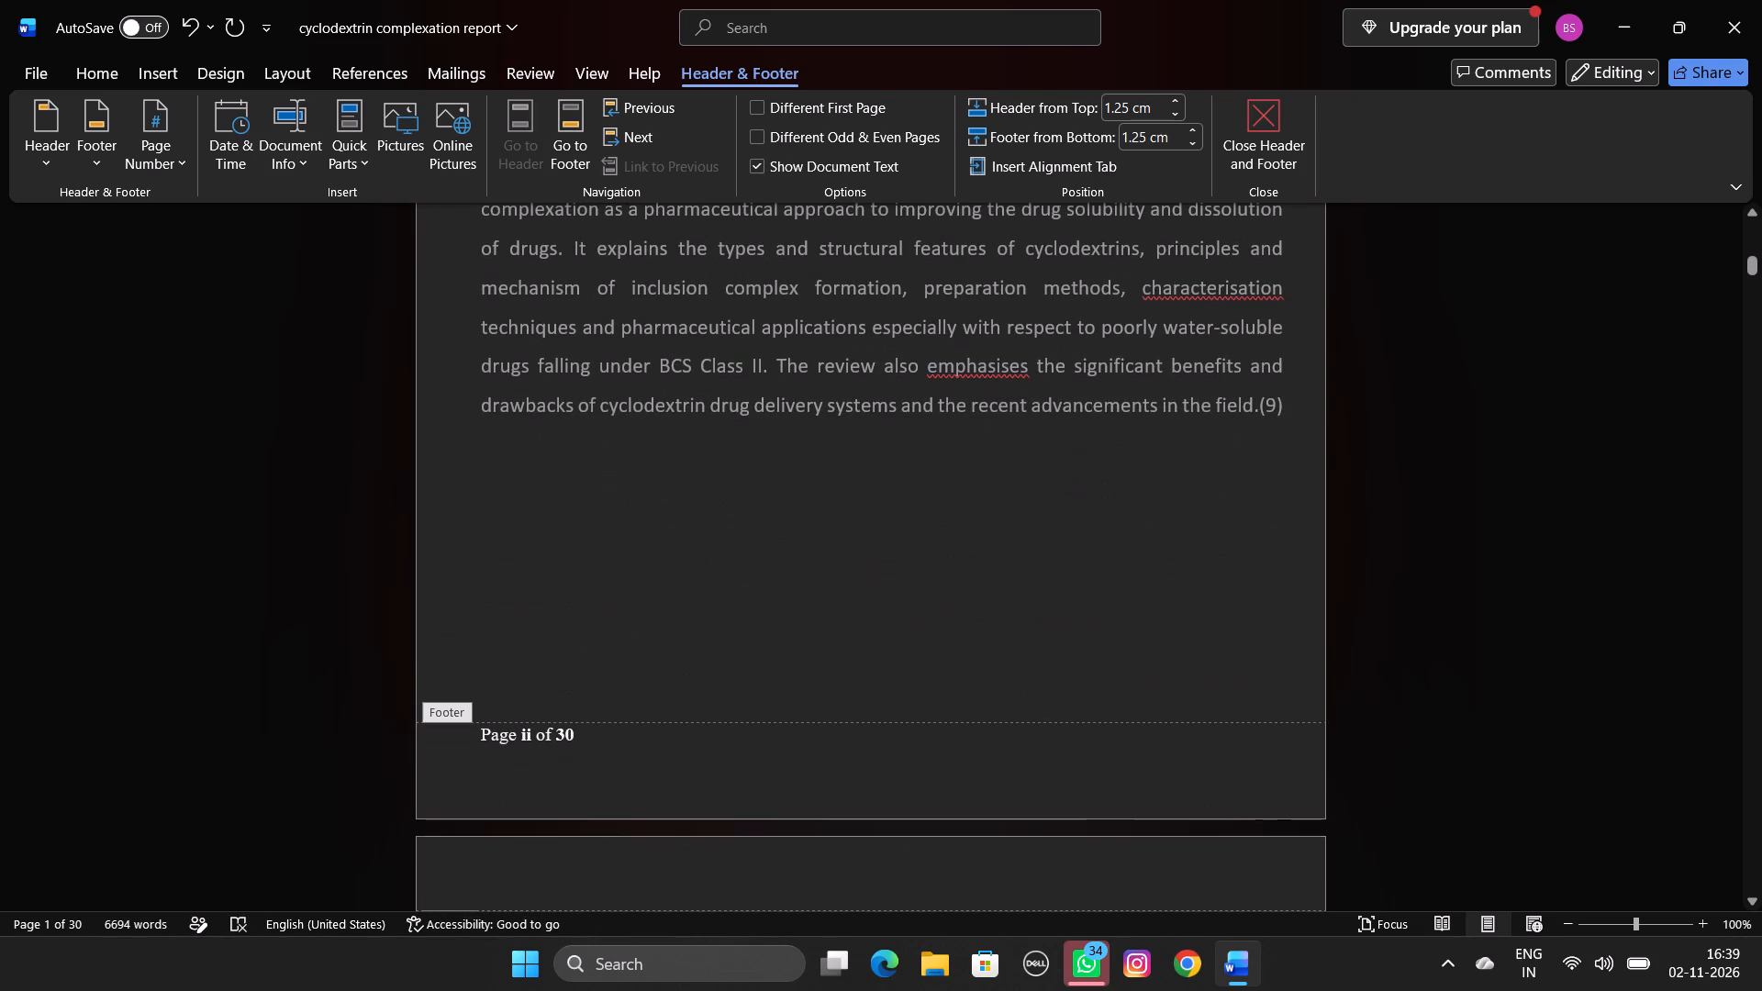
Replace the Roman numeral in the second page's footer with a manually entered 2 directly after the word Page.
click(530, 737)
key(BackSpace)
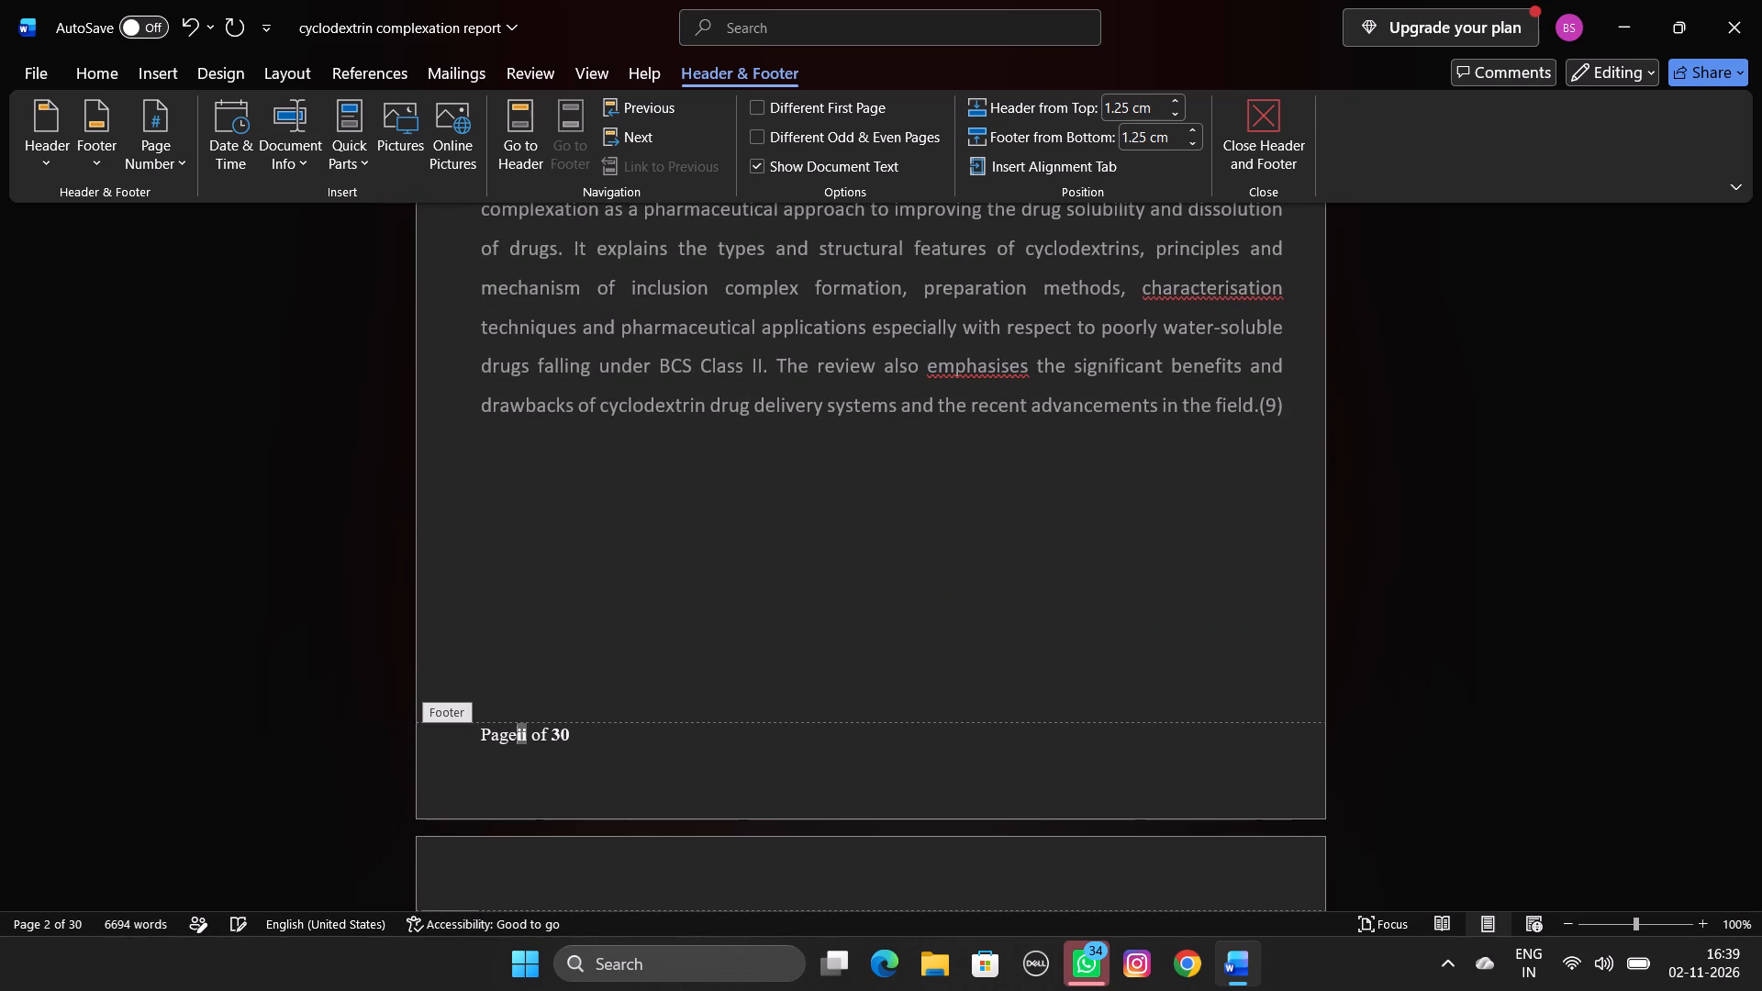
key(Right)
key(BackSpace)
key(BackSpace)
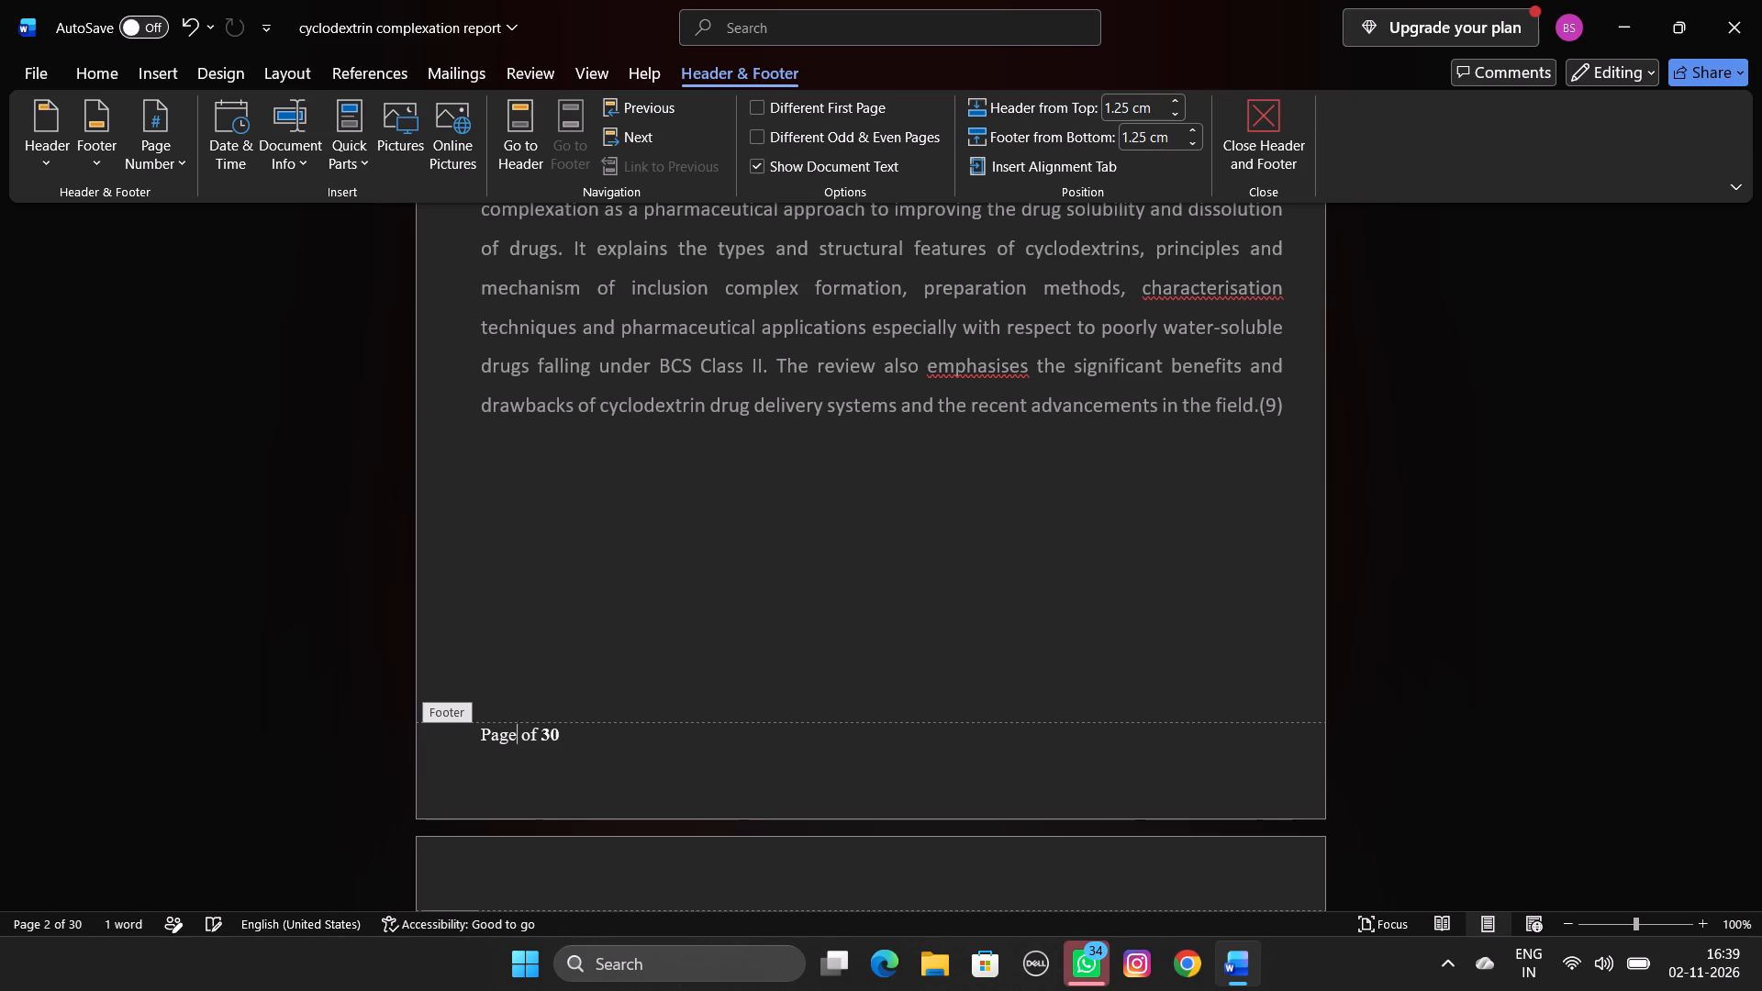
key(2)
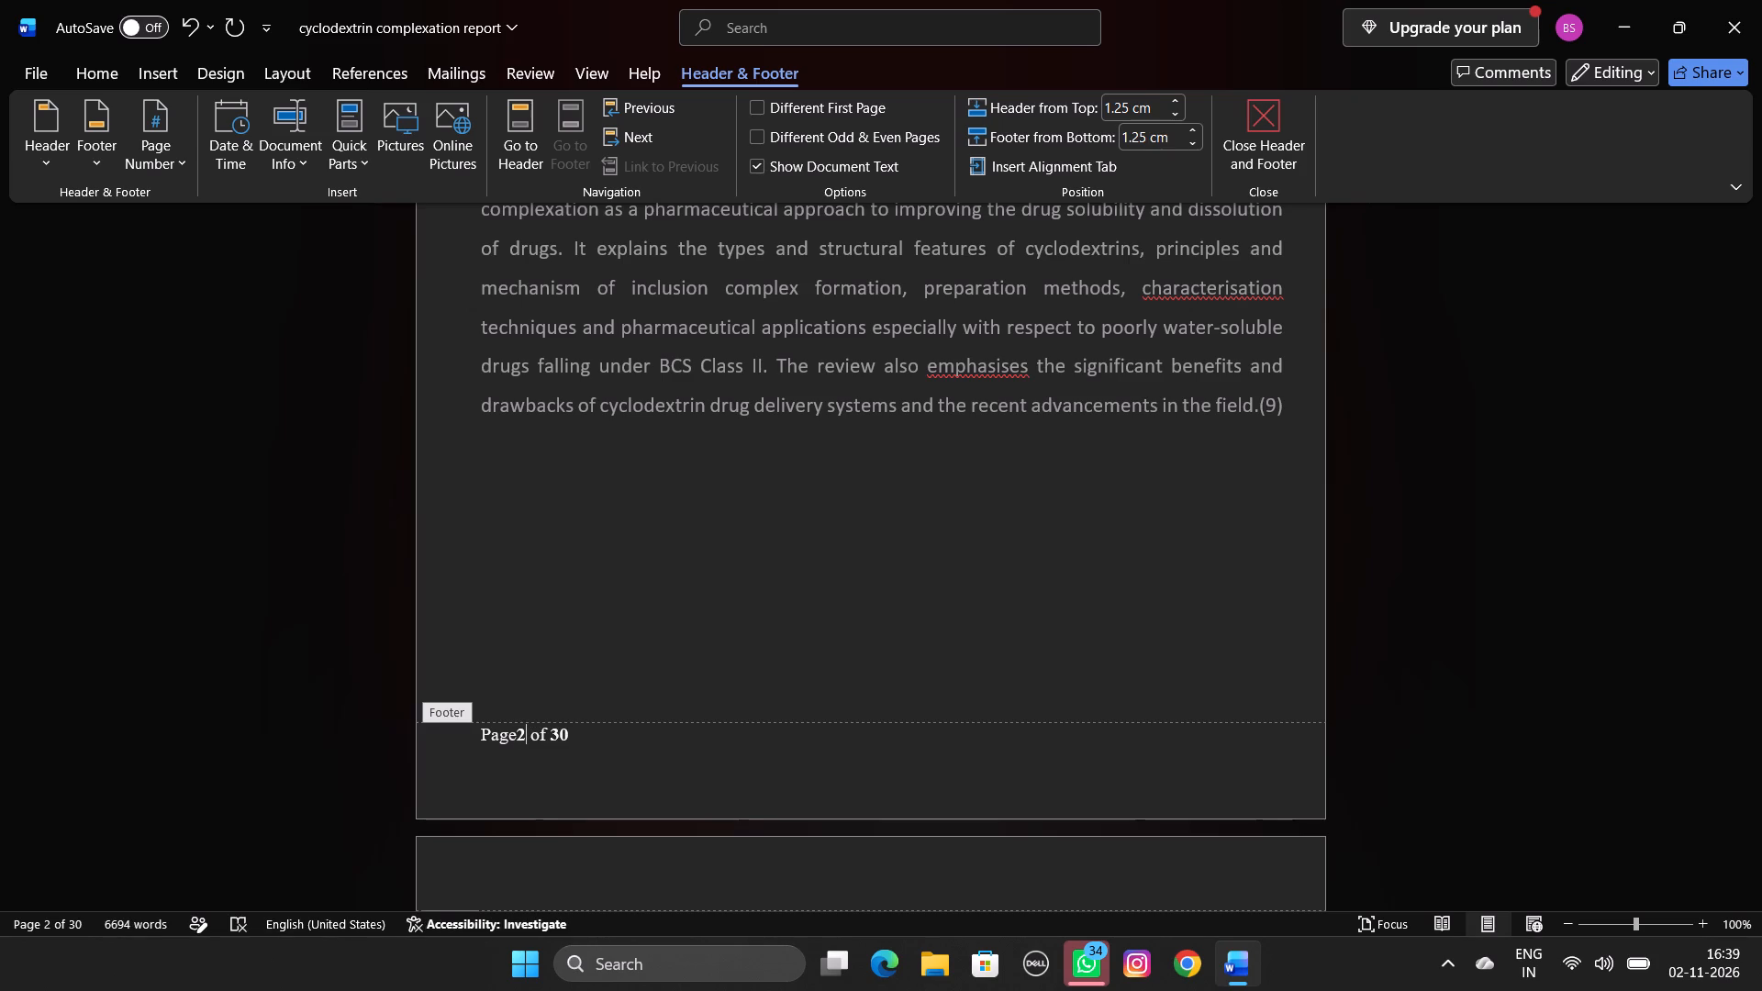
key(Right)
key(Right)
key(Right)
key(Right)
key(Right)
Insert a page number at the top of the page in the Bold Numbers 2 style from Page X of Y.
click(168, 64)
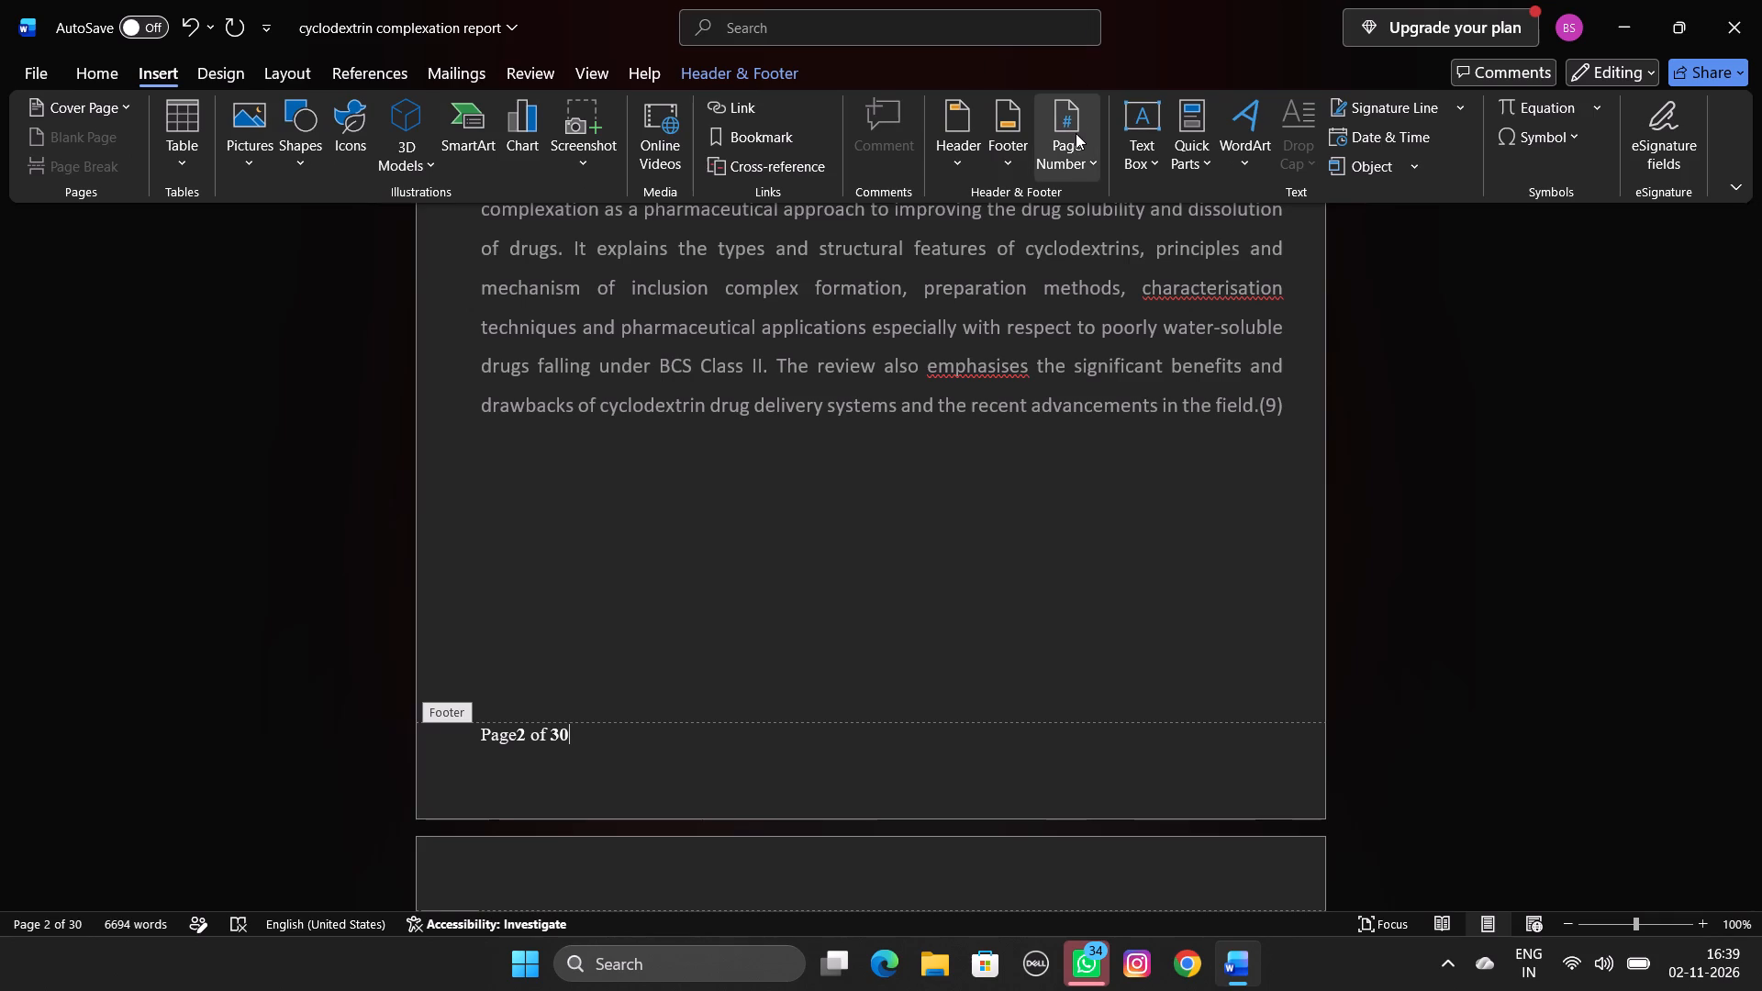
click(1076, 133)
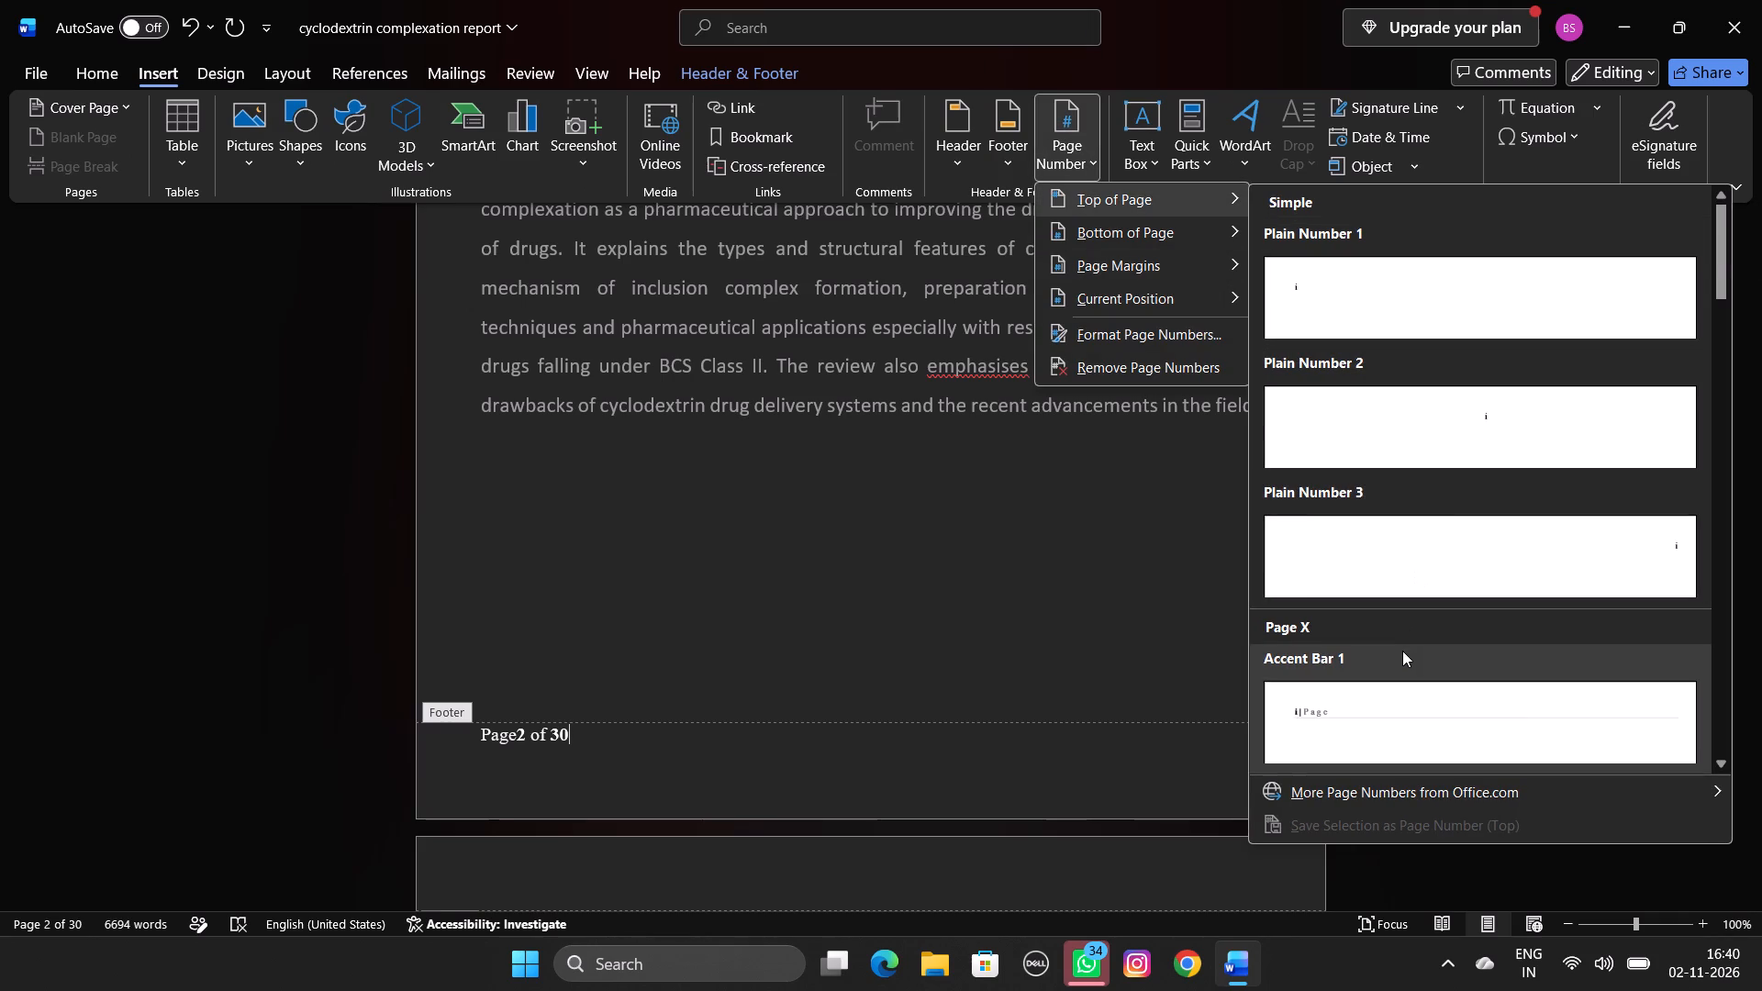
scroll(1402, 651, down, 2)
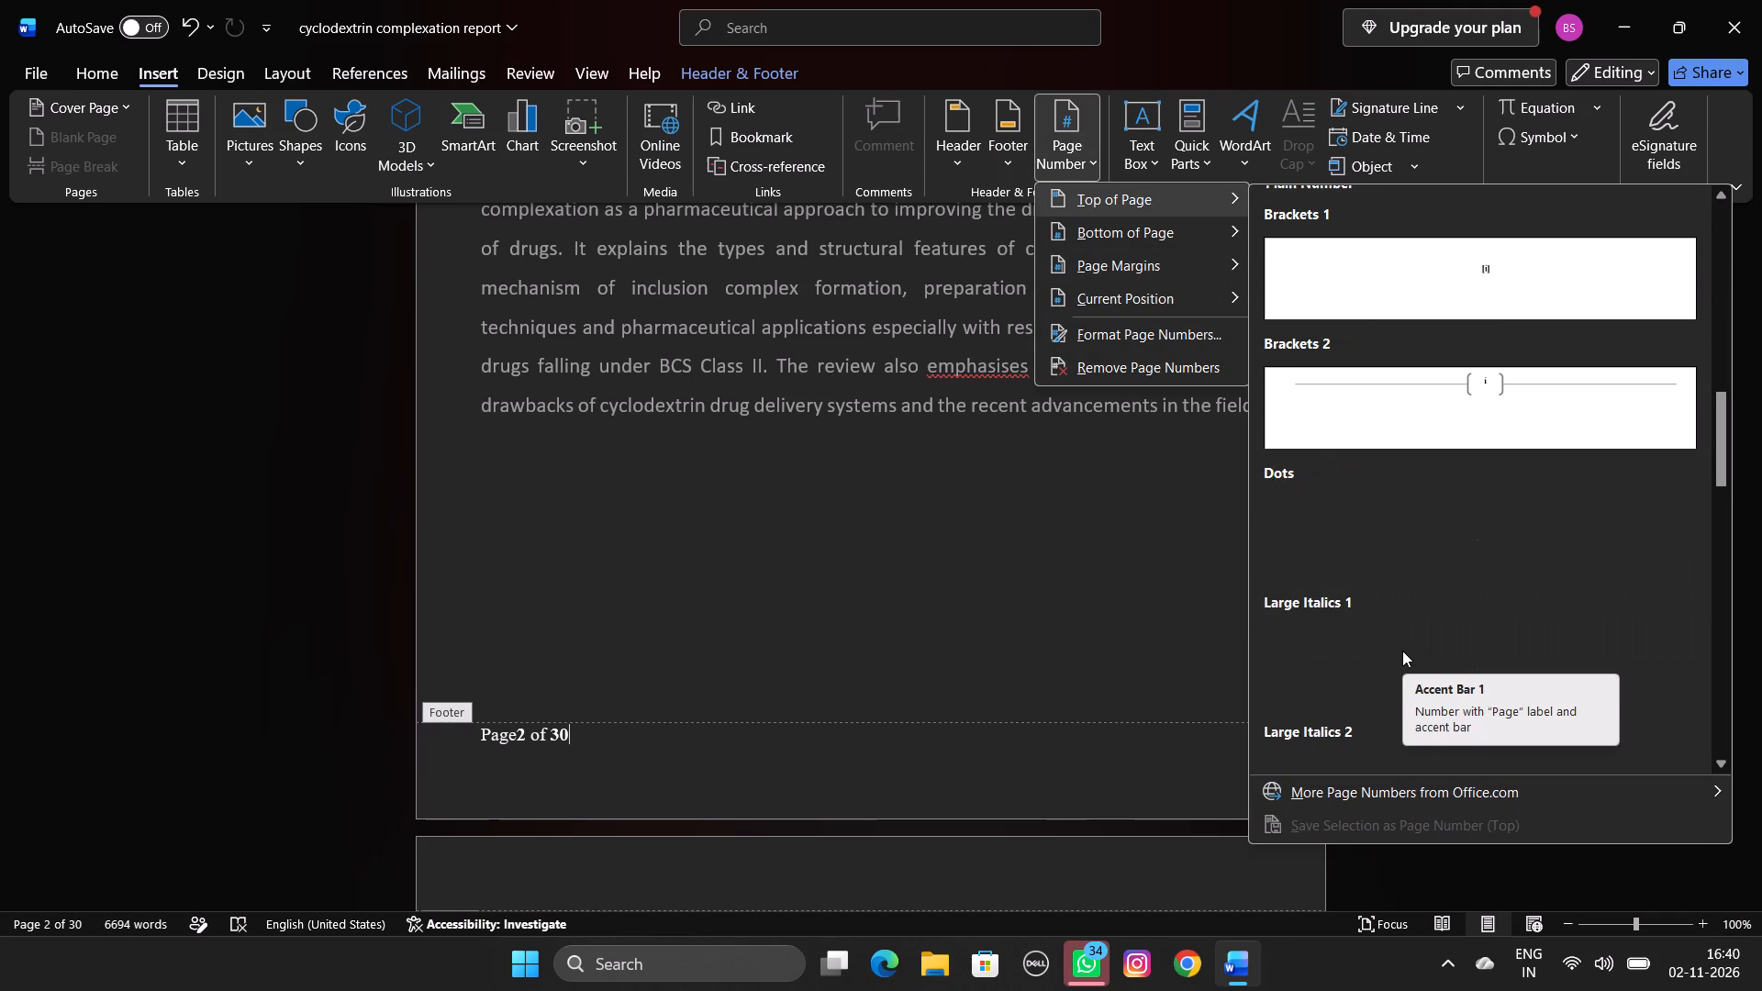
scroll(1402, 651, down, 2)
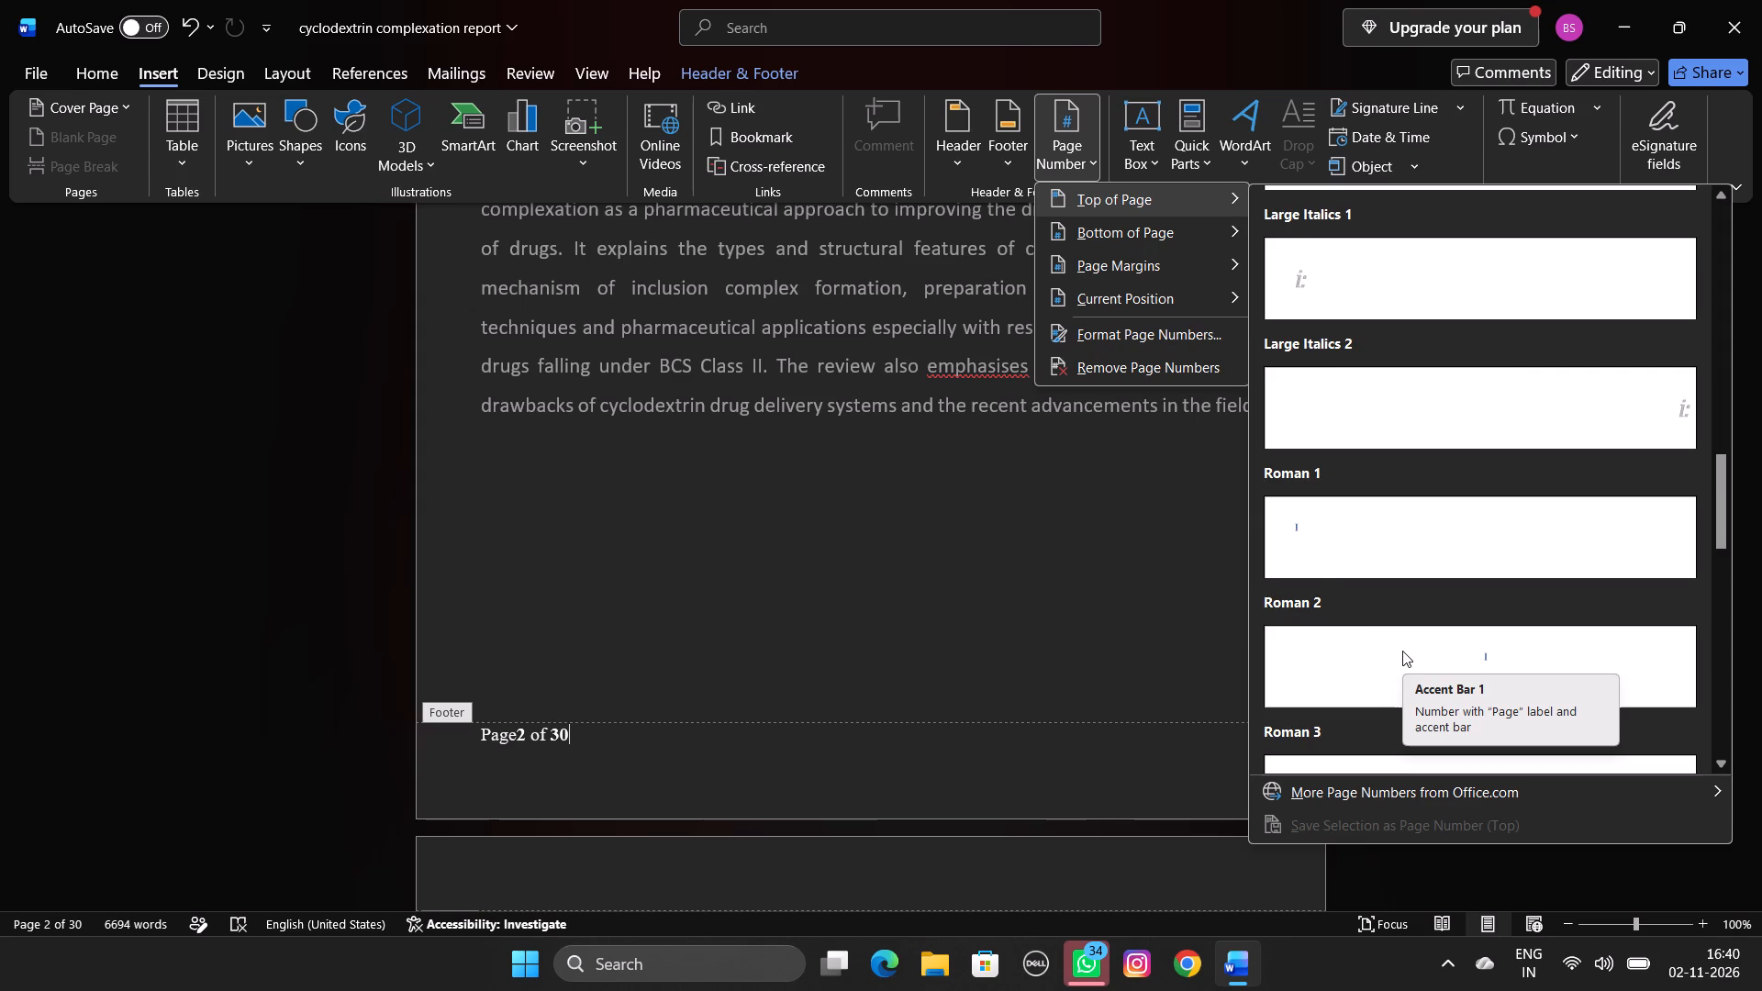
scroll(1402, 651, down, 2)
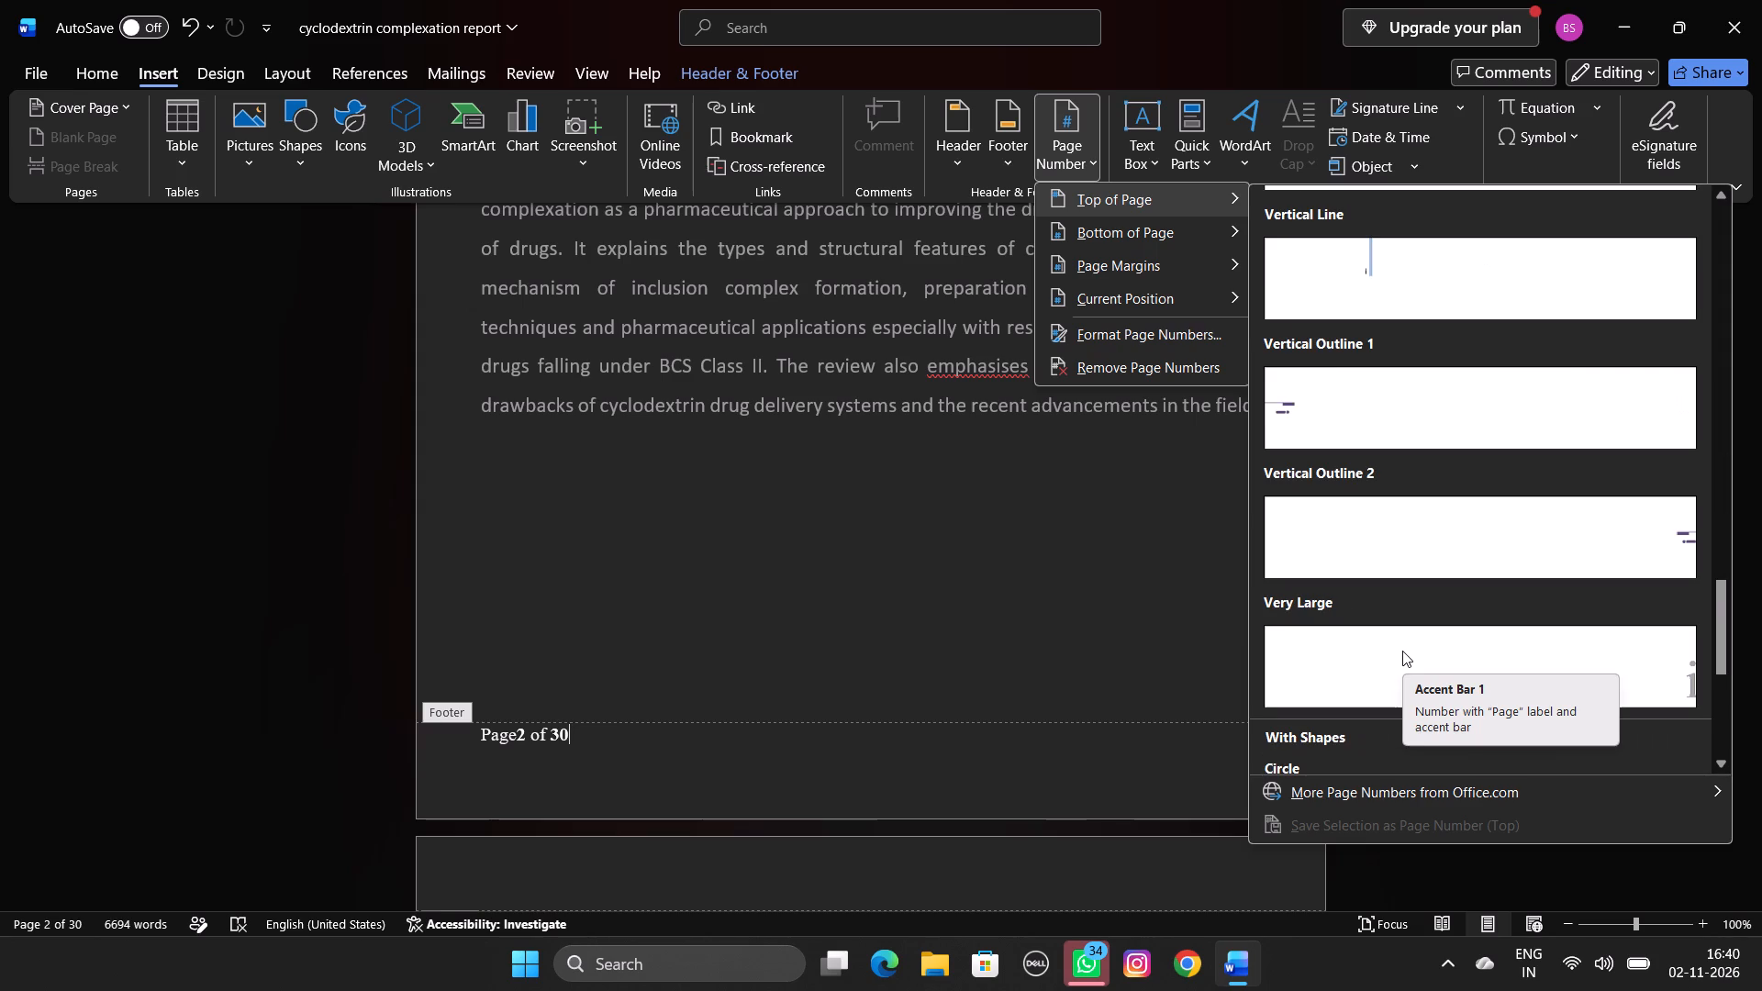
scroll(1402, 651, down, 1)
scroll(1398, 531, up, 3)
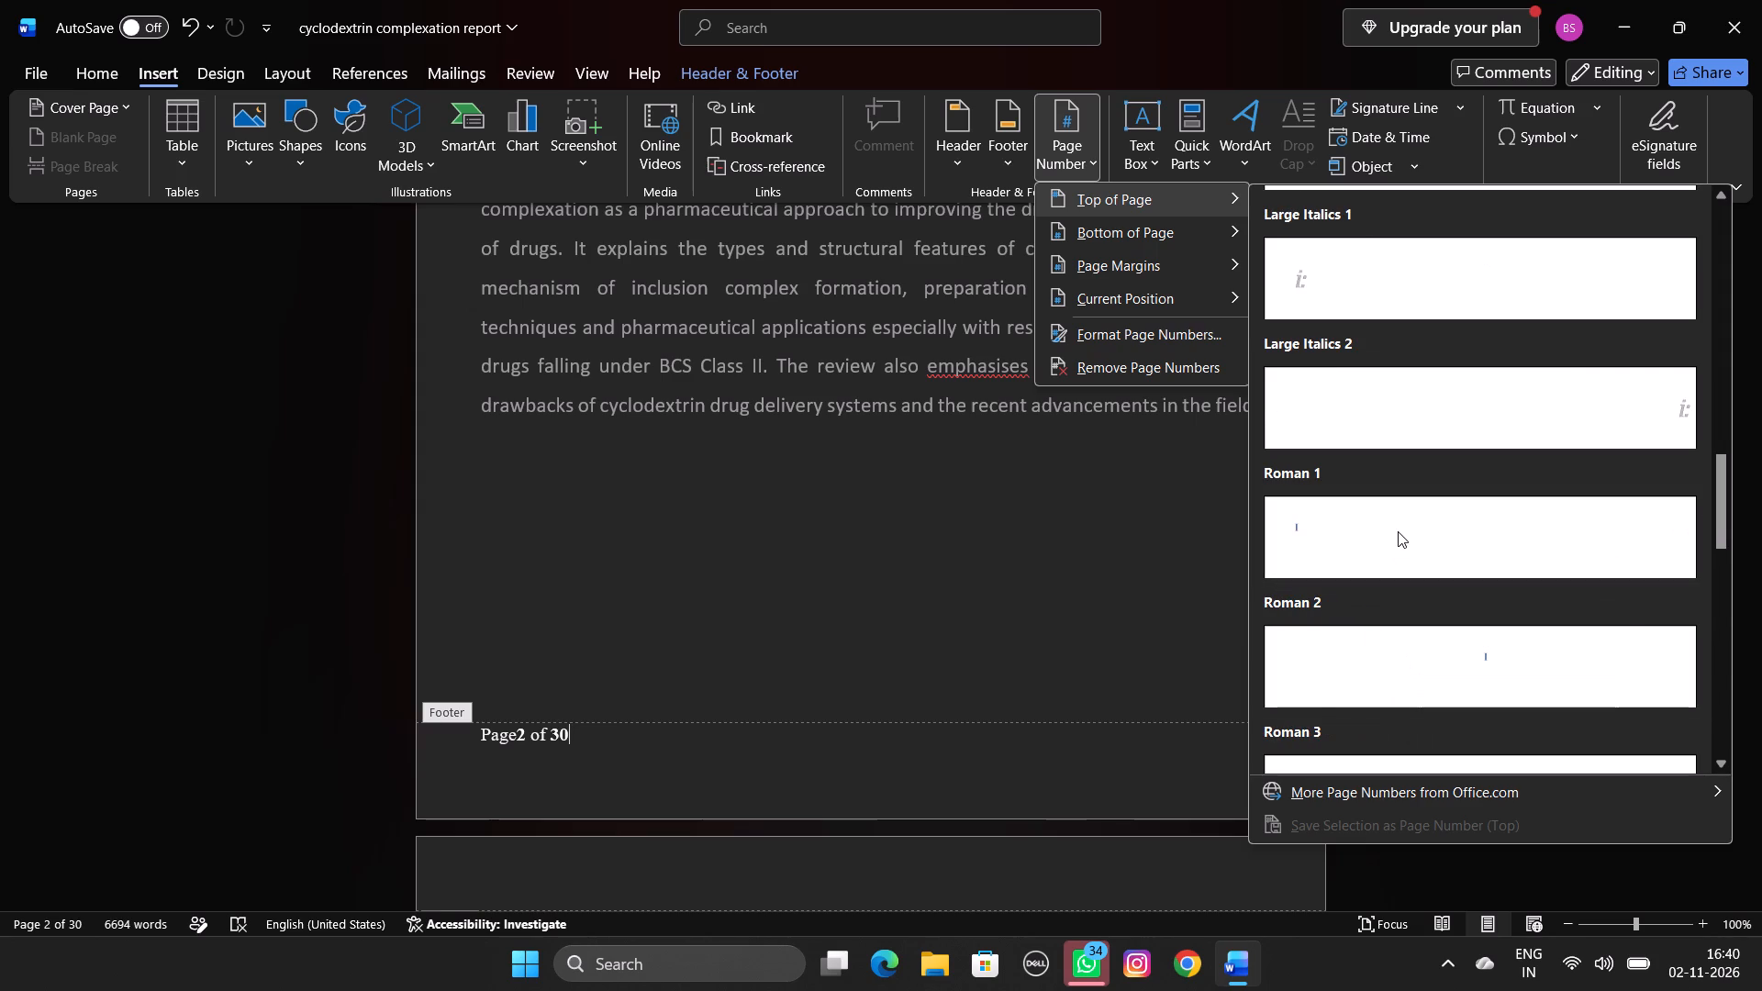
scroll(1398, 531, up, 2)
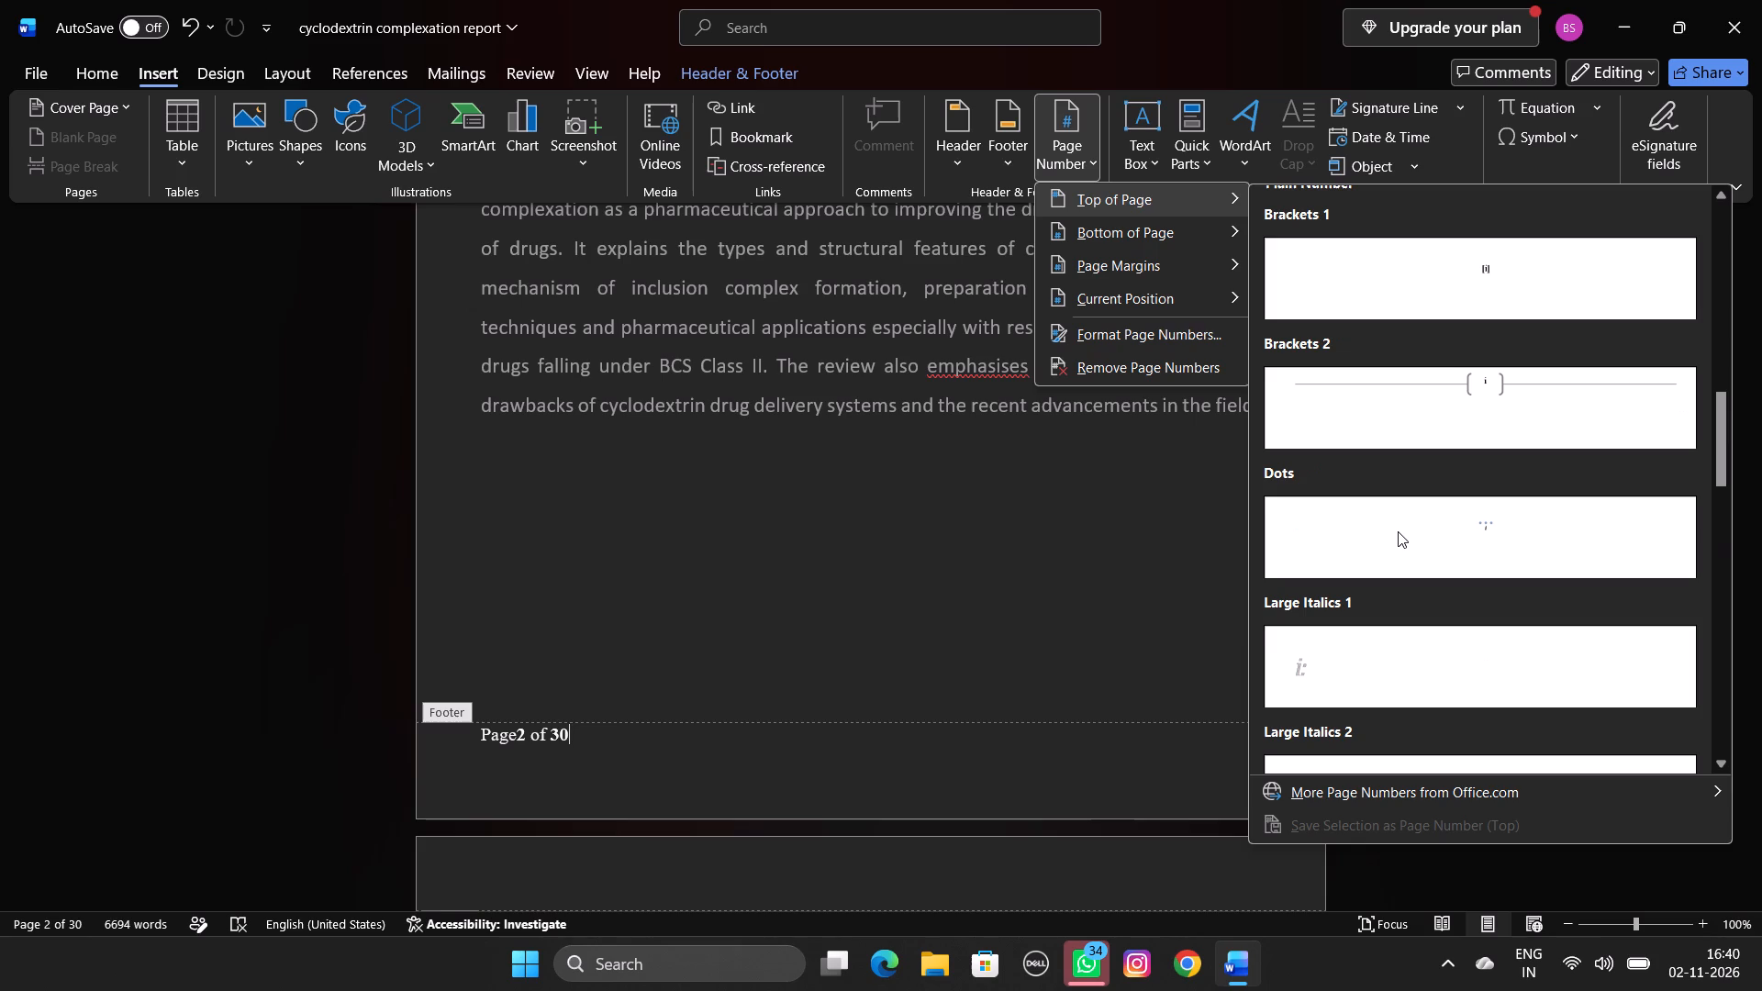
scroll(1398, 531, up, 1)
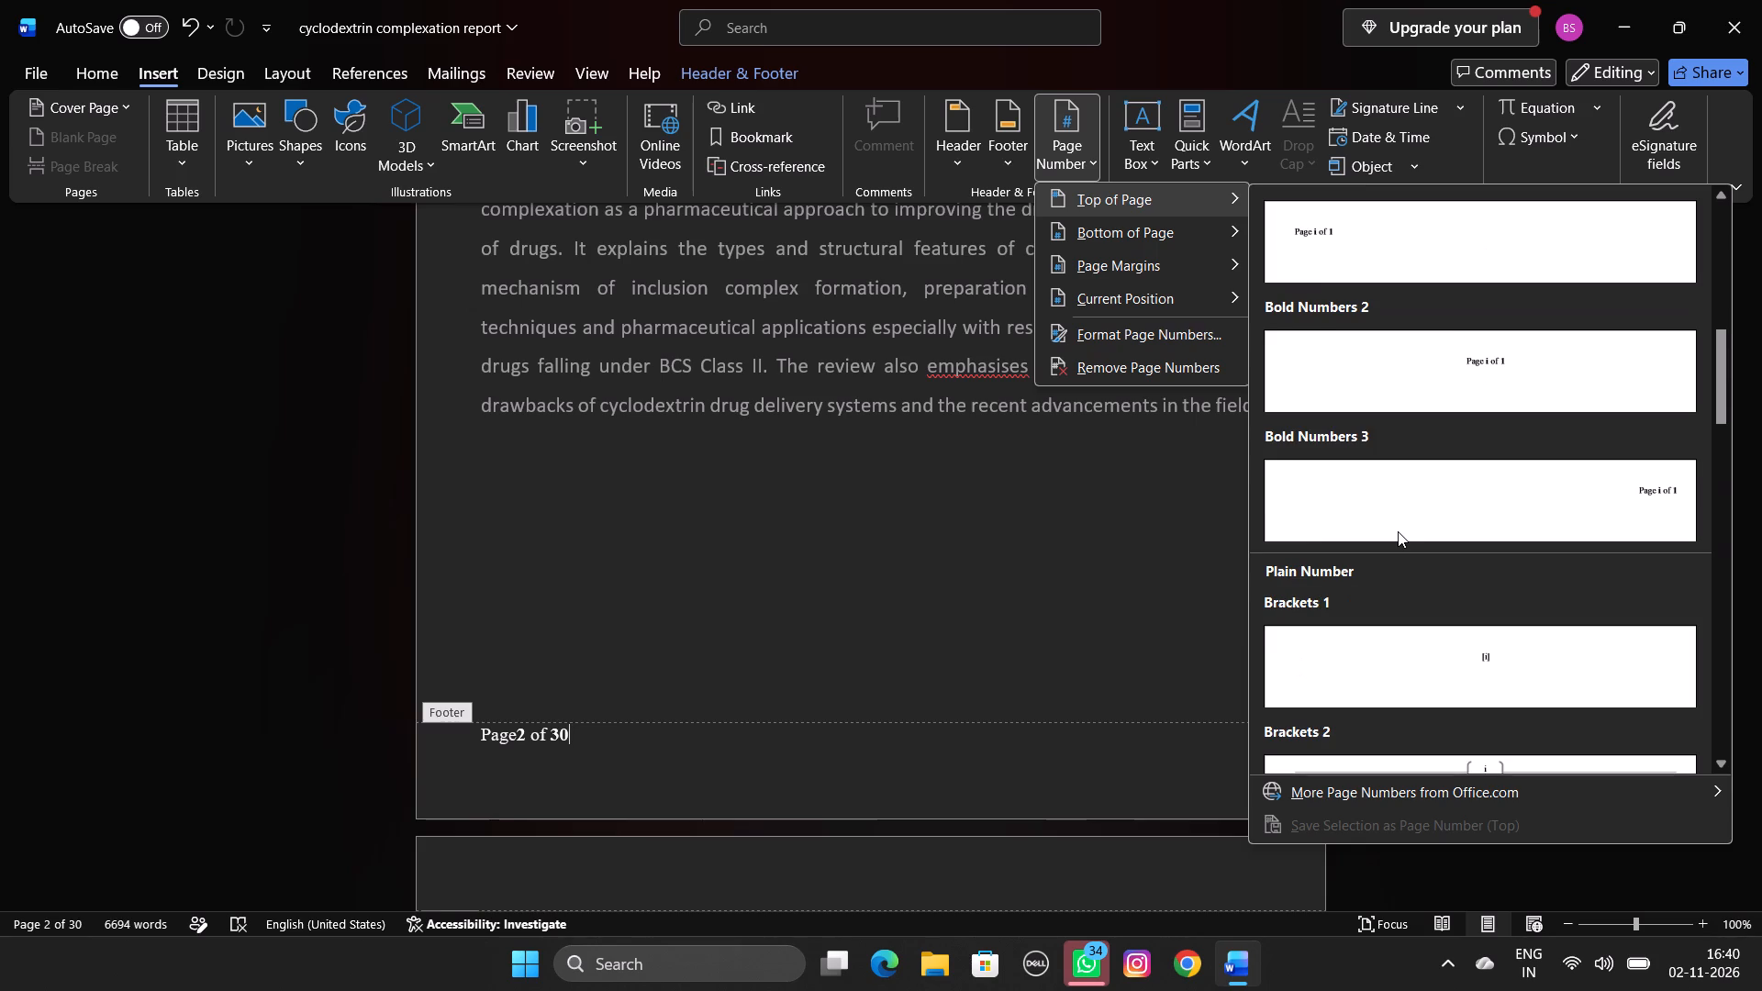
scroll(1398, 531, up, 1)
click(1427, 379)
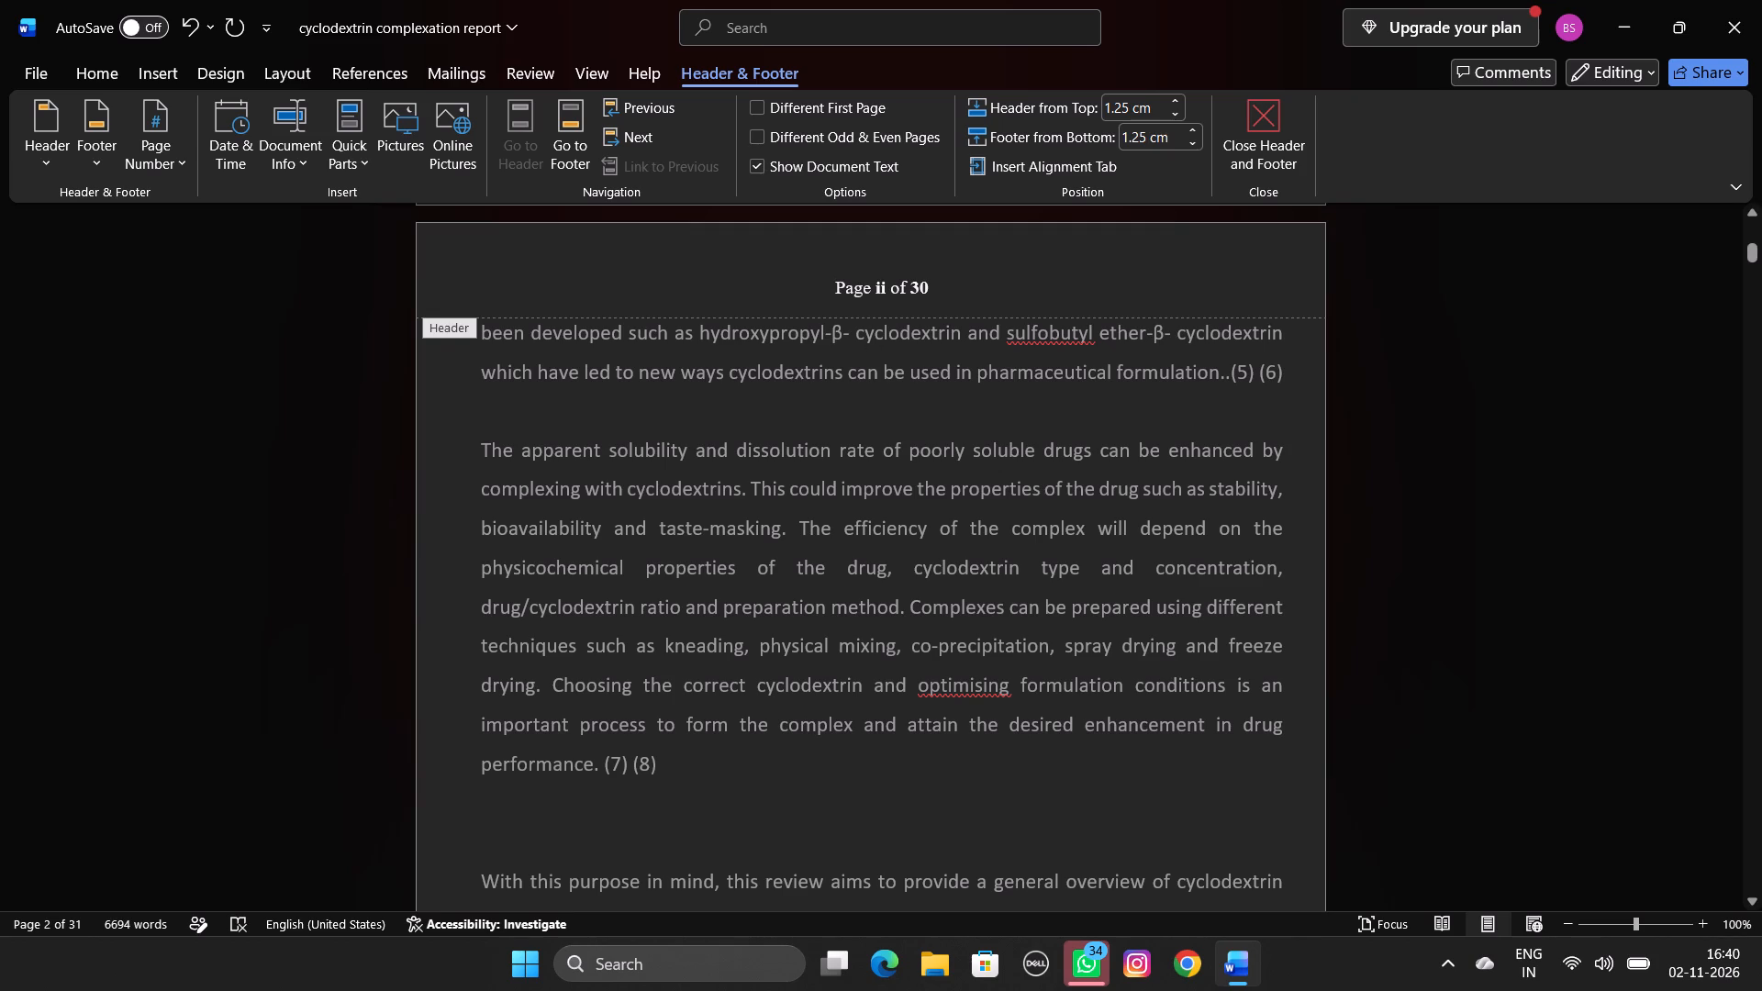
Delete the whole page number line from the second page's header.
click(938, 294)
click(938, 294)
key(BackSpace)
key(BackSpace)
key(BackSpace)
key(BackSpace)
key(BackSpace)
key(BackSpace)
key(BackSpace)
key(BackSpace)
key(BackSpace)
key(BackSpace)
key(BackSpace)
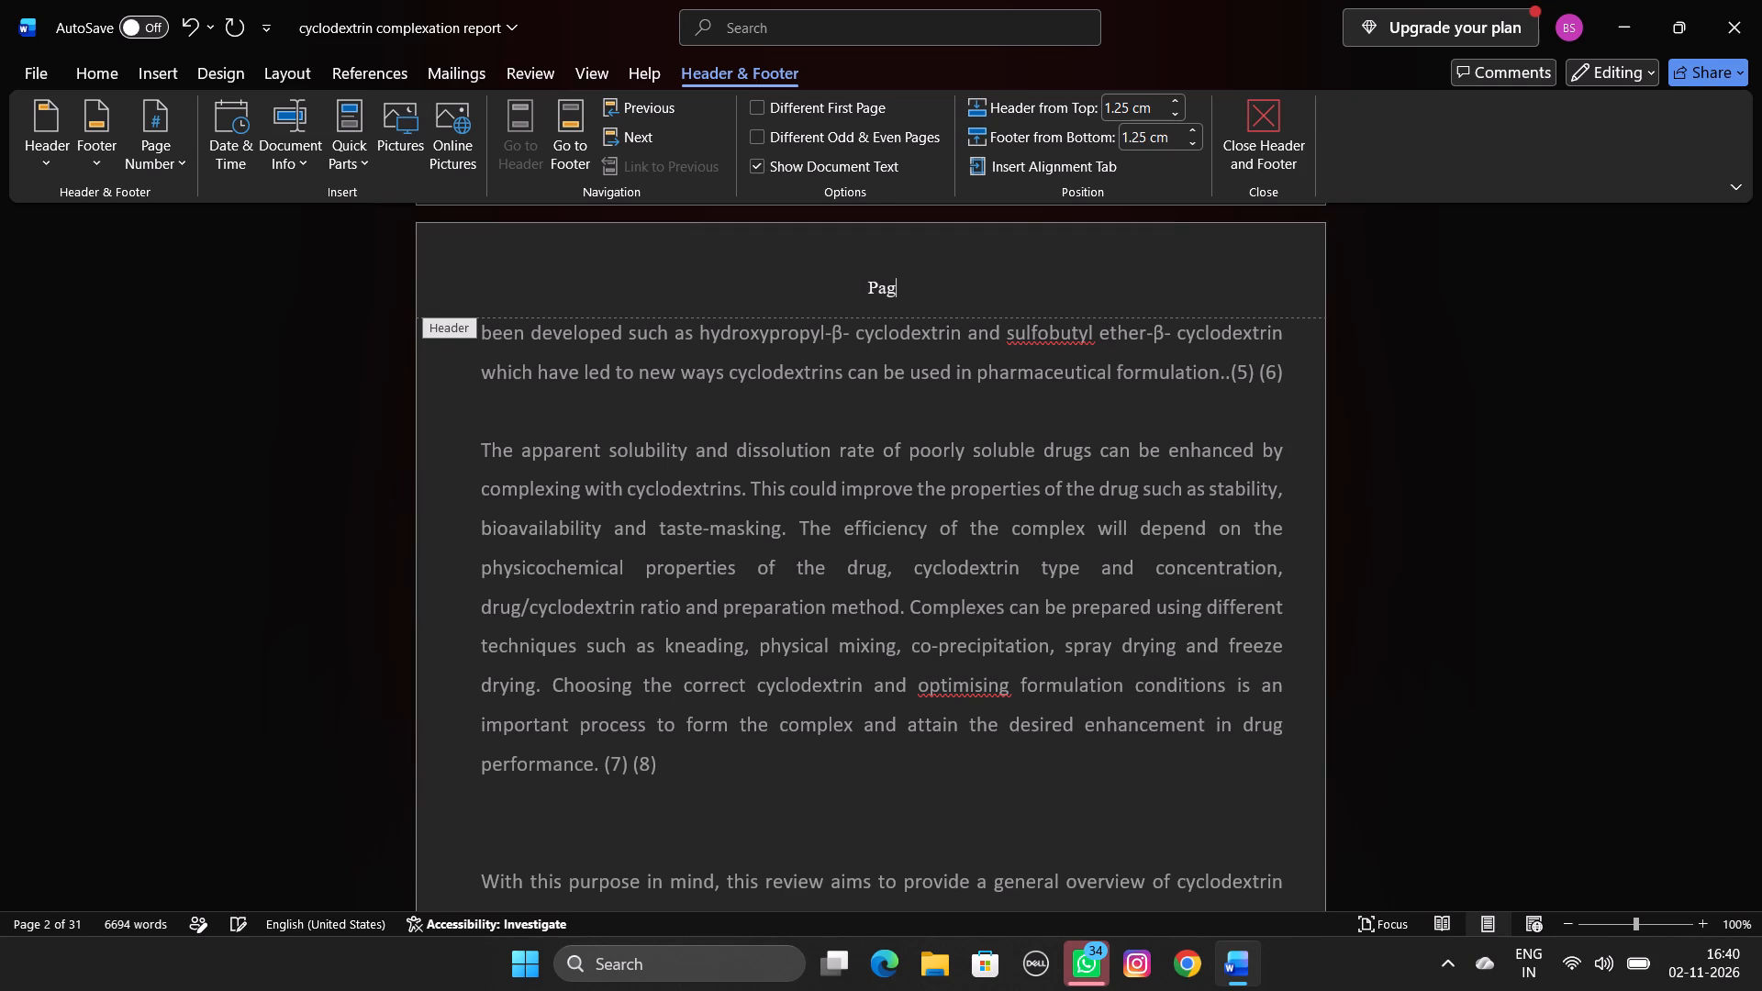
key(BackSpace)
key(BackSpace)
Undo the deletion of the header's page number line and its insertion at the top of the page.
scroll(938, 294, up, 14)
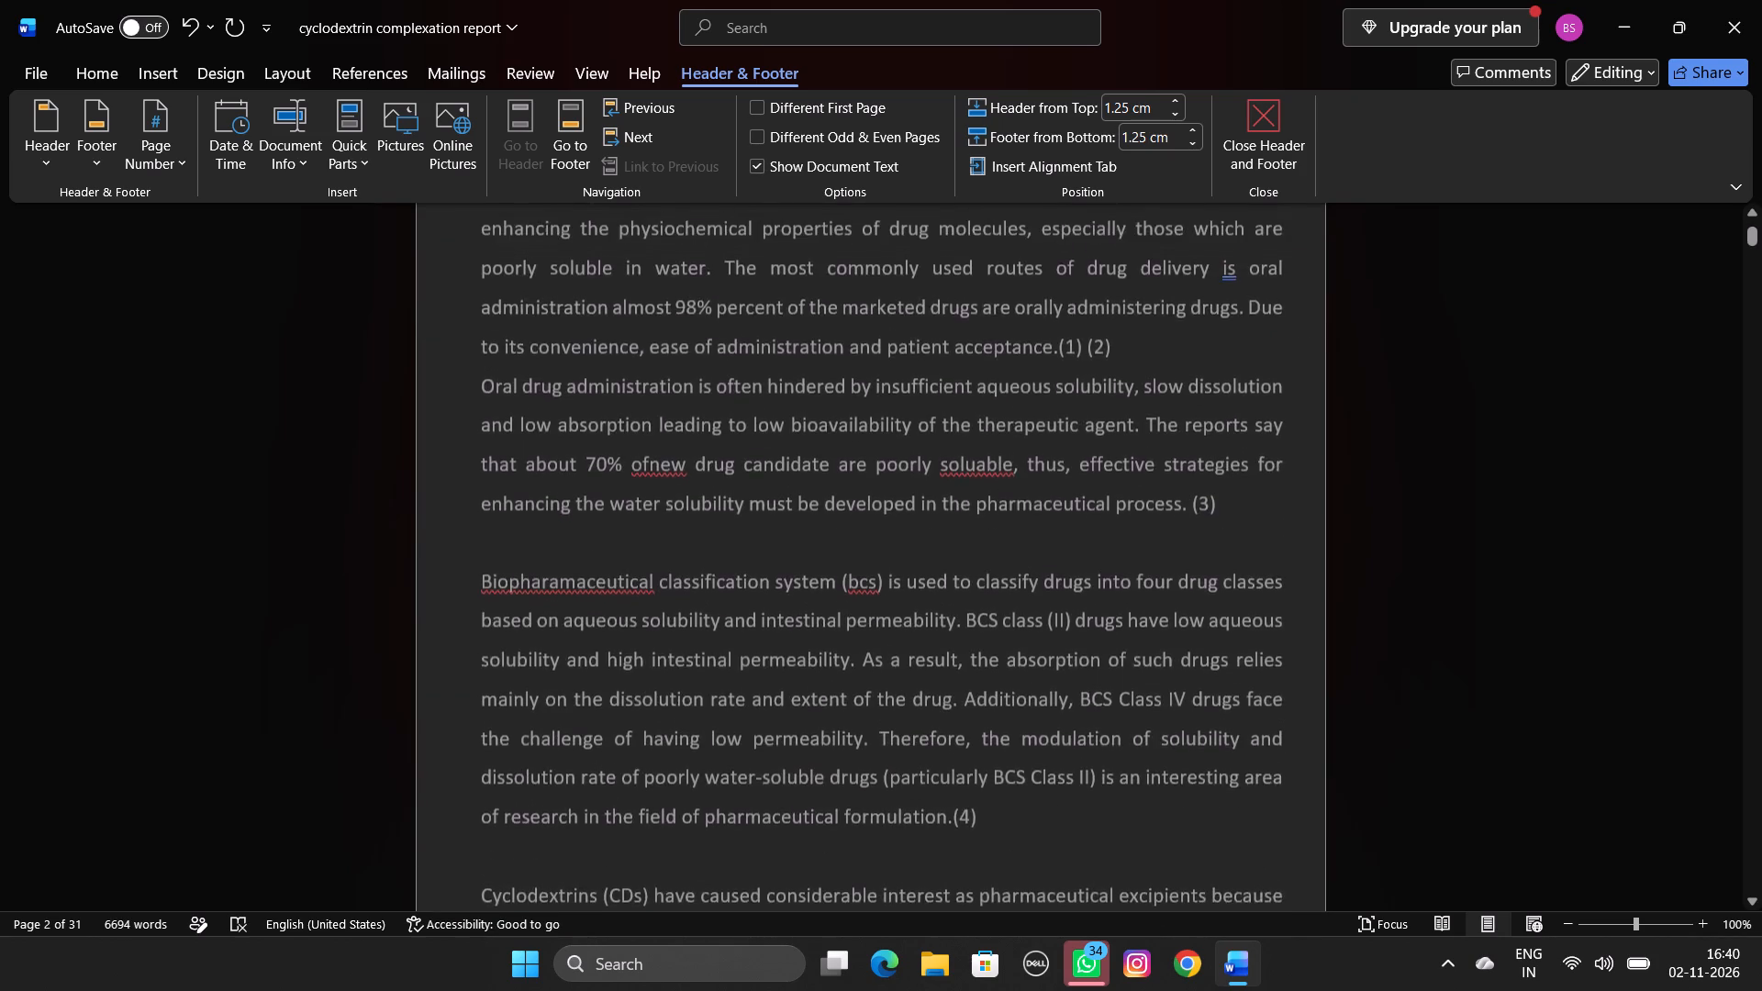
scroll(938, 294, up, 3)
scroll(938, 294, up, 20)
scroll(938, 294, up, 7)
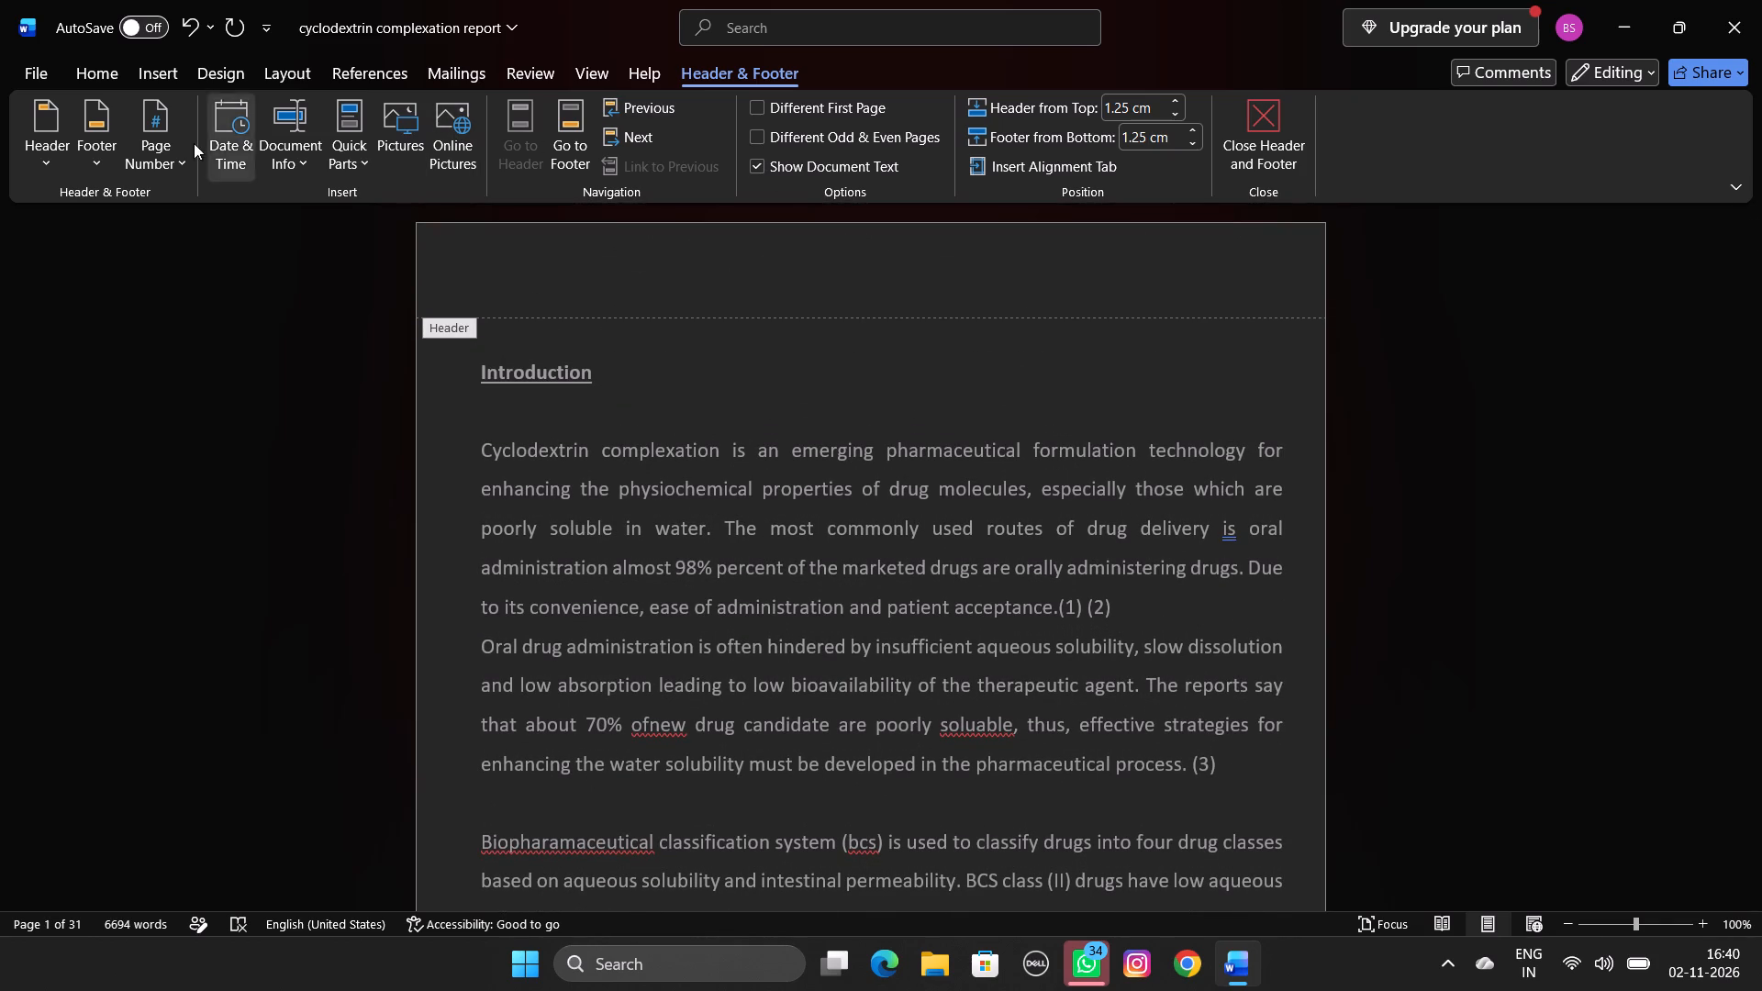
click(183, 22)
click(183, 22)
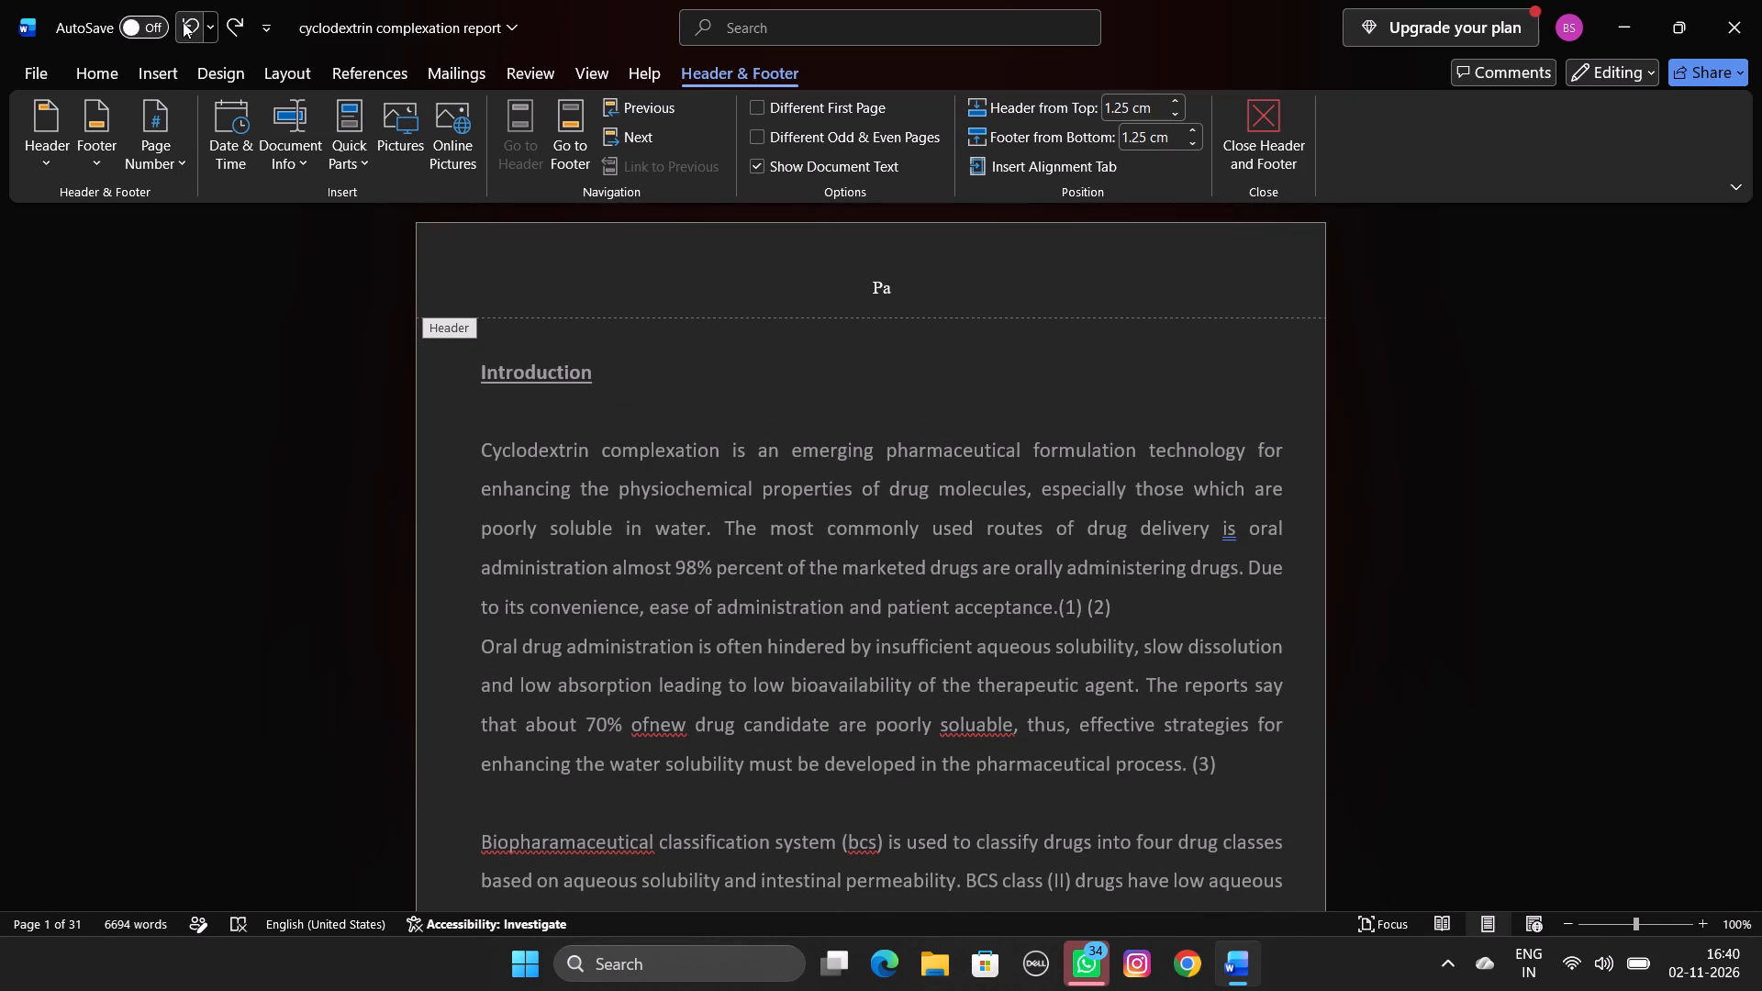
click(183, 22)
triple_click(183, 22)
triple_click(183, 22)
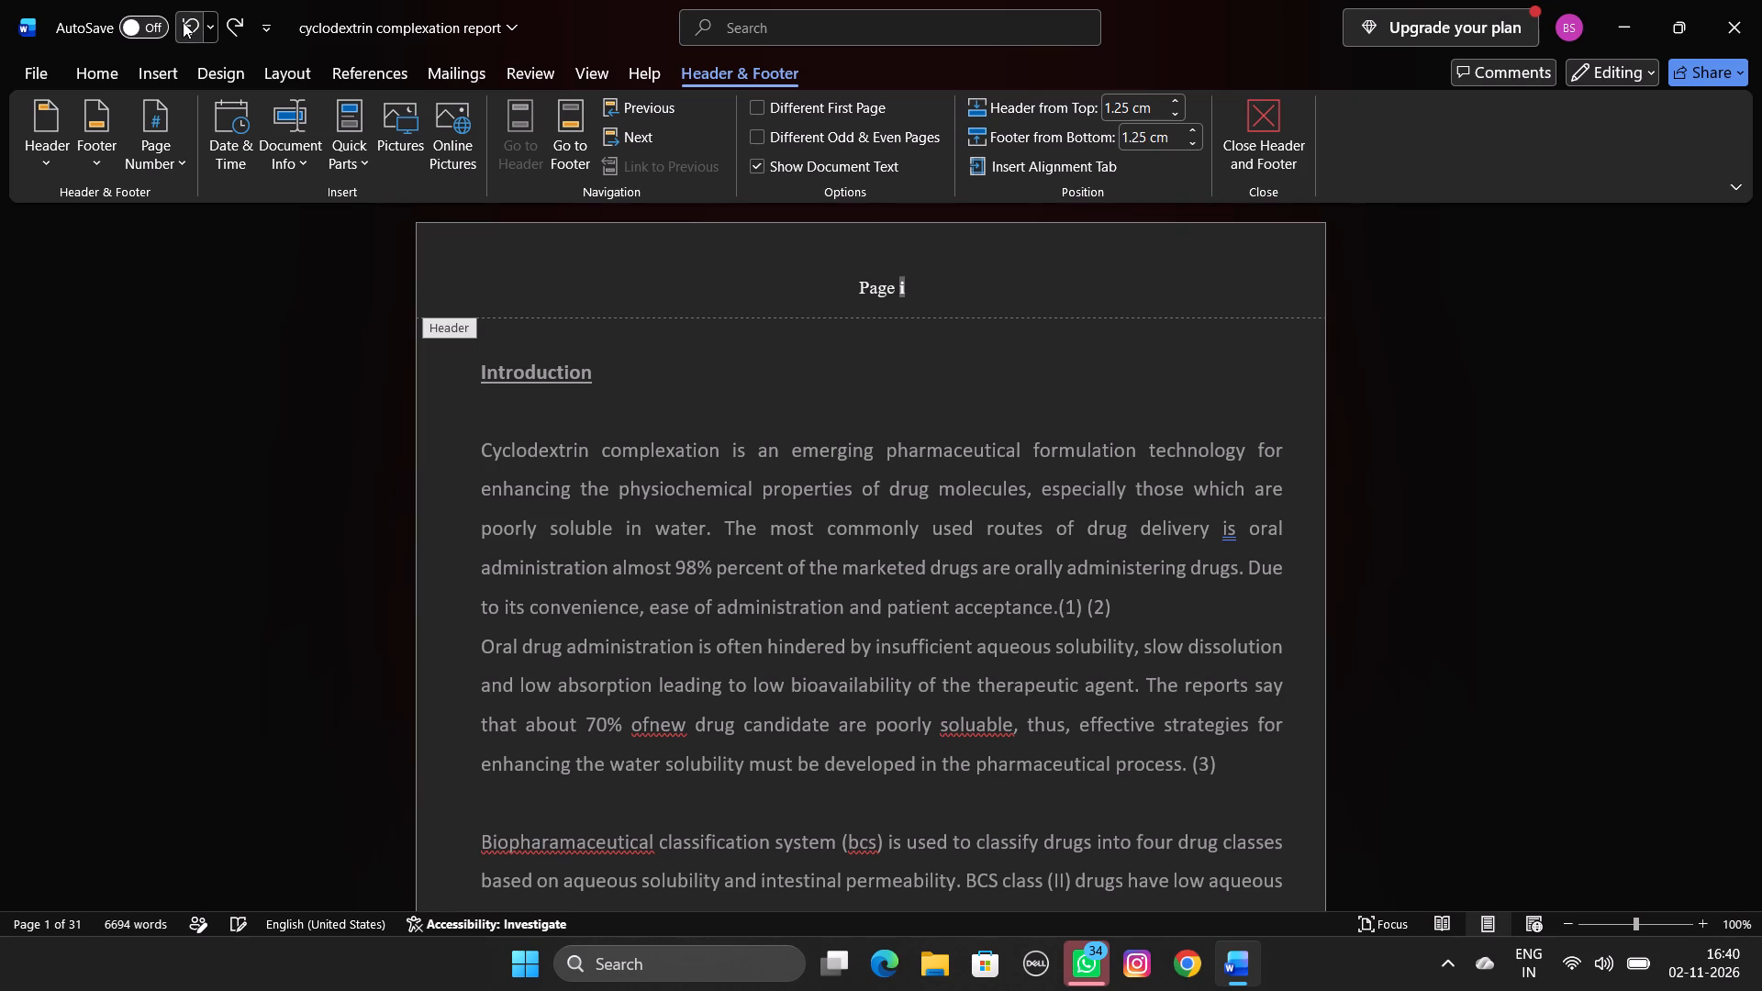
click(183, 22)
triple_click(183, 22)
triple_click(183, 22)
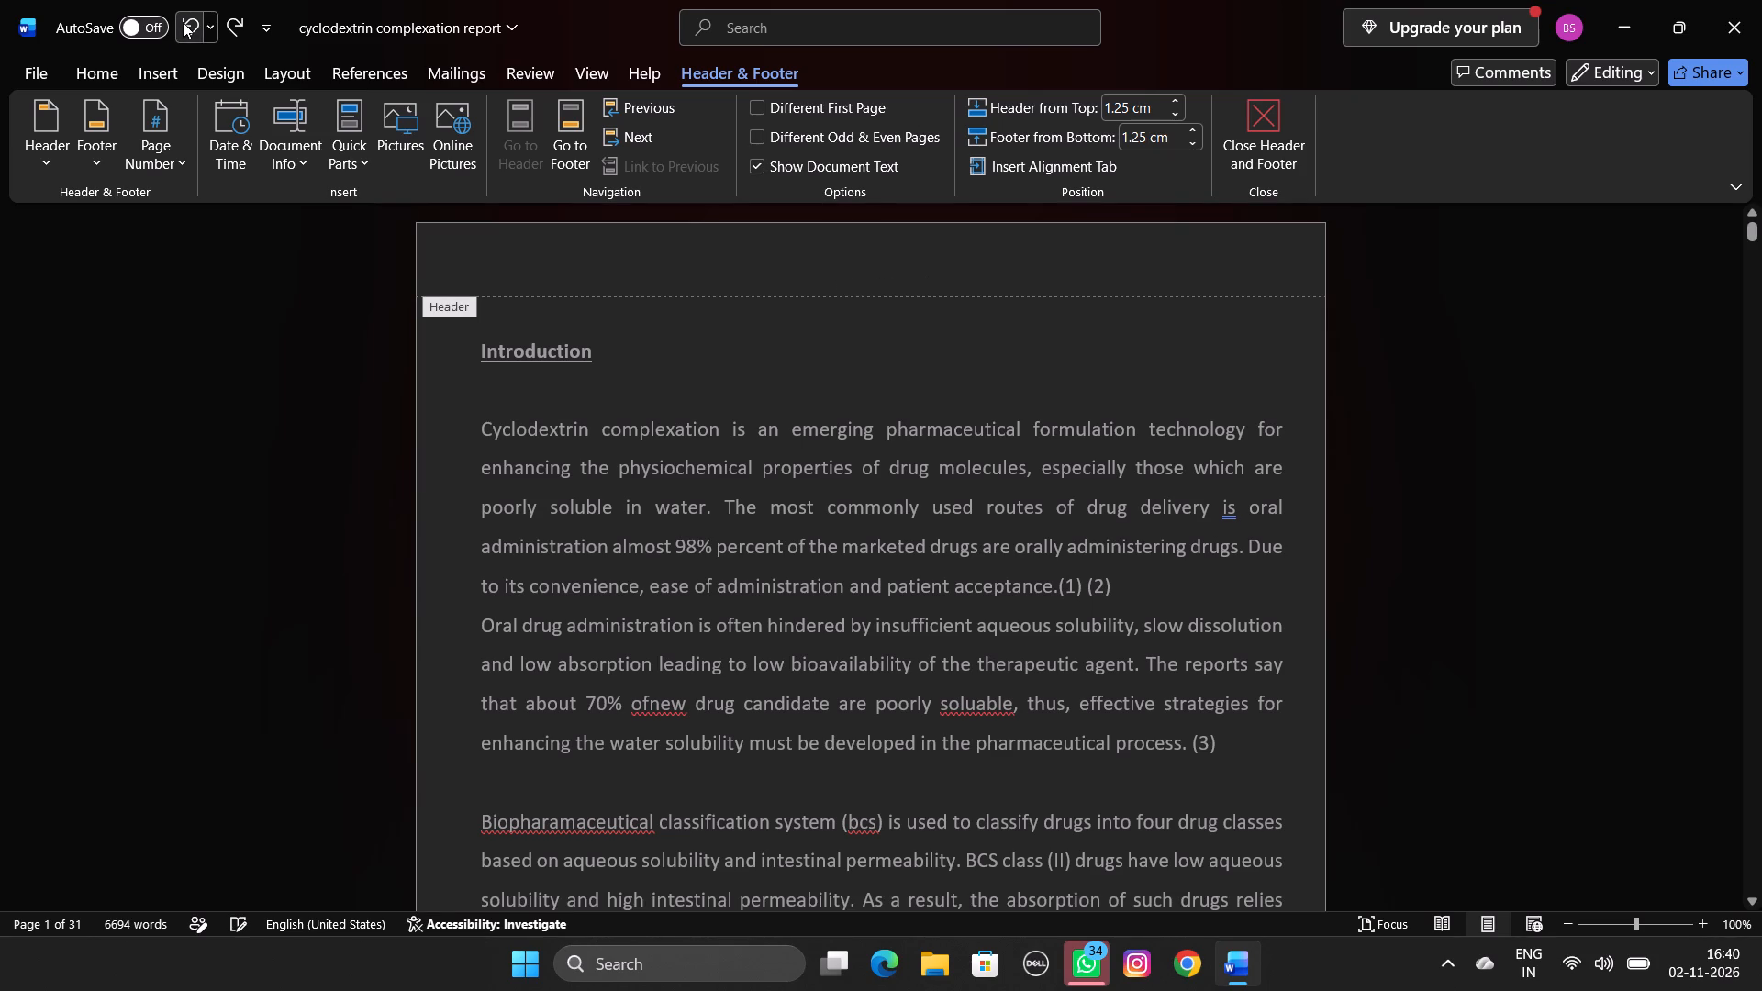
Undo all remaining page number edits in the footer, back to the document's last saved state.
click(183, 22)
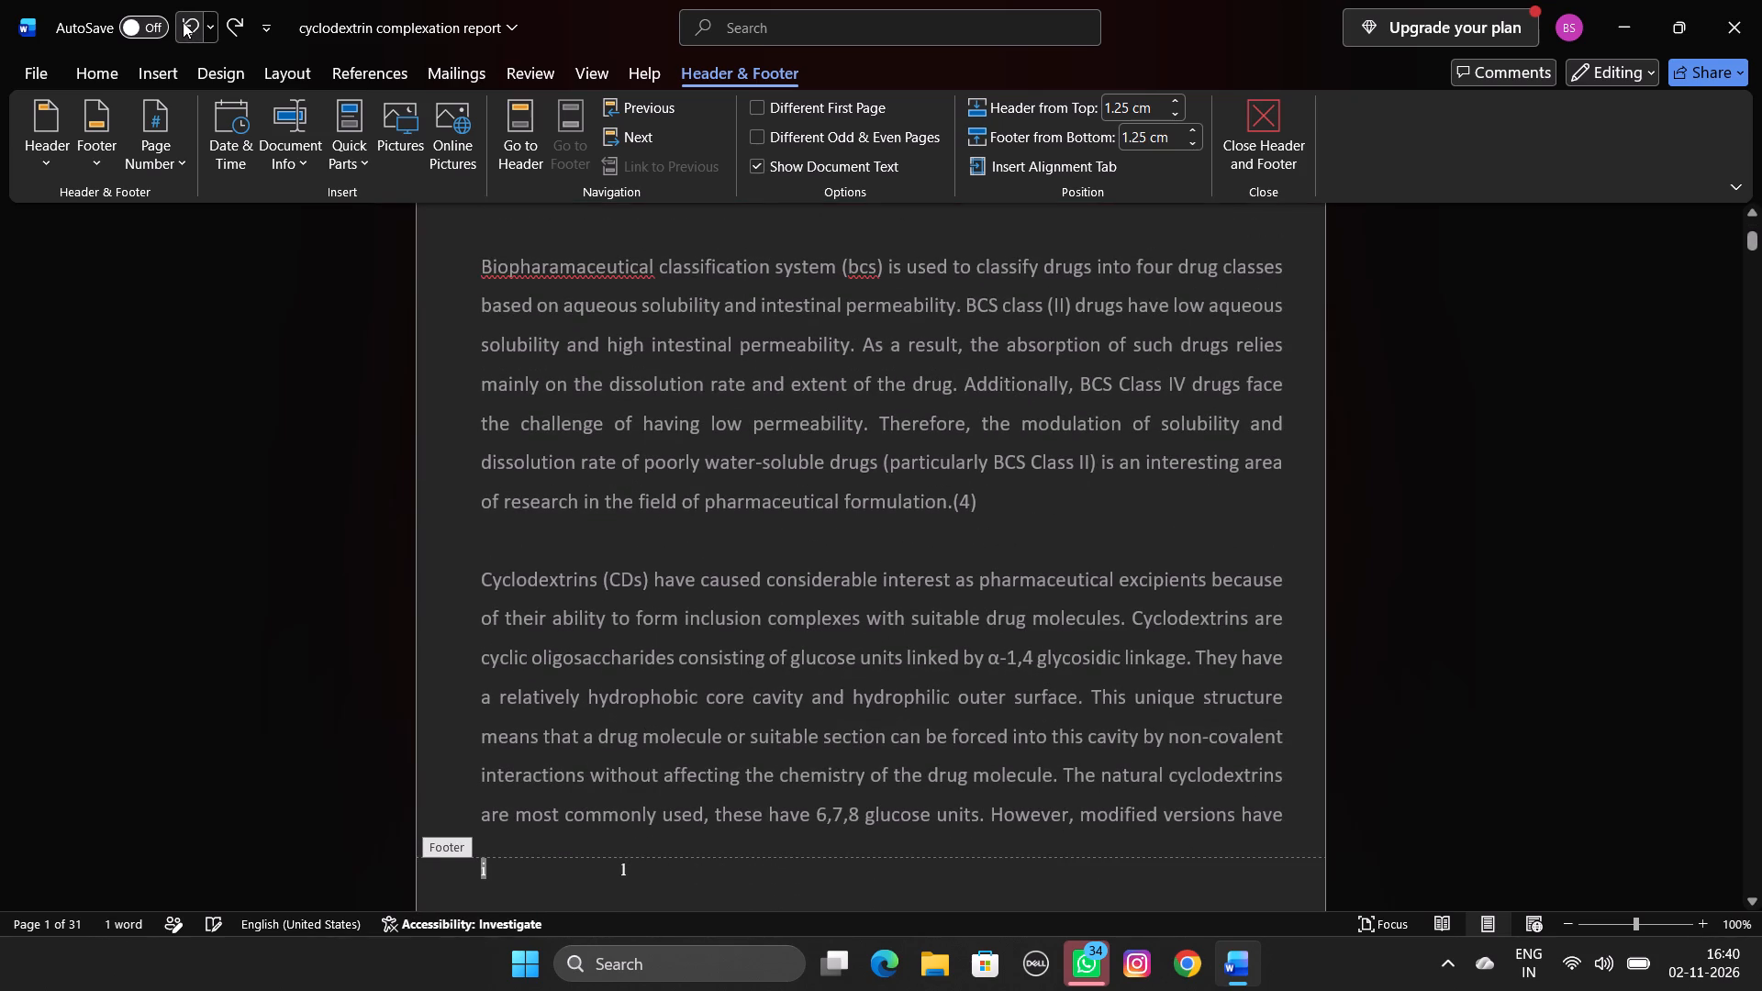
click(183, 22)
click(183, 22)
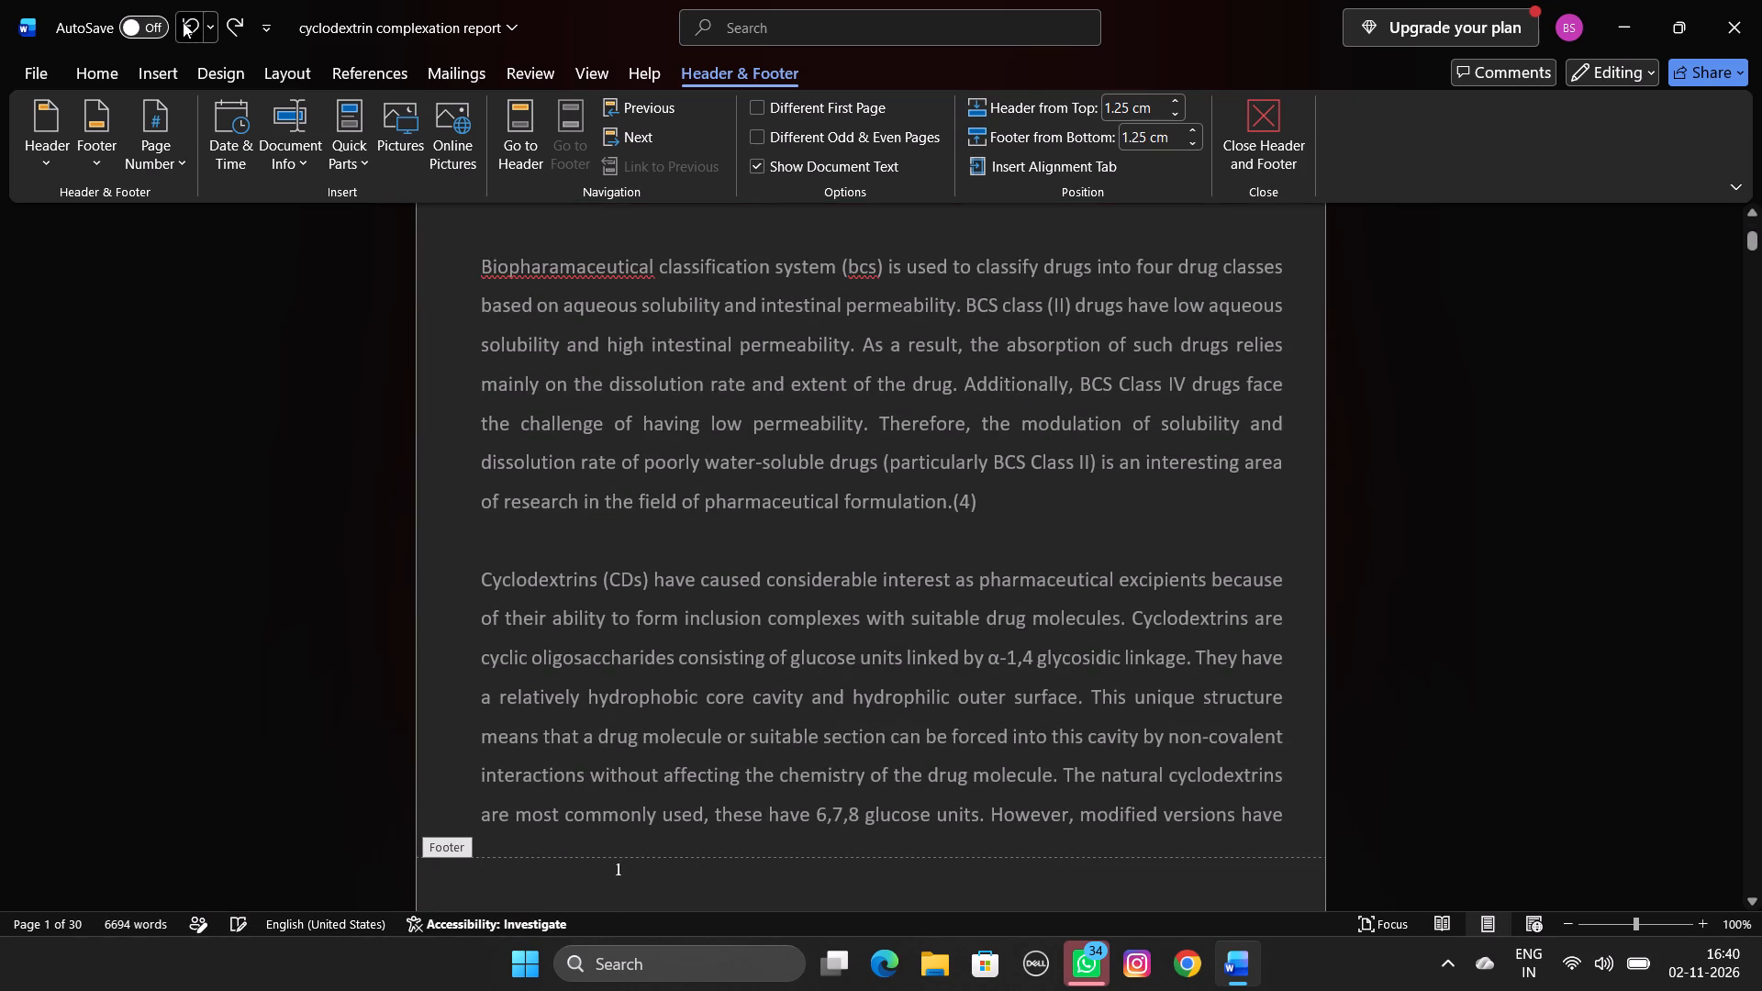
click(183, 22)
click(183, 22)
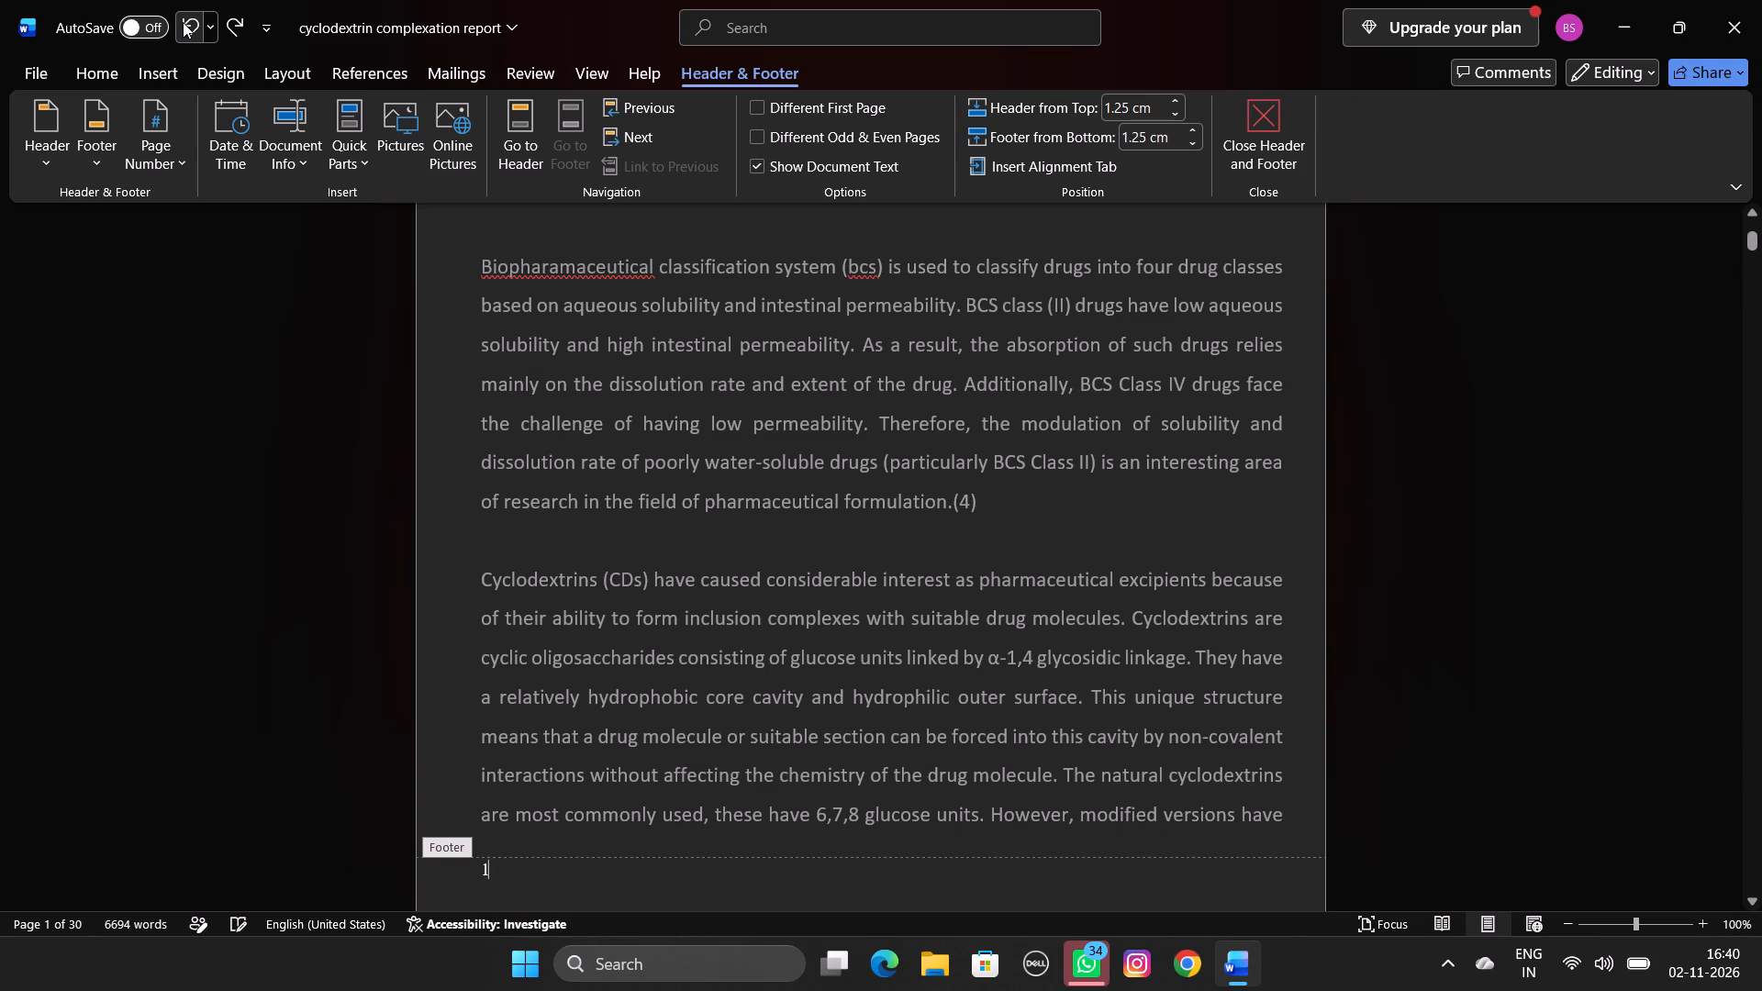
click(183, 22)
click(183, 22)
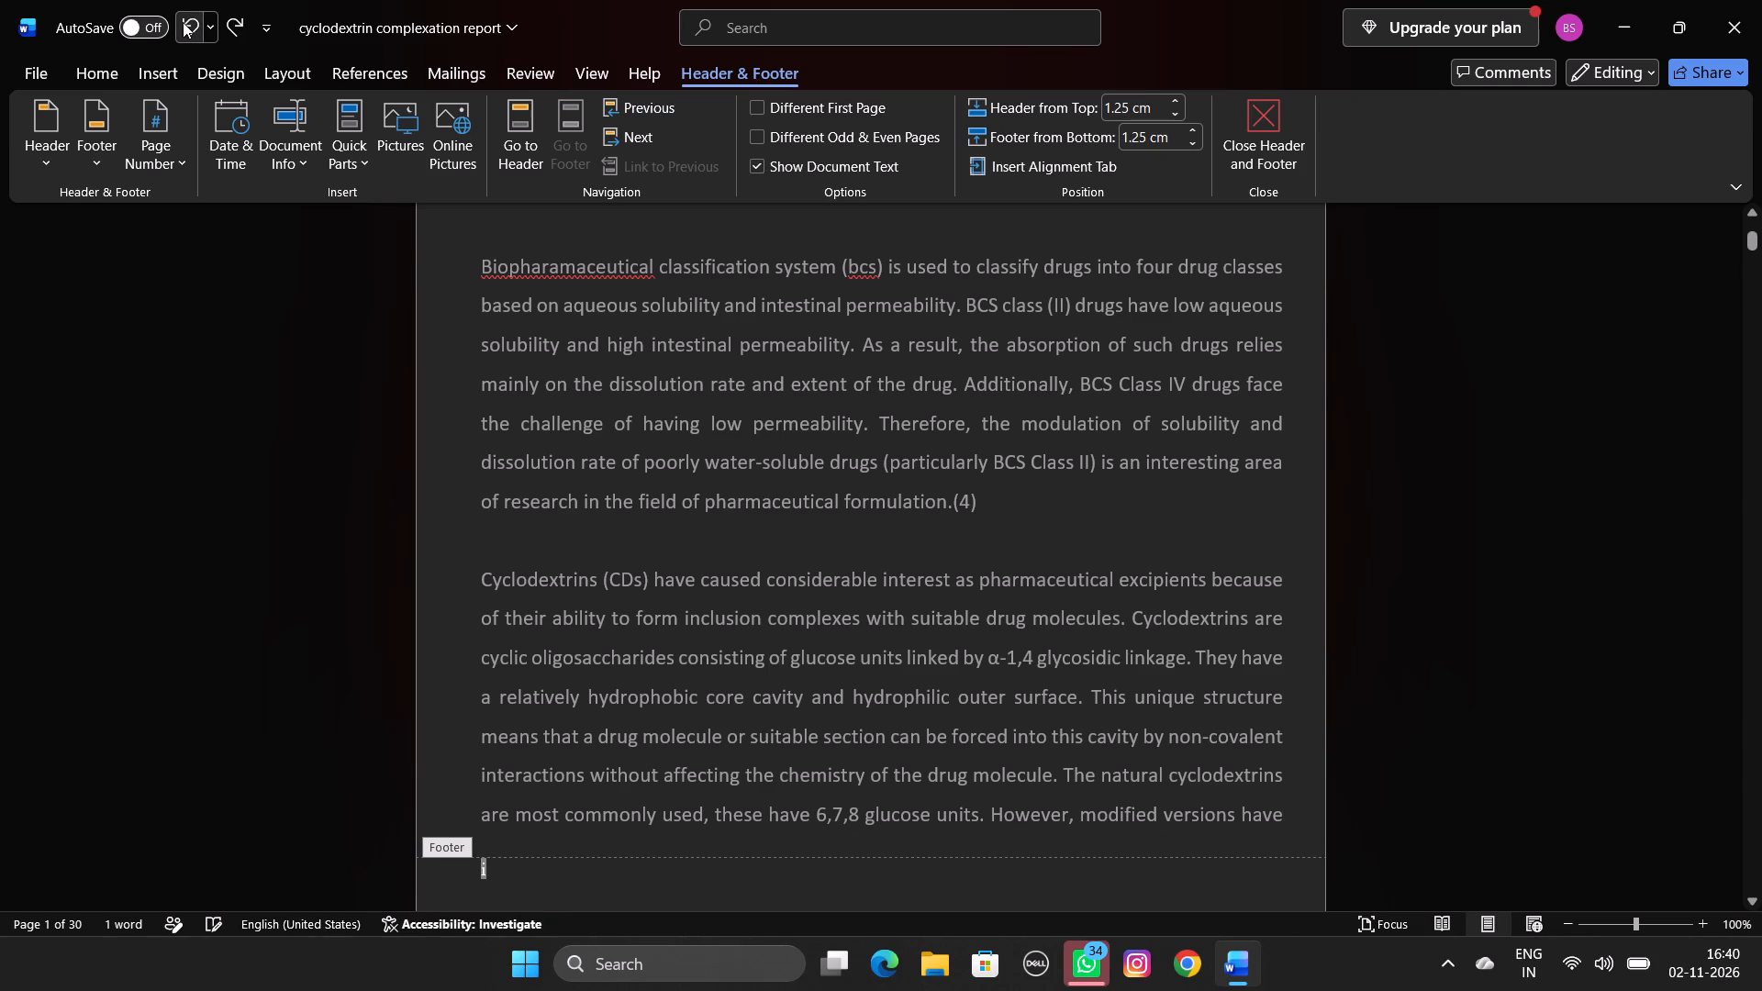
click(183, 22)
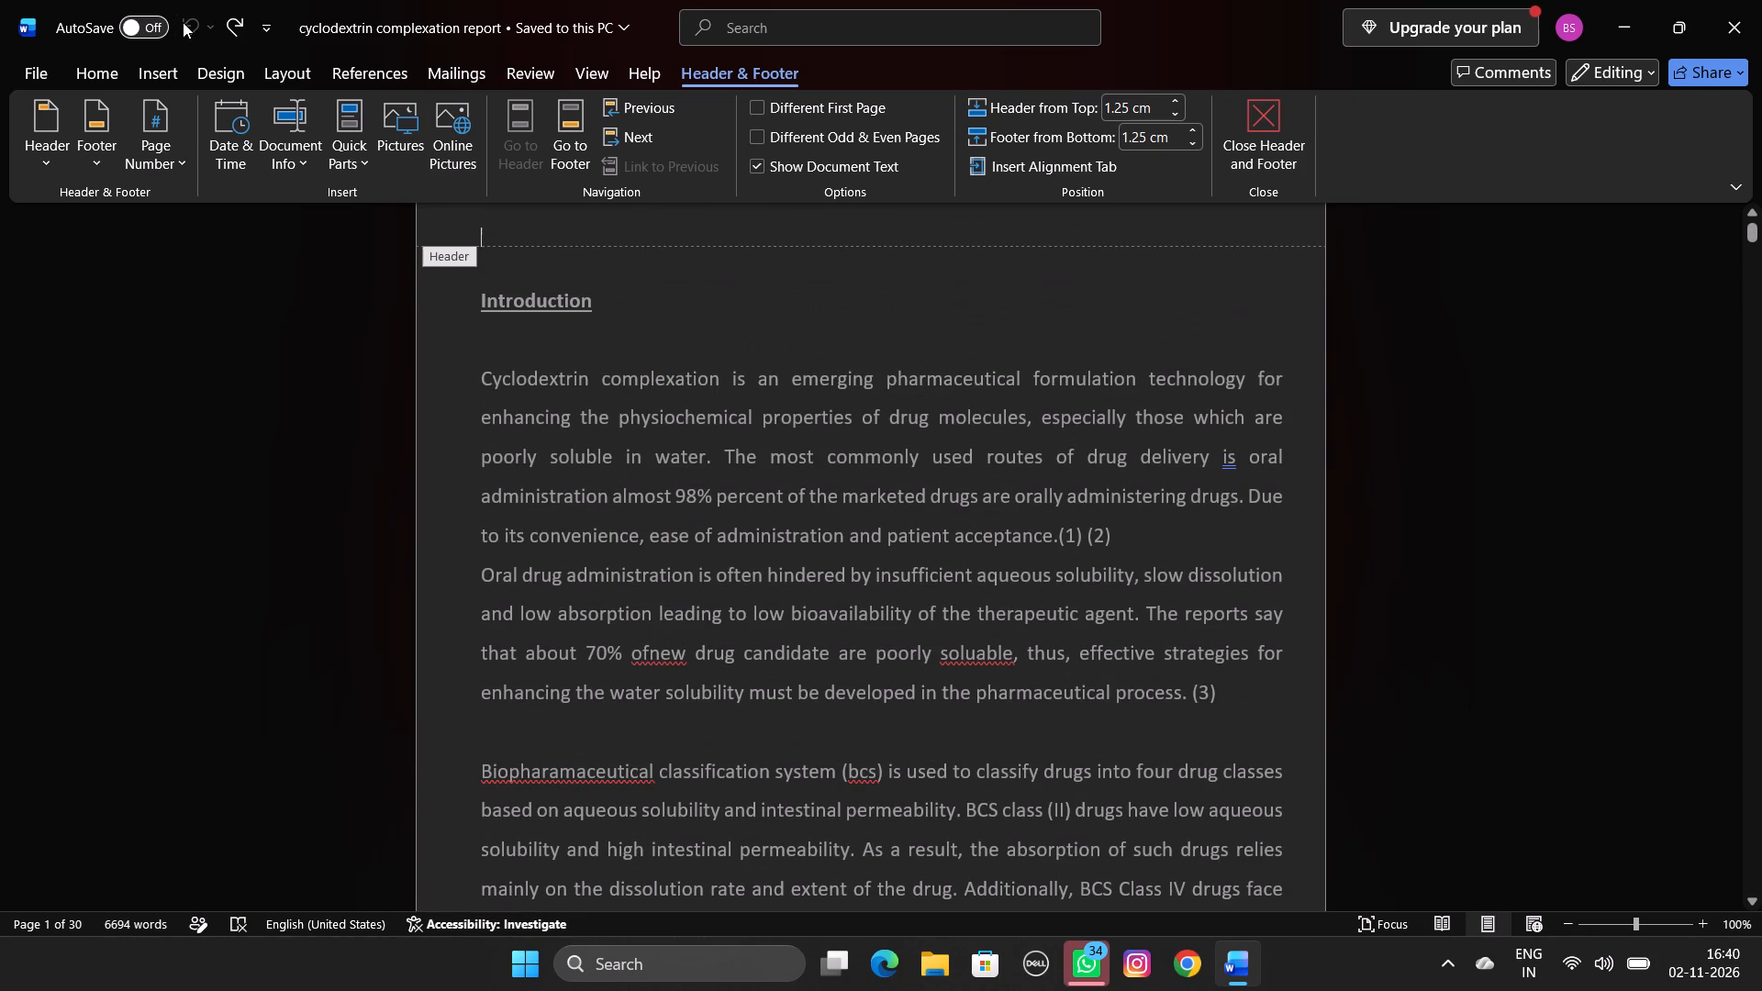
Place the cursor in the first page's footer and apply the built-in Blank footer style.
scroll(638, 517, down, 4)
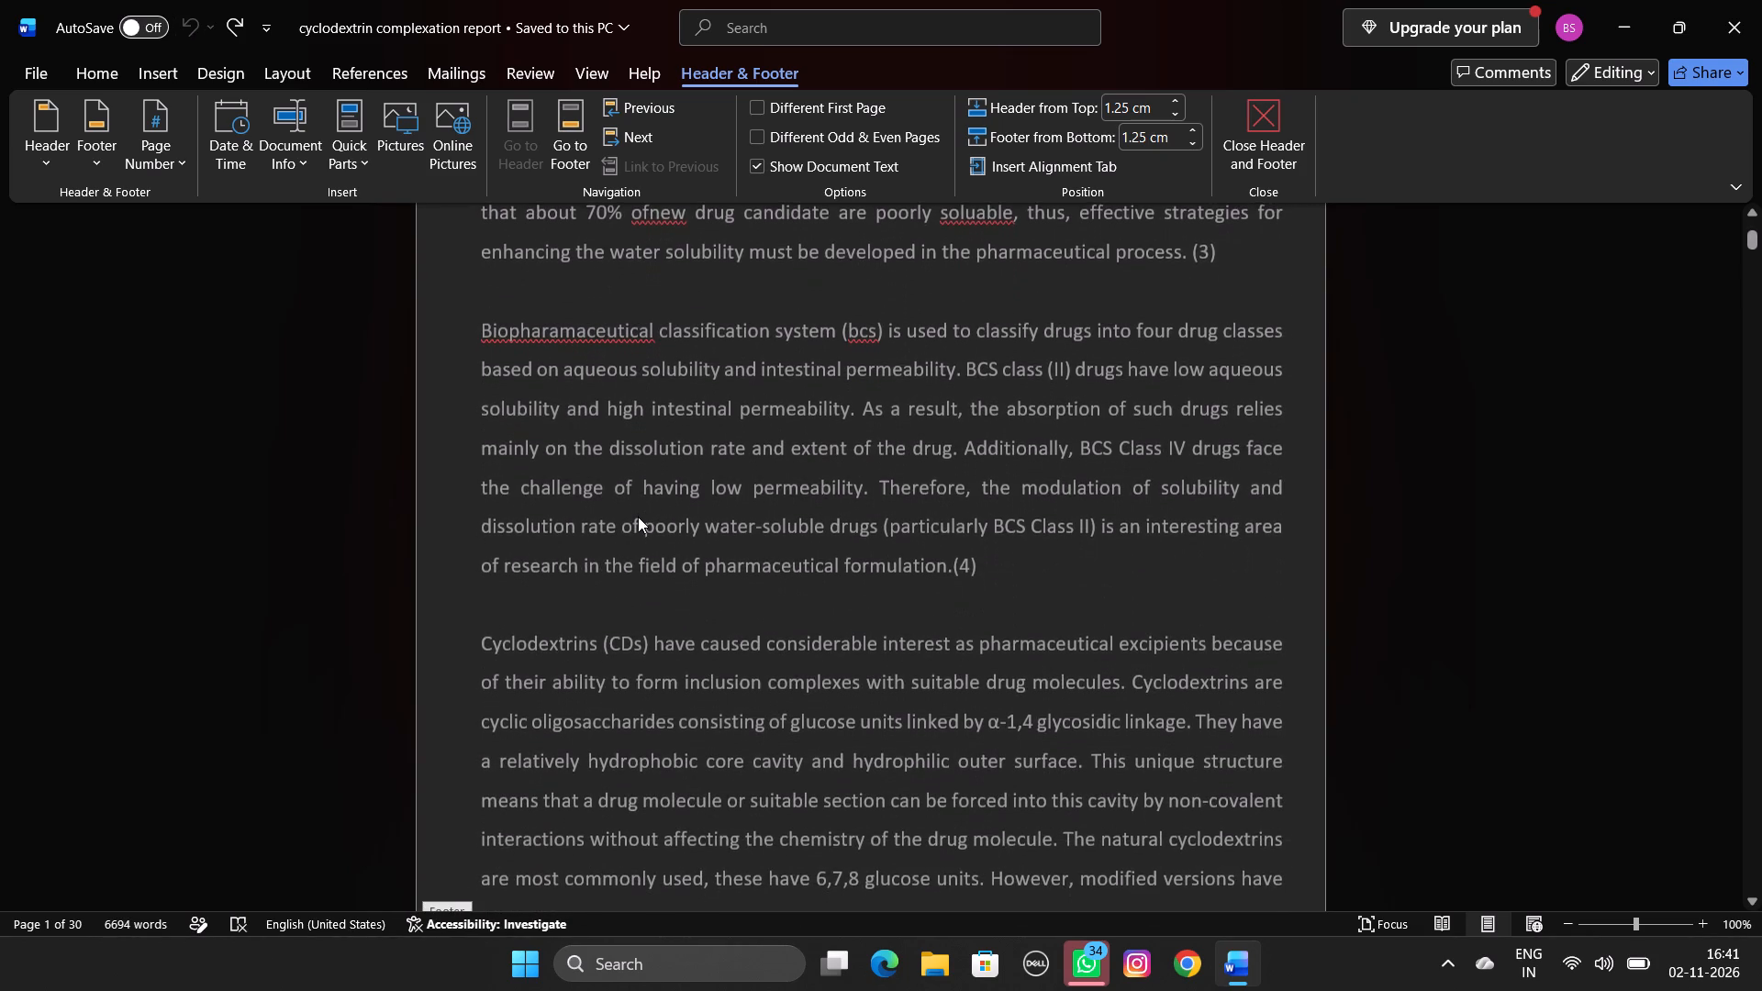
scroll(638, 517, down, 1)
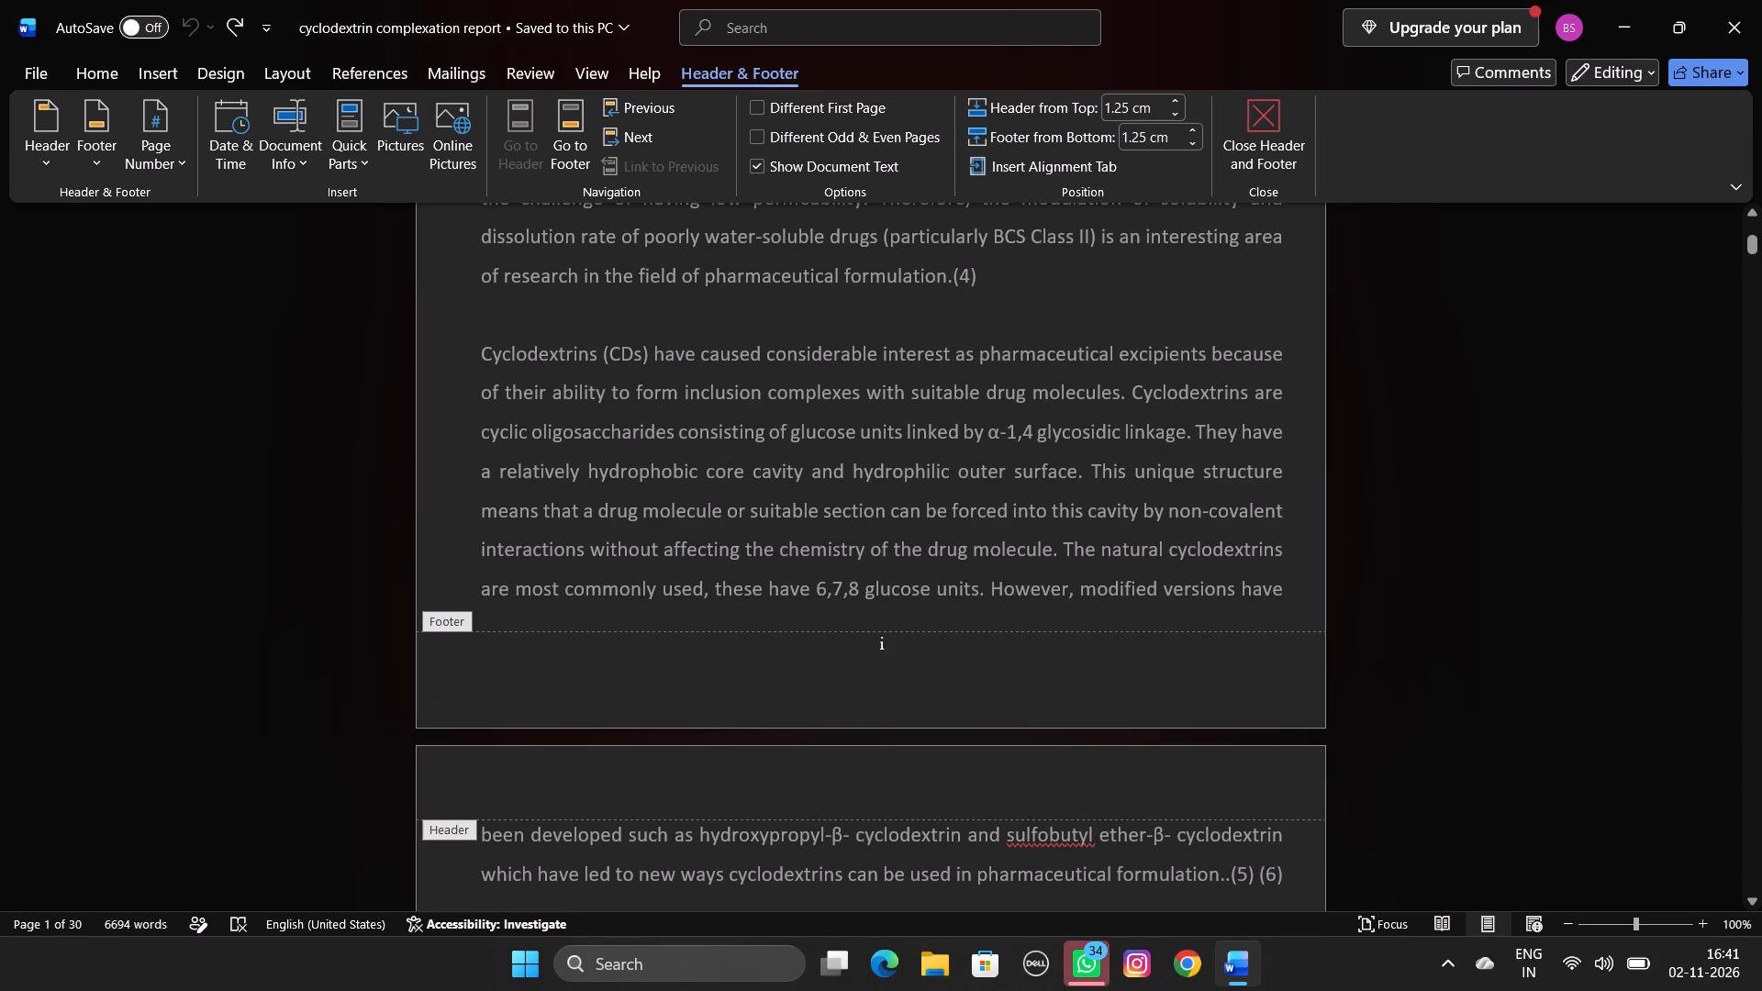
click(894, 651)
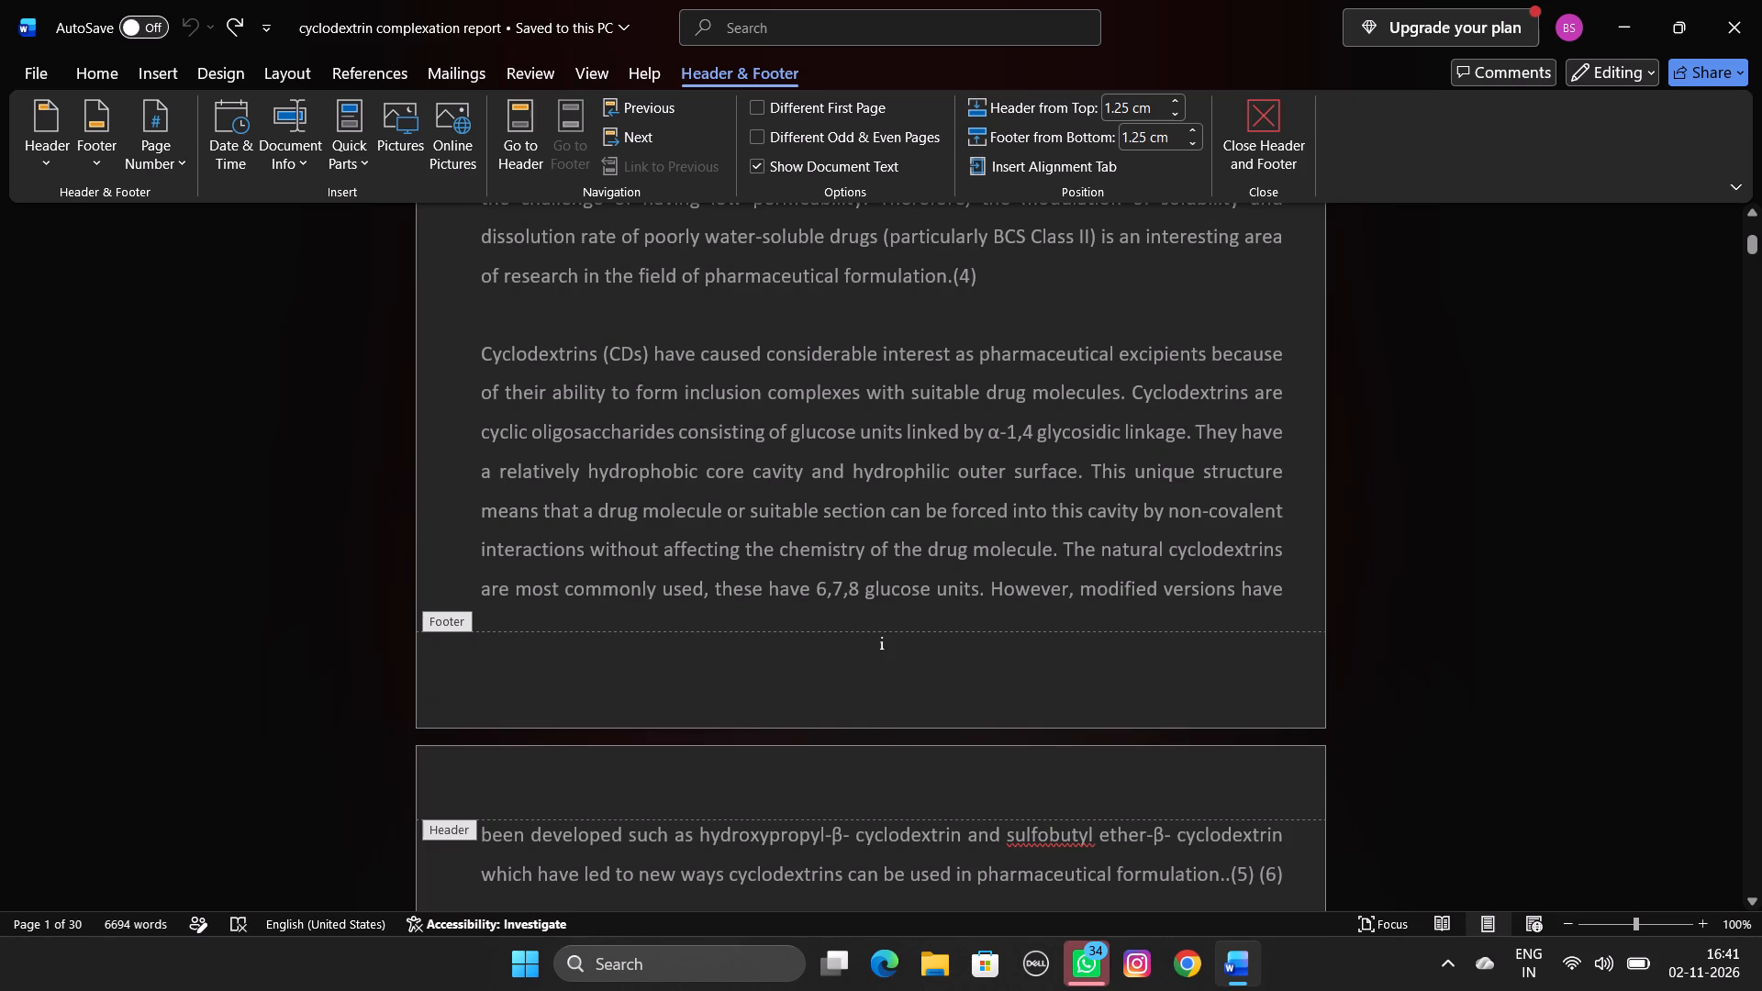
scroll(894, 651, up, 10)
scroll(894, 651, up, 12)
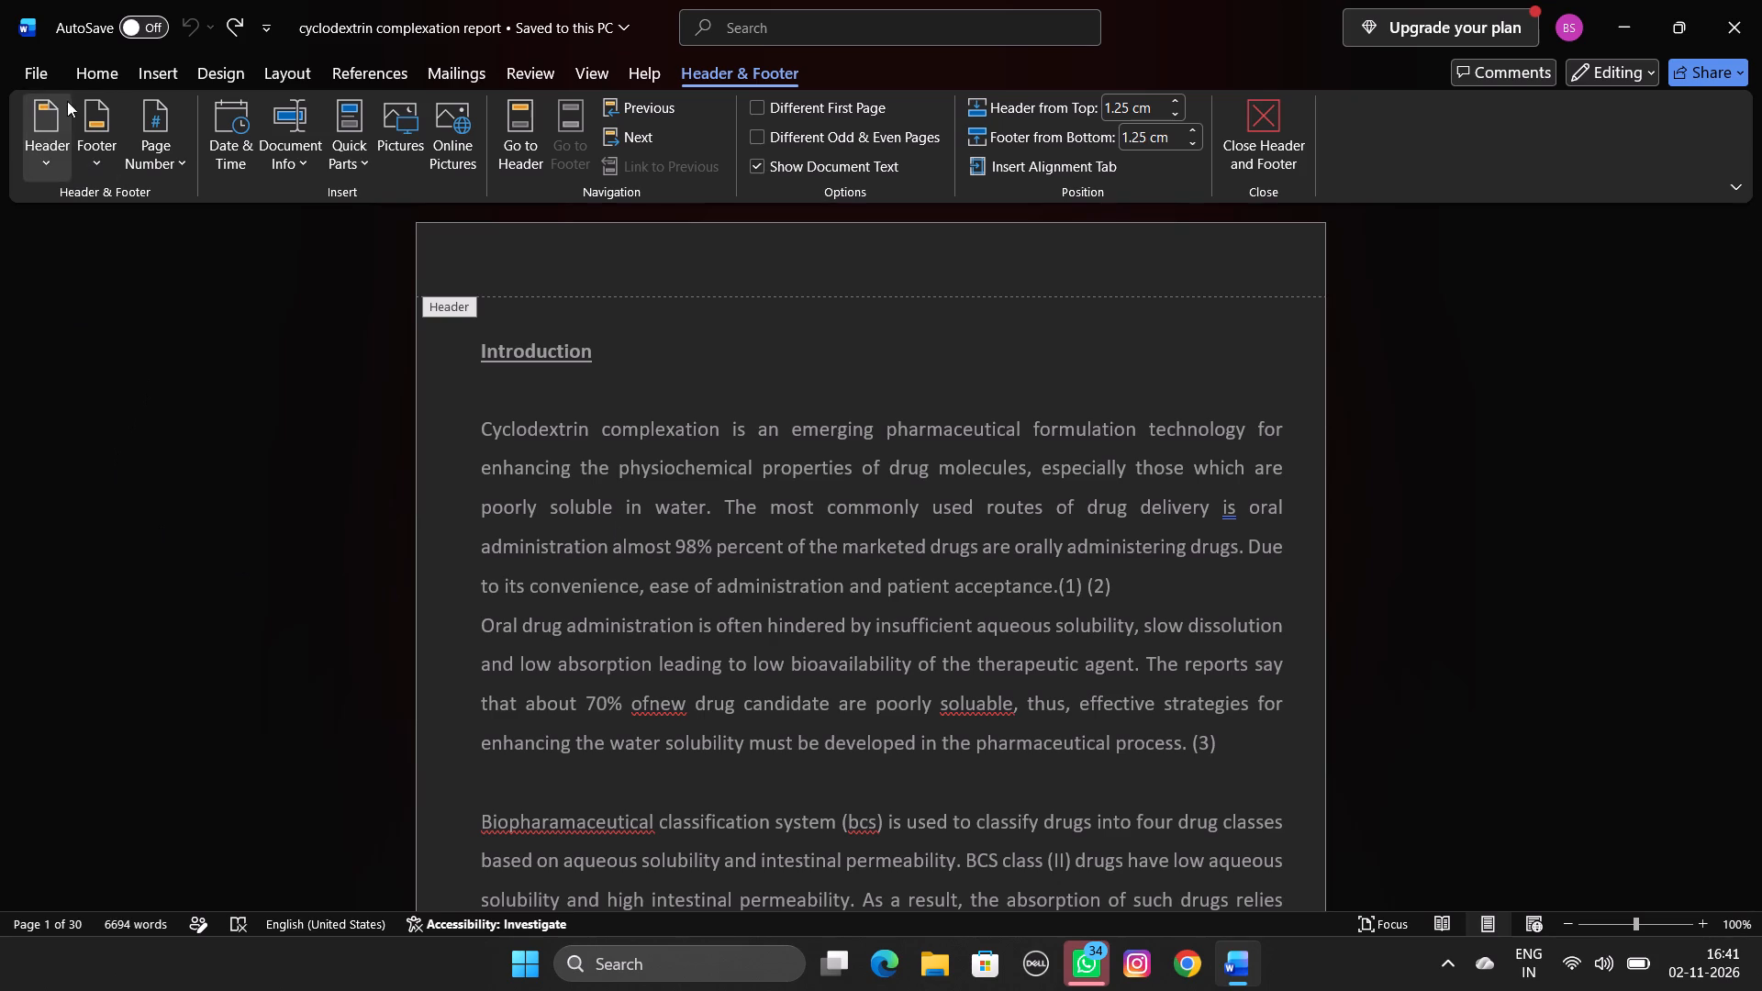
click(86, 115)
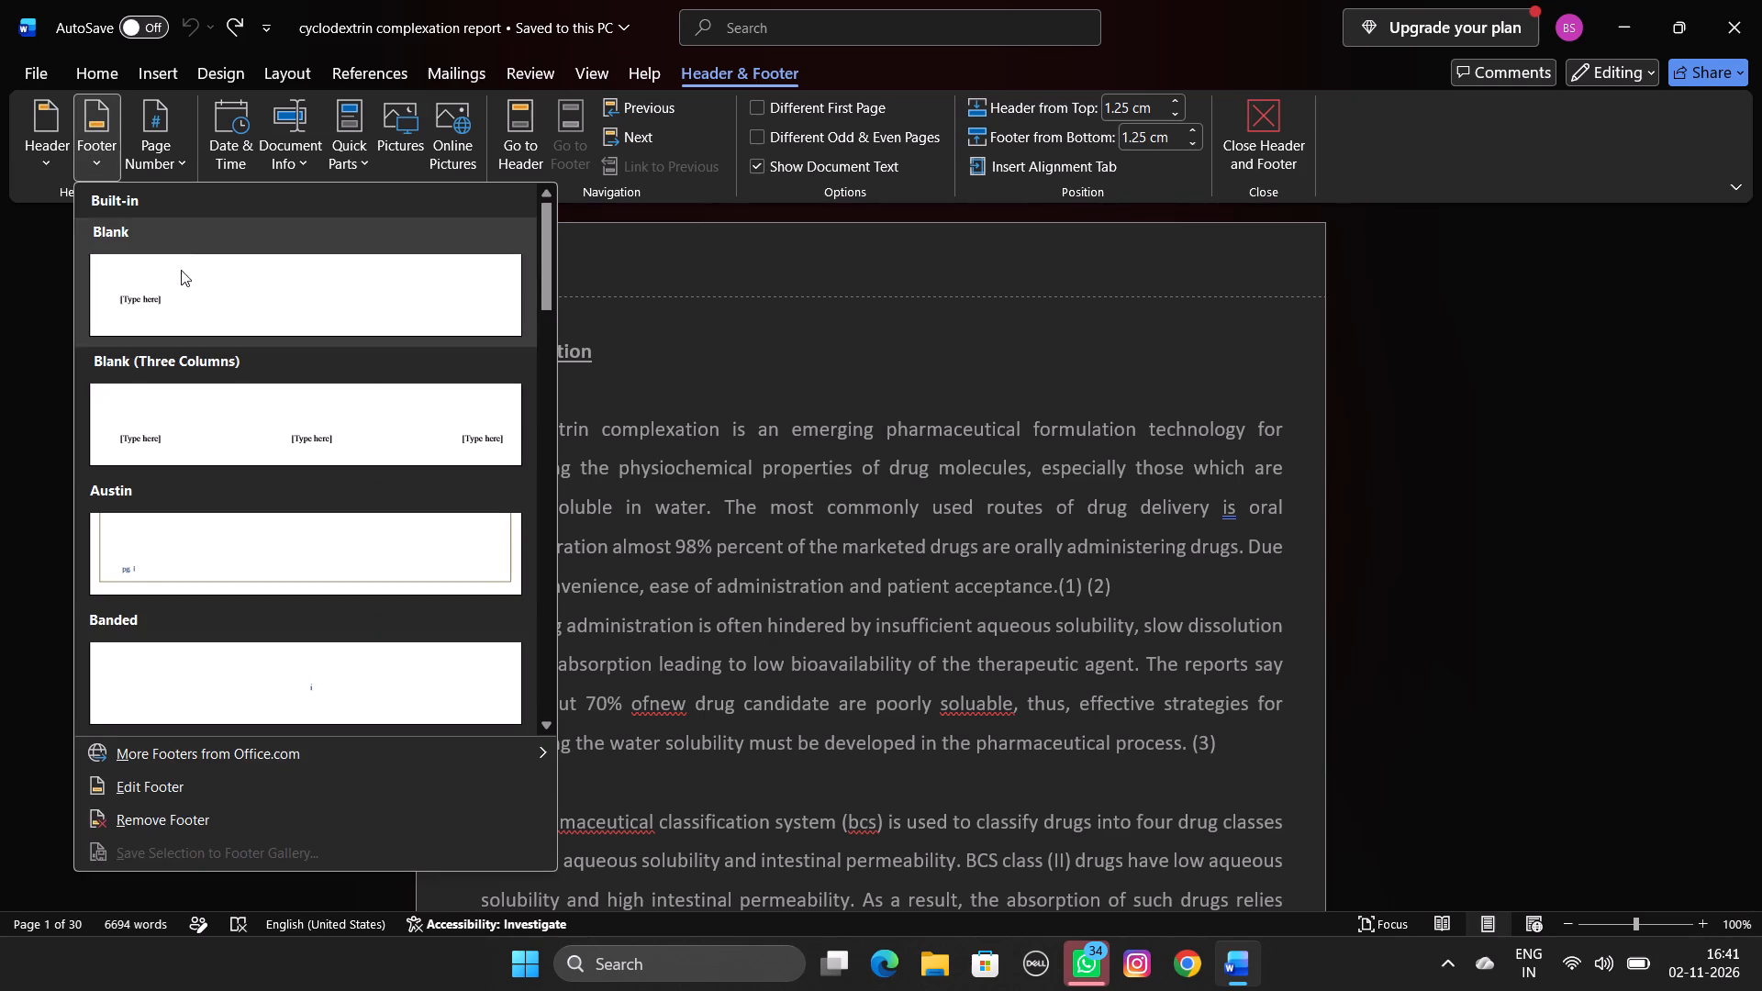
scroll(232, 601, down, 1)
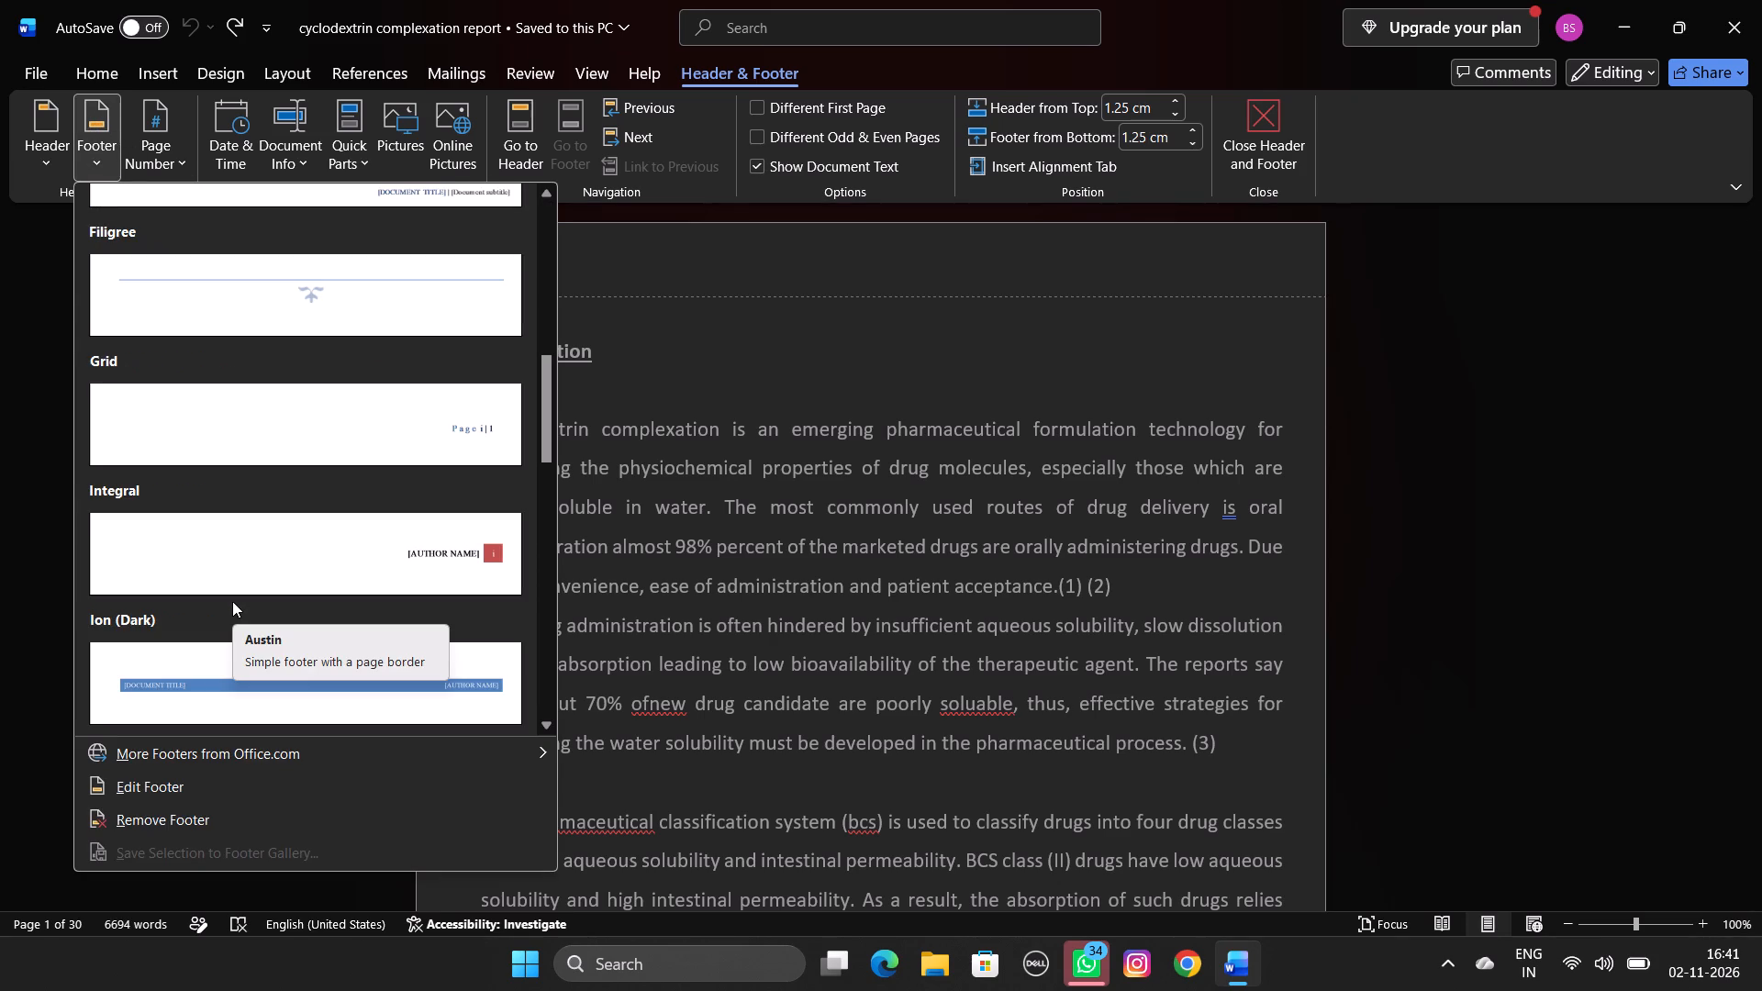
scroll(232, 601, down, 1)
scroll(232, 601, up, 5)
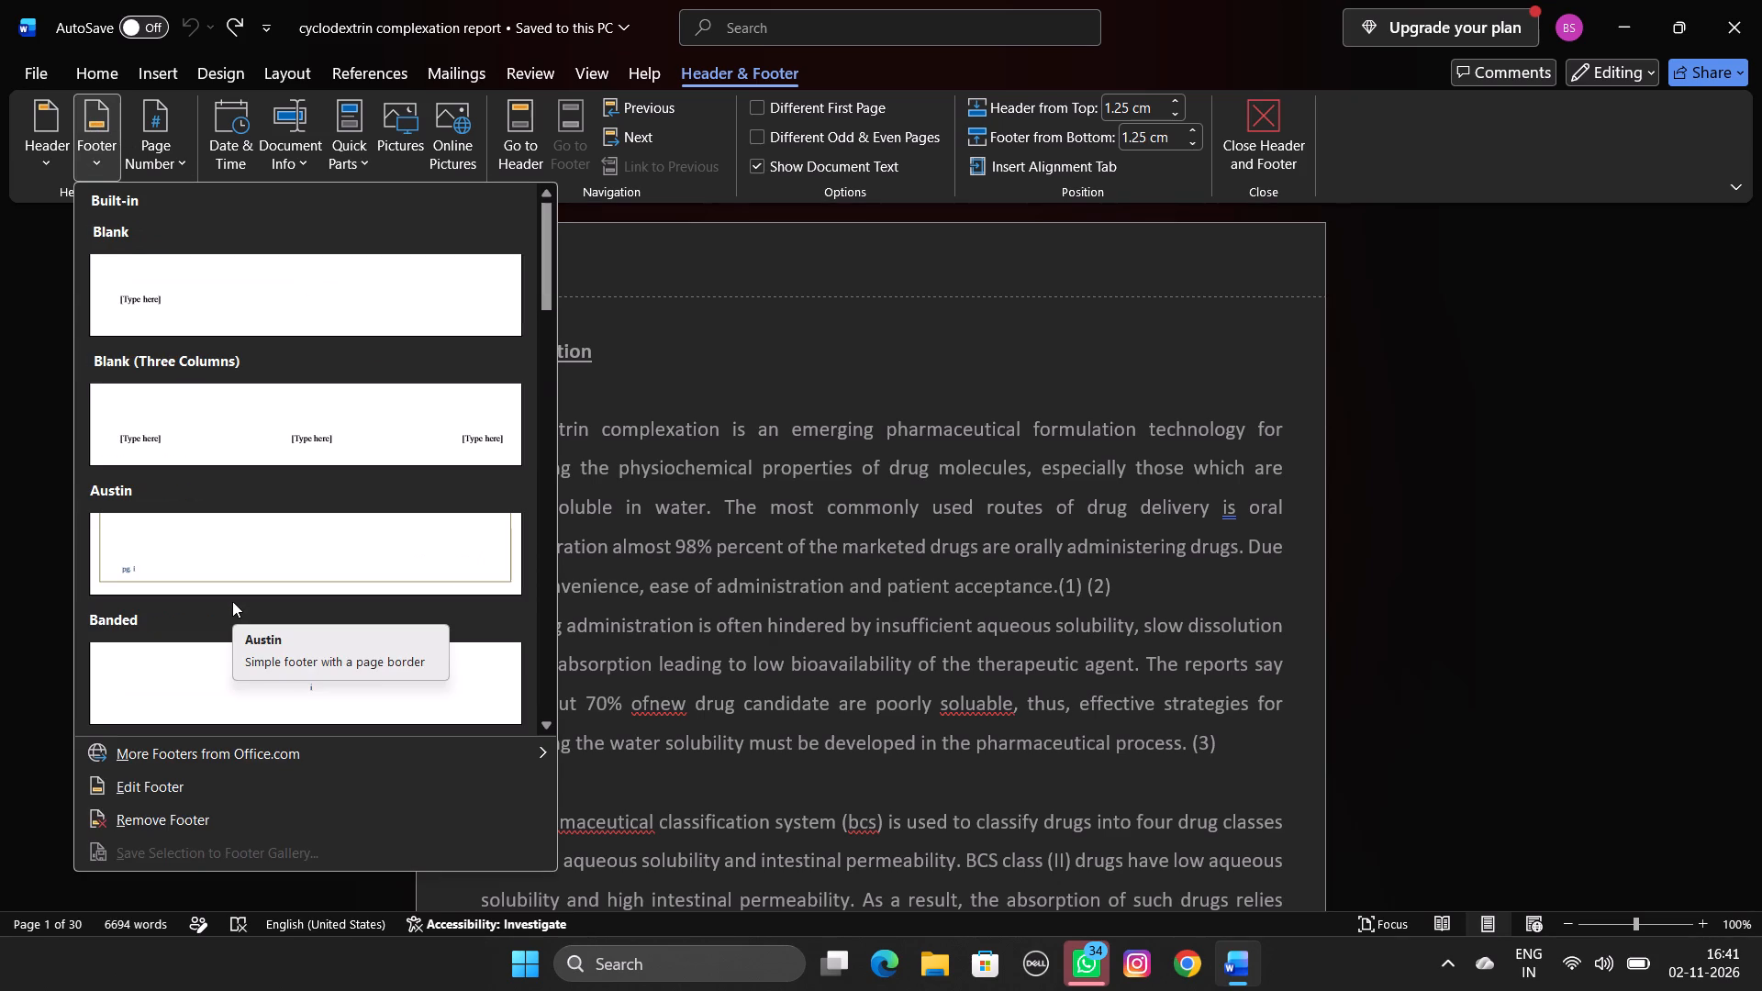
click(338, 293)
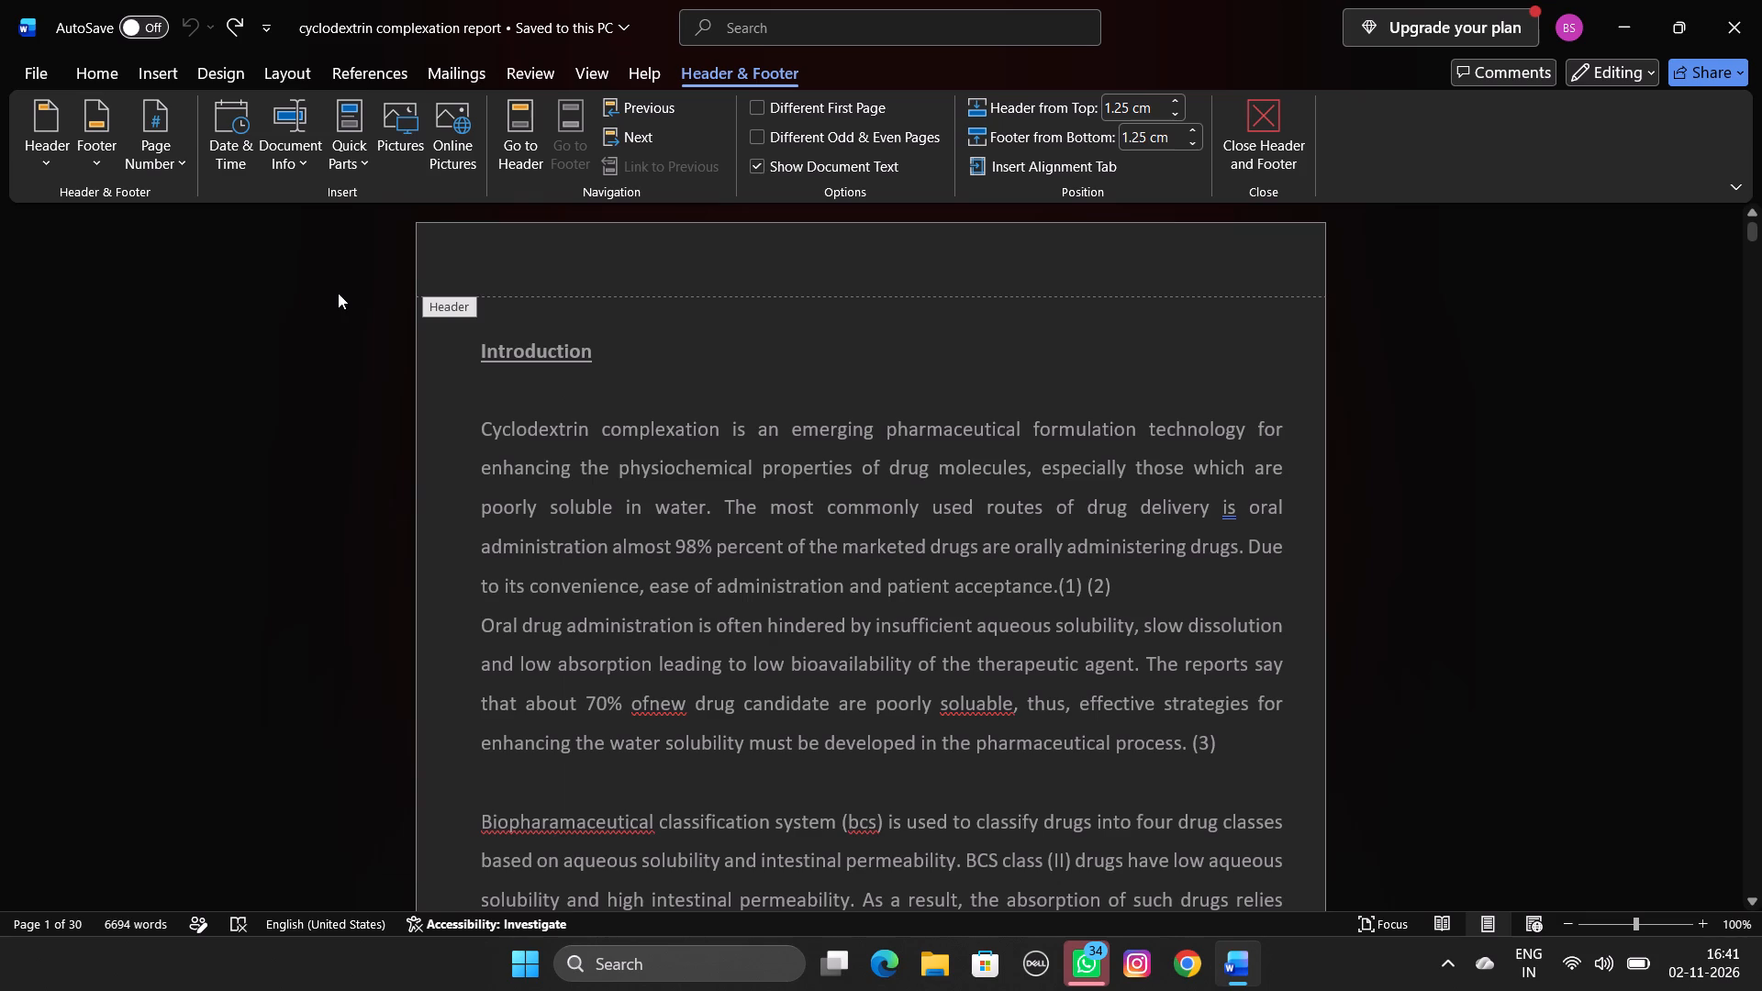
Check the first page's footer and start closing the cyclodextrin complexation report.
scroll(788, 541, down, 9)
scroll(788, 541, up, 8)
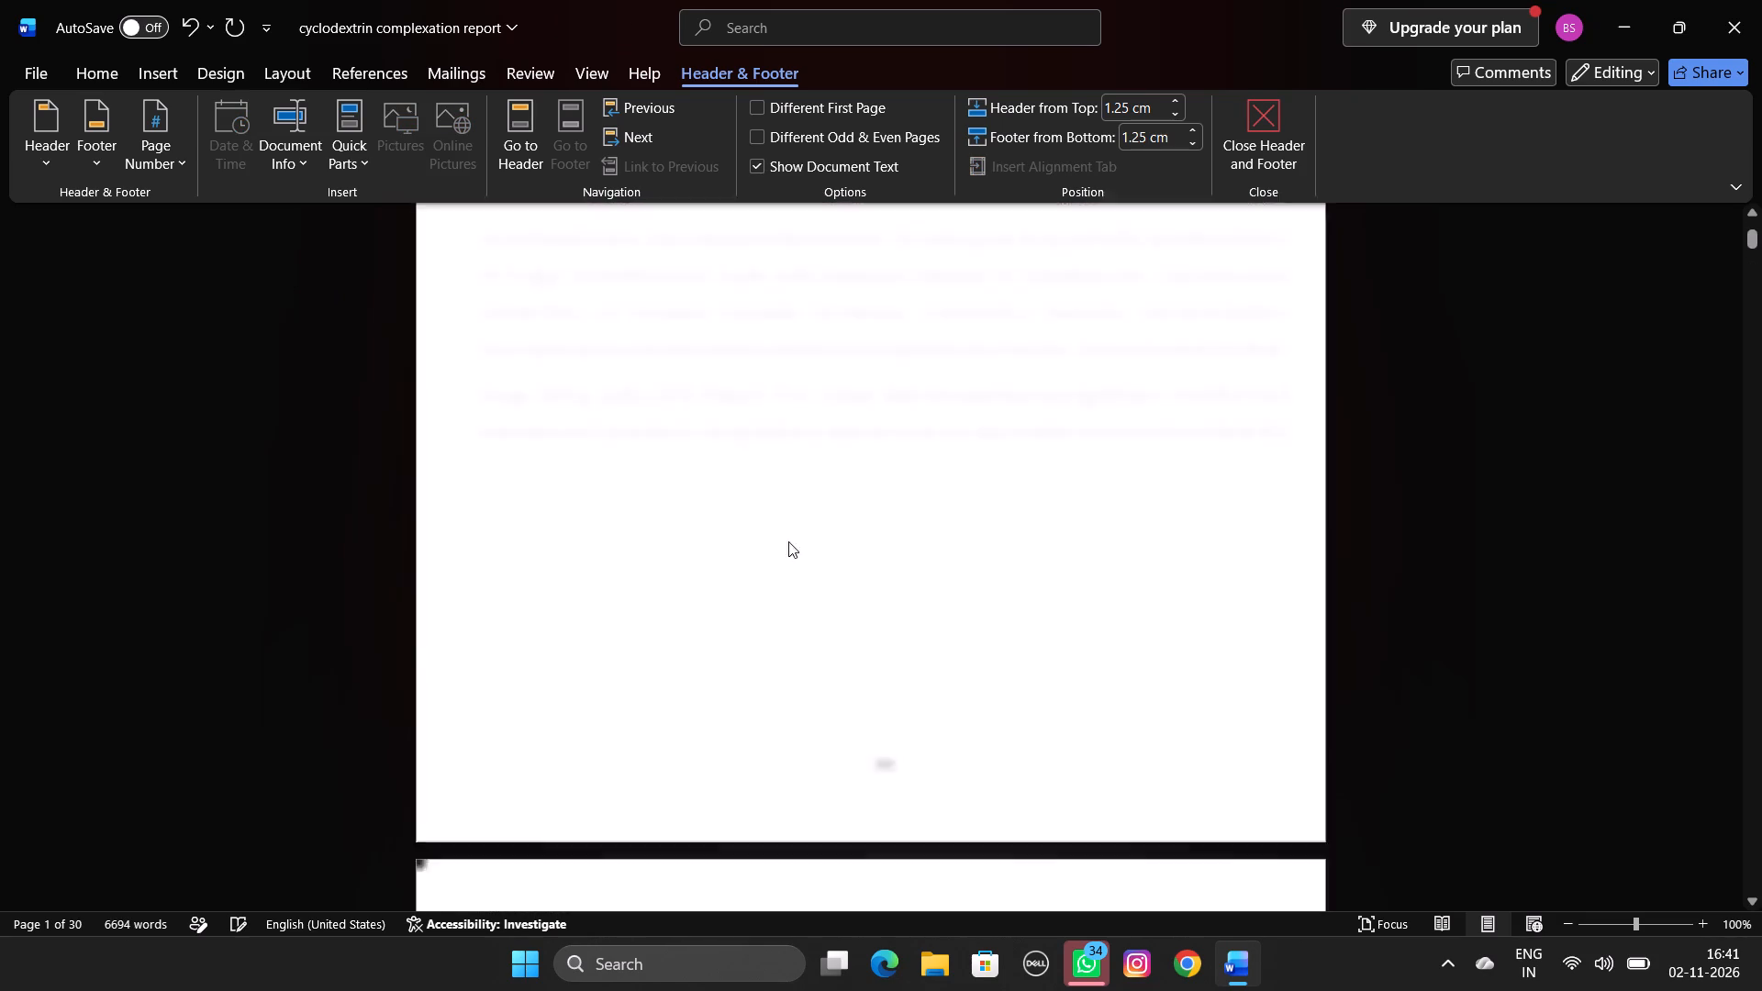
scroll(788, 541, up, 20)
scroll(788, 541, up, 4)
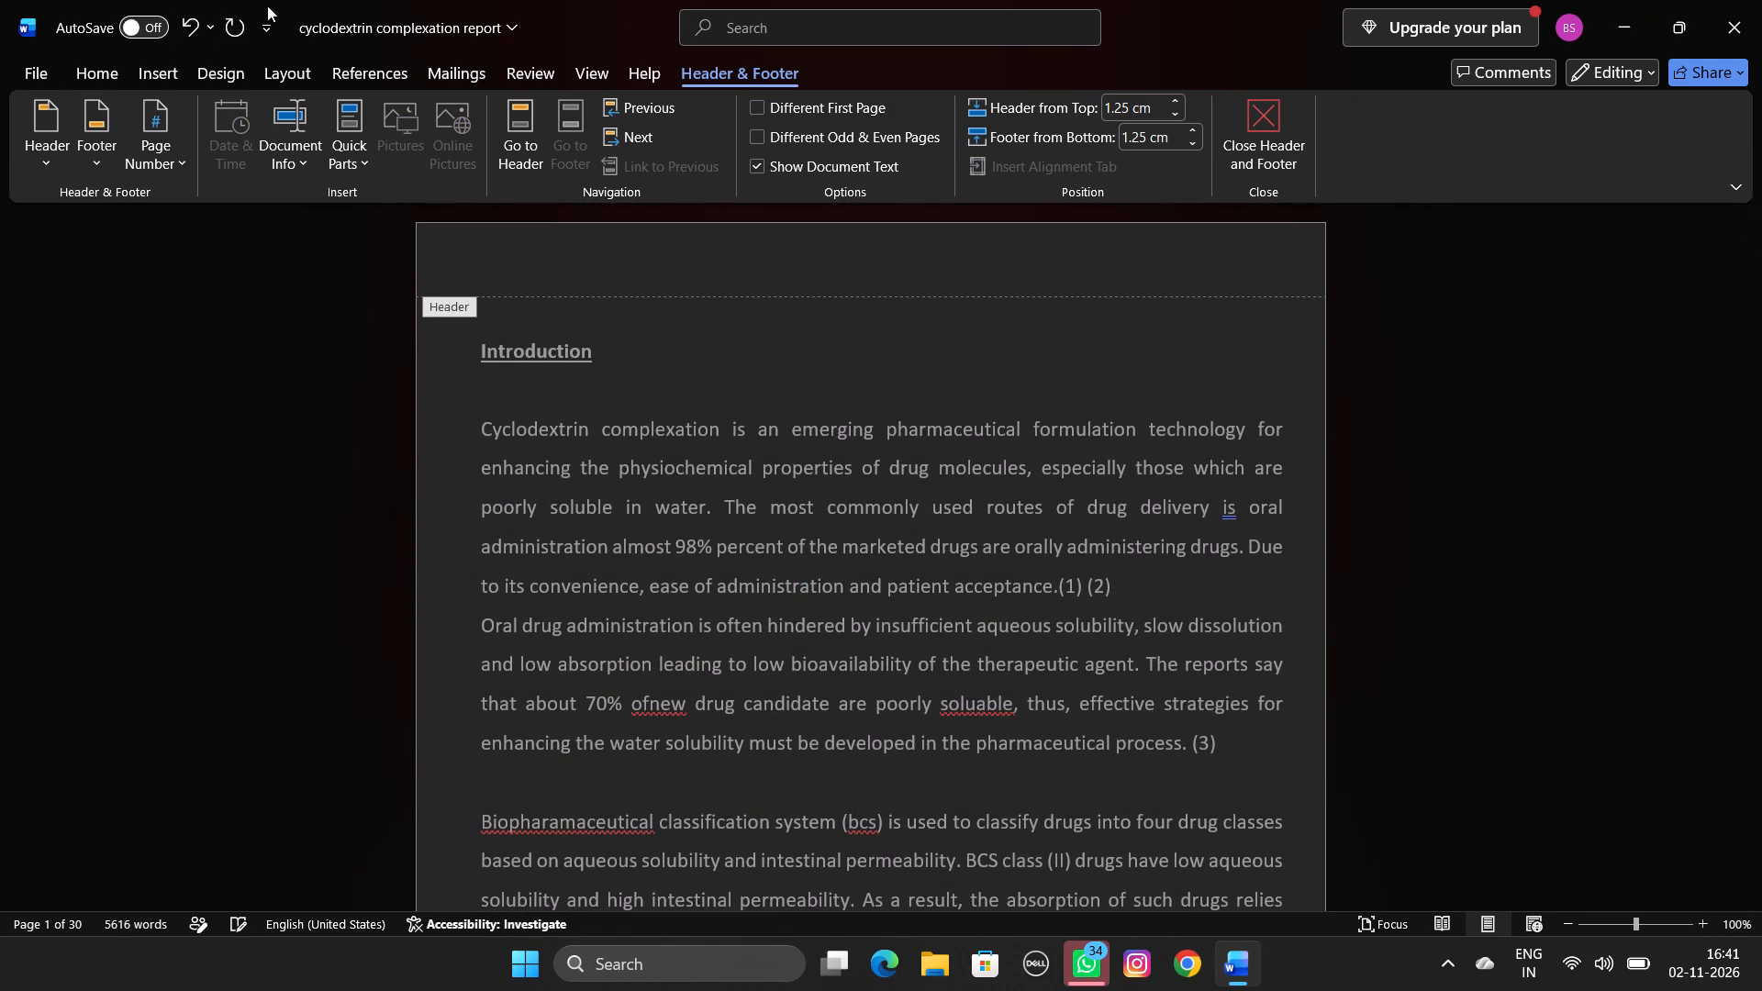
click(1760, 2)
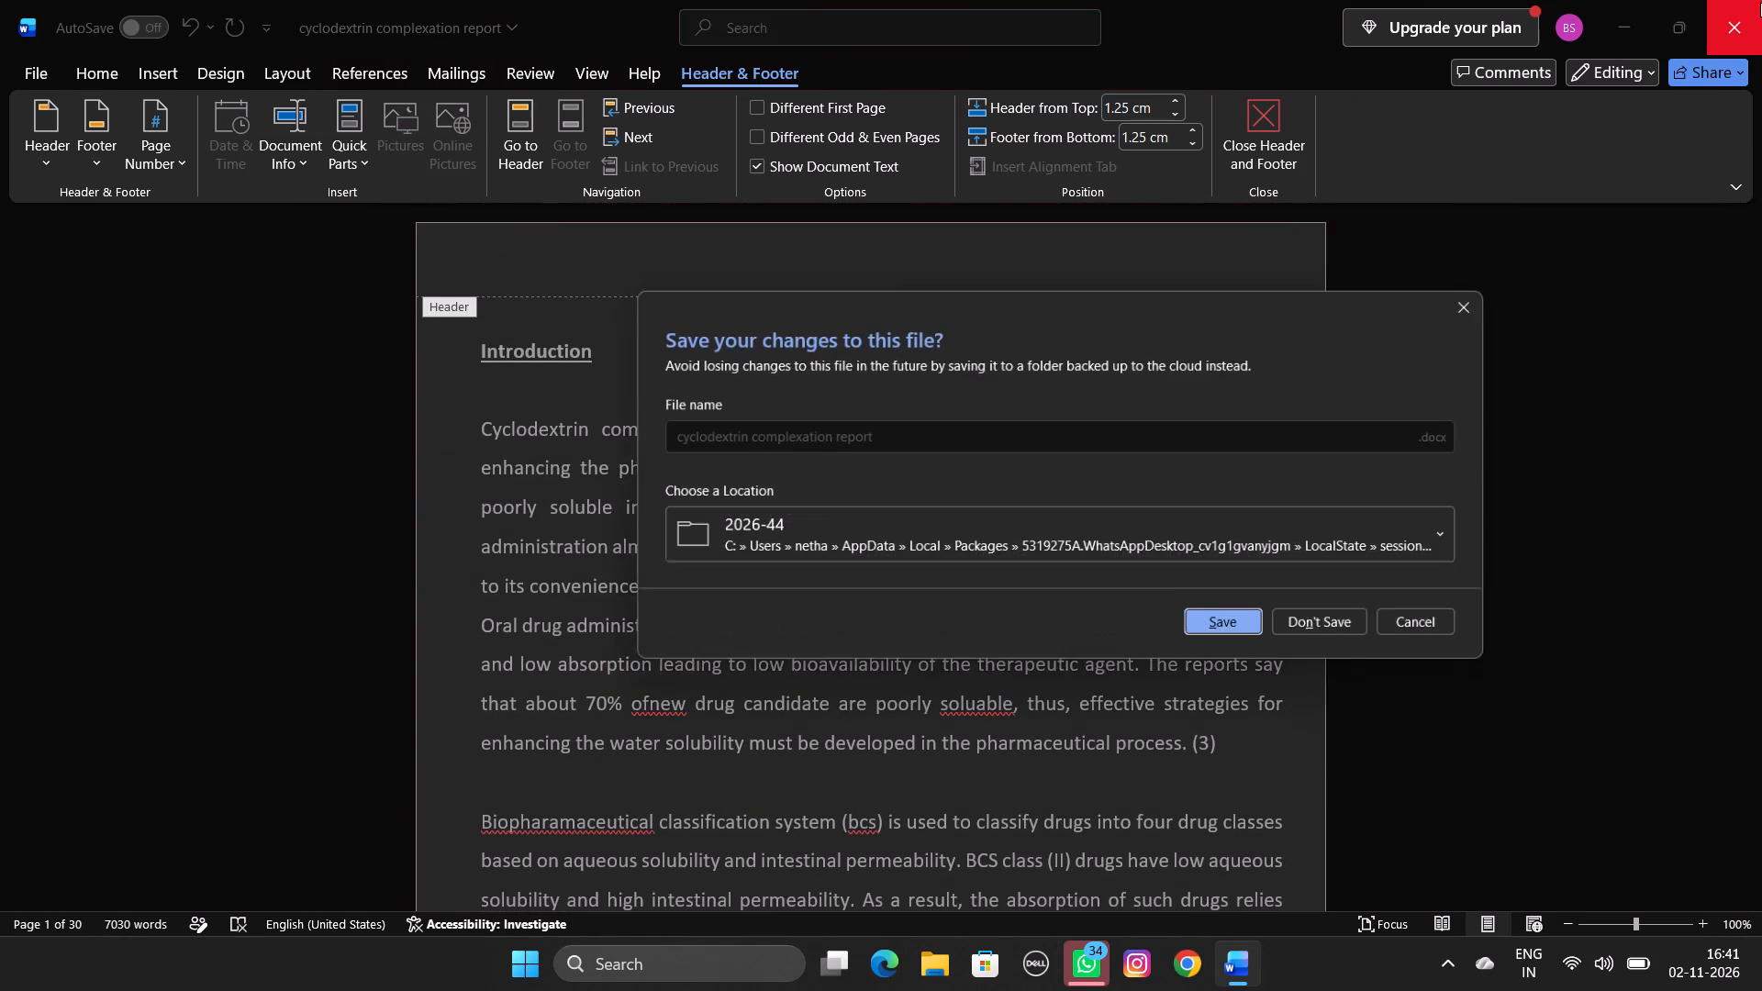
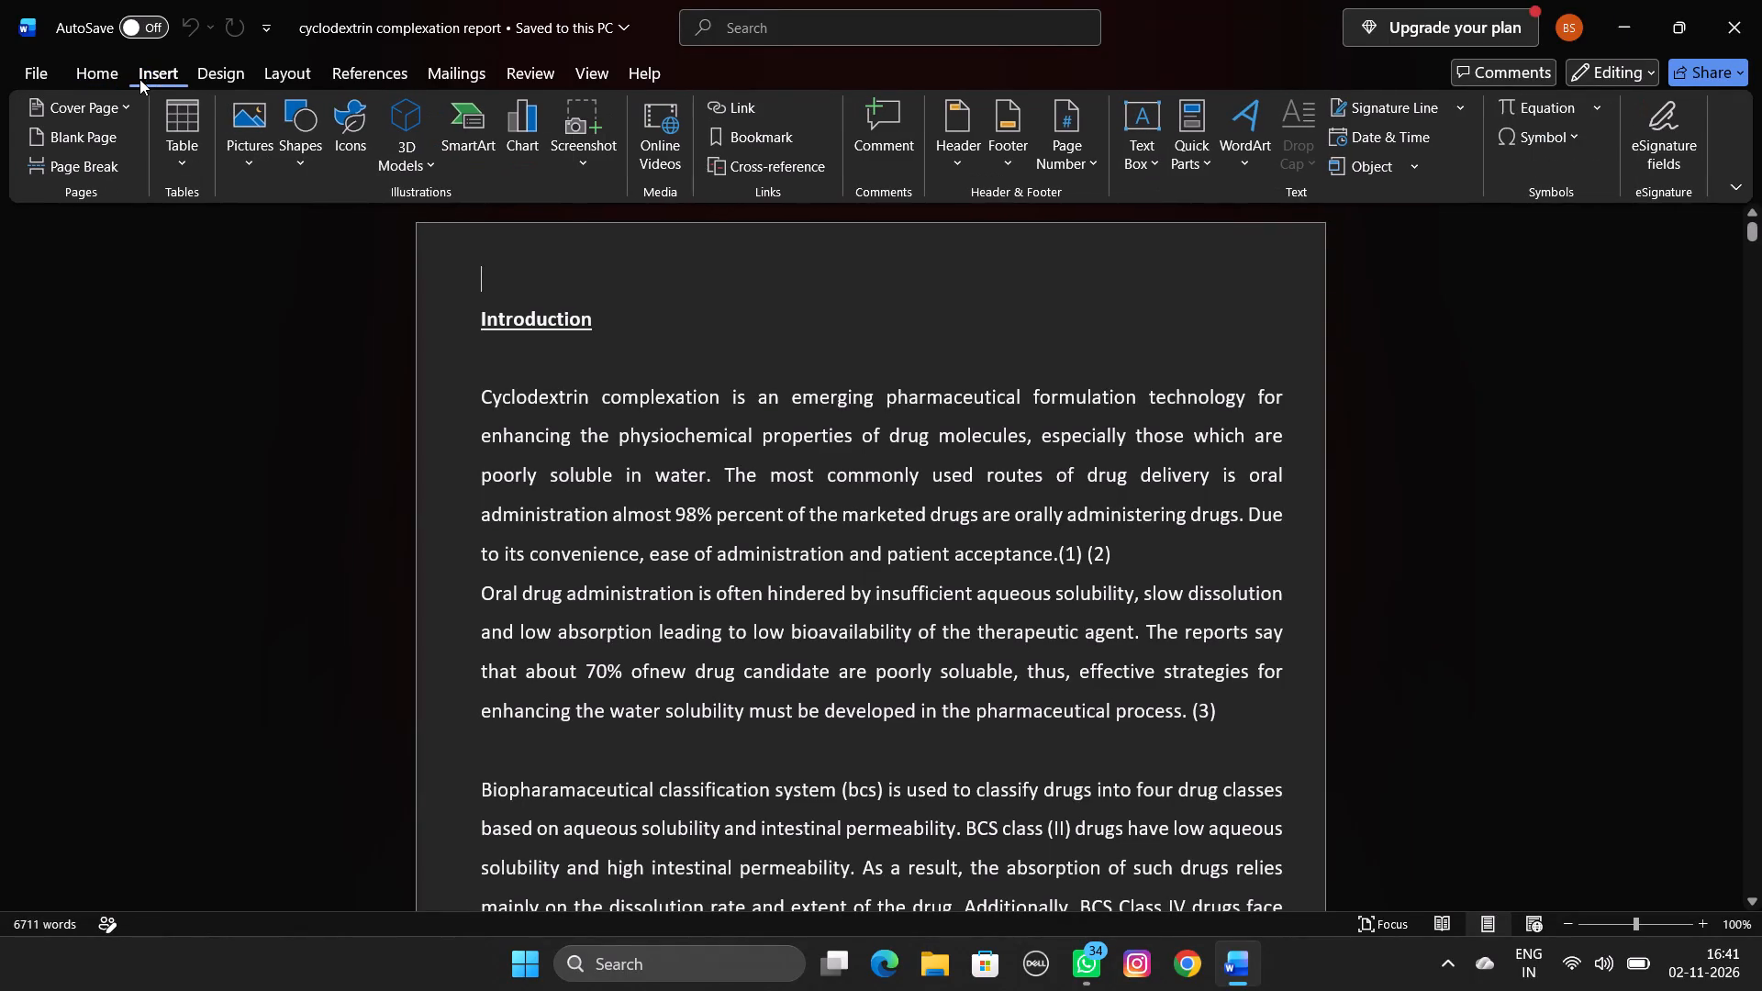
Change the report's page number format to 1, 2, 3, … starting at 1.
click(90, 70)
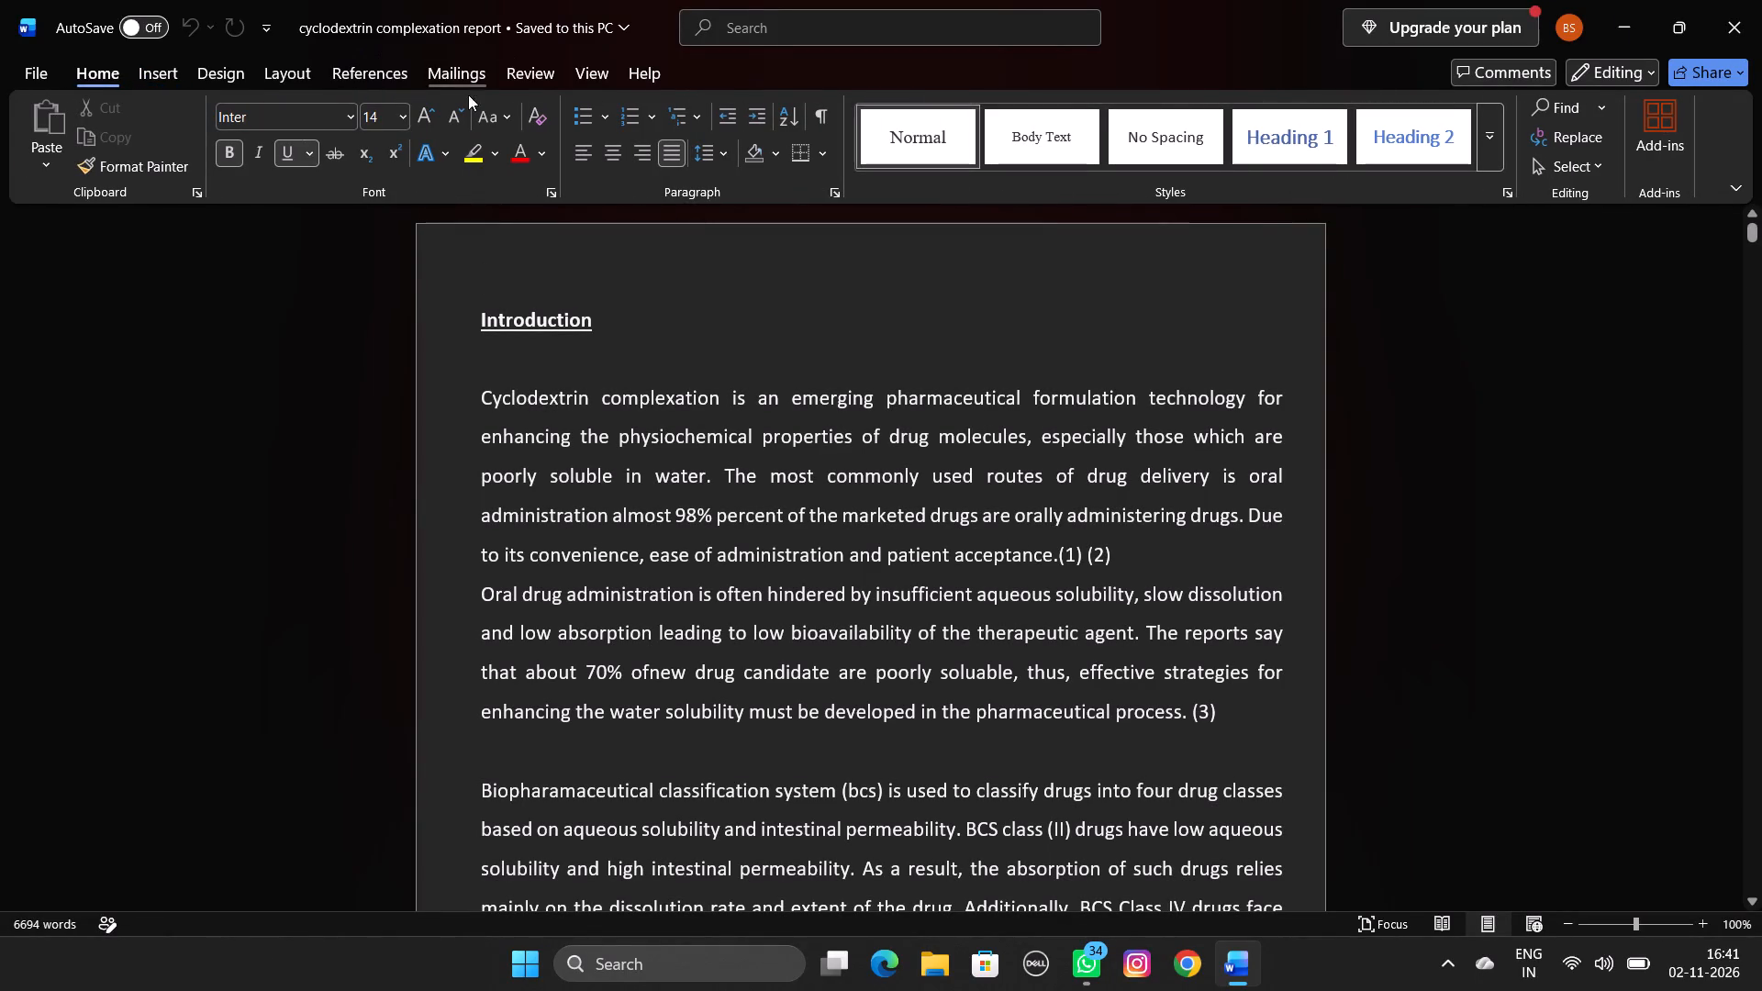
click(145, 73)
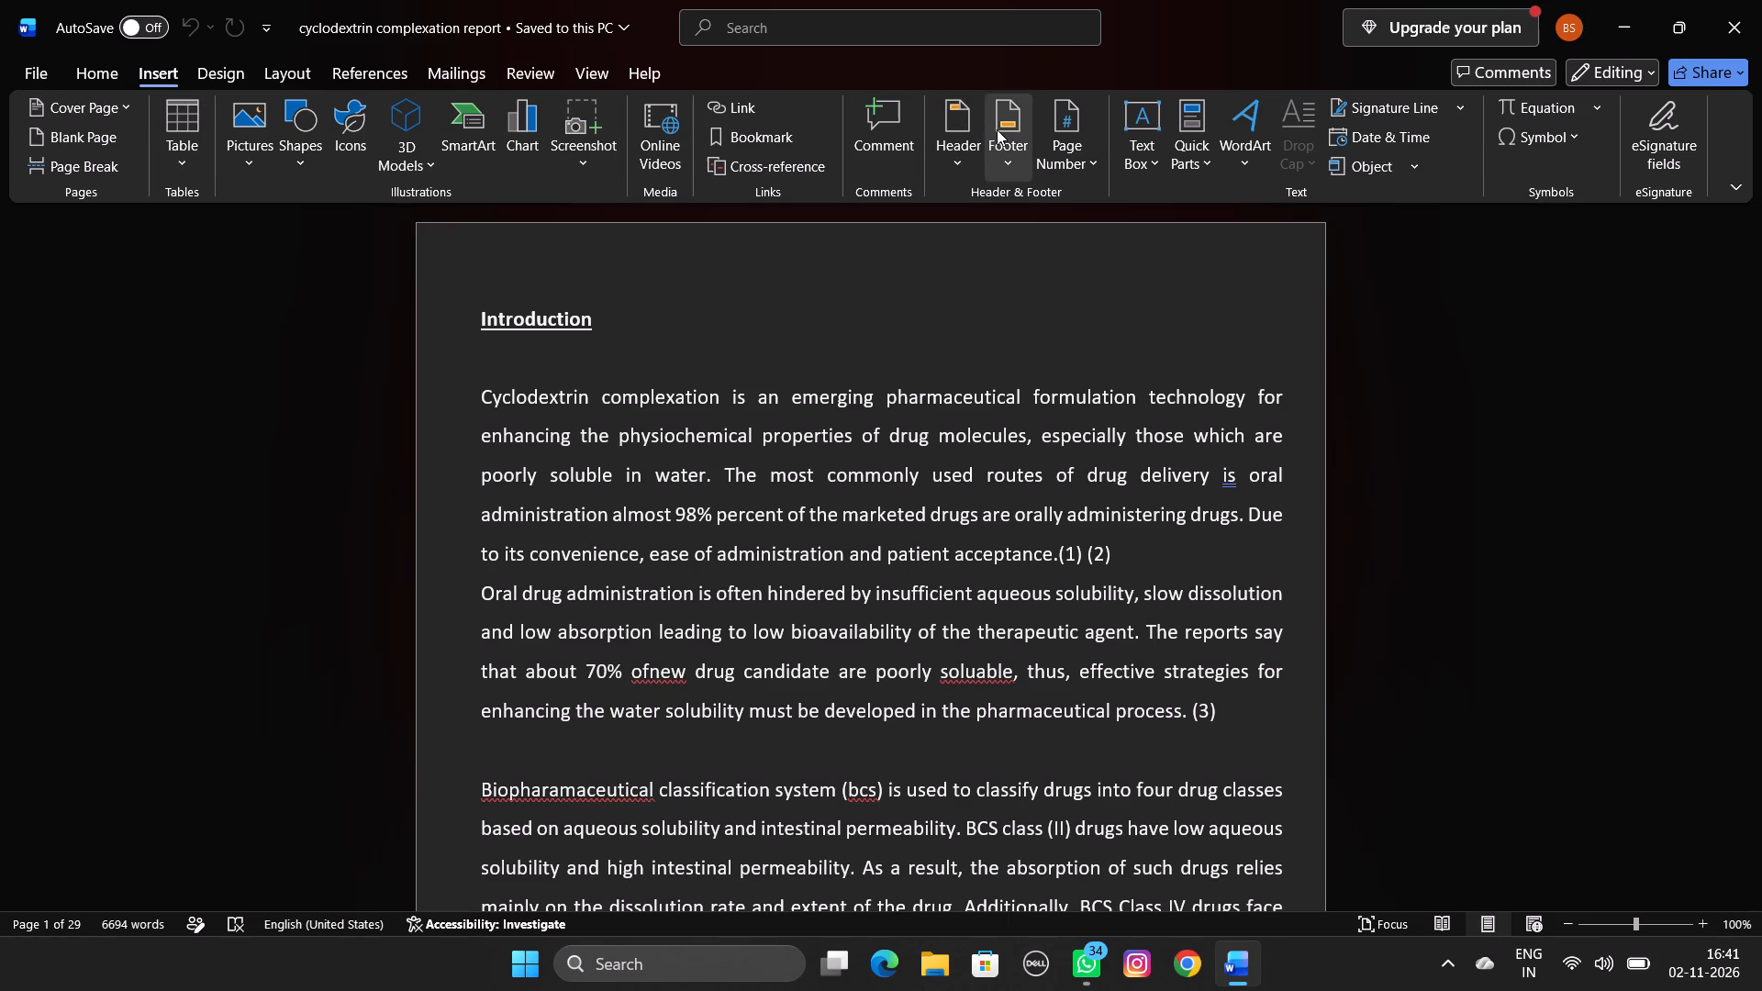
click(966, 128)
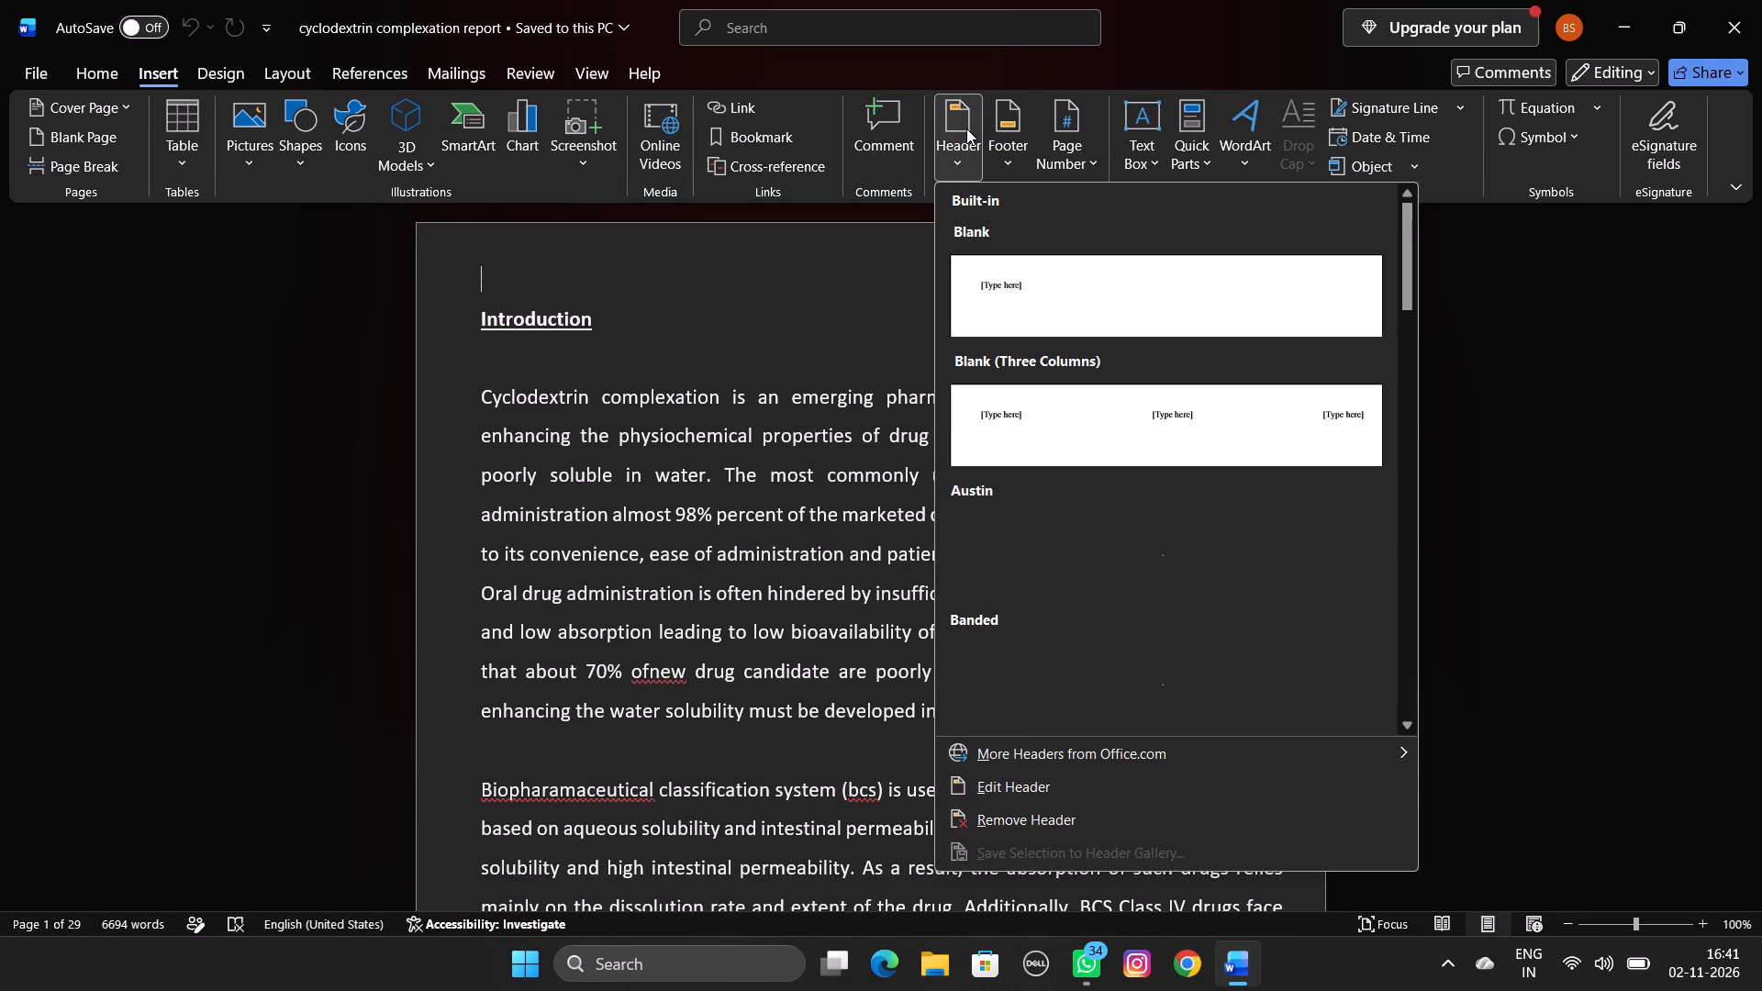
click(996, 128)
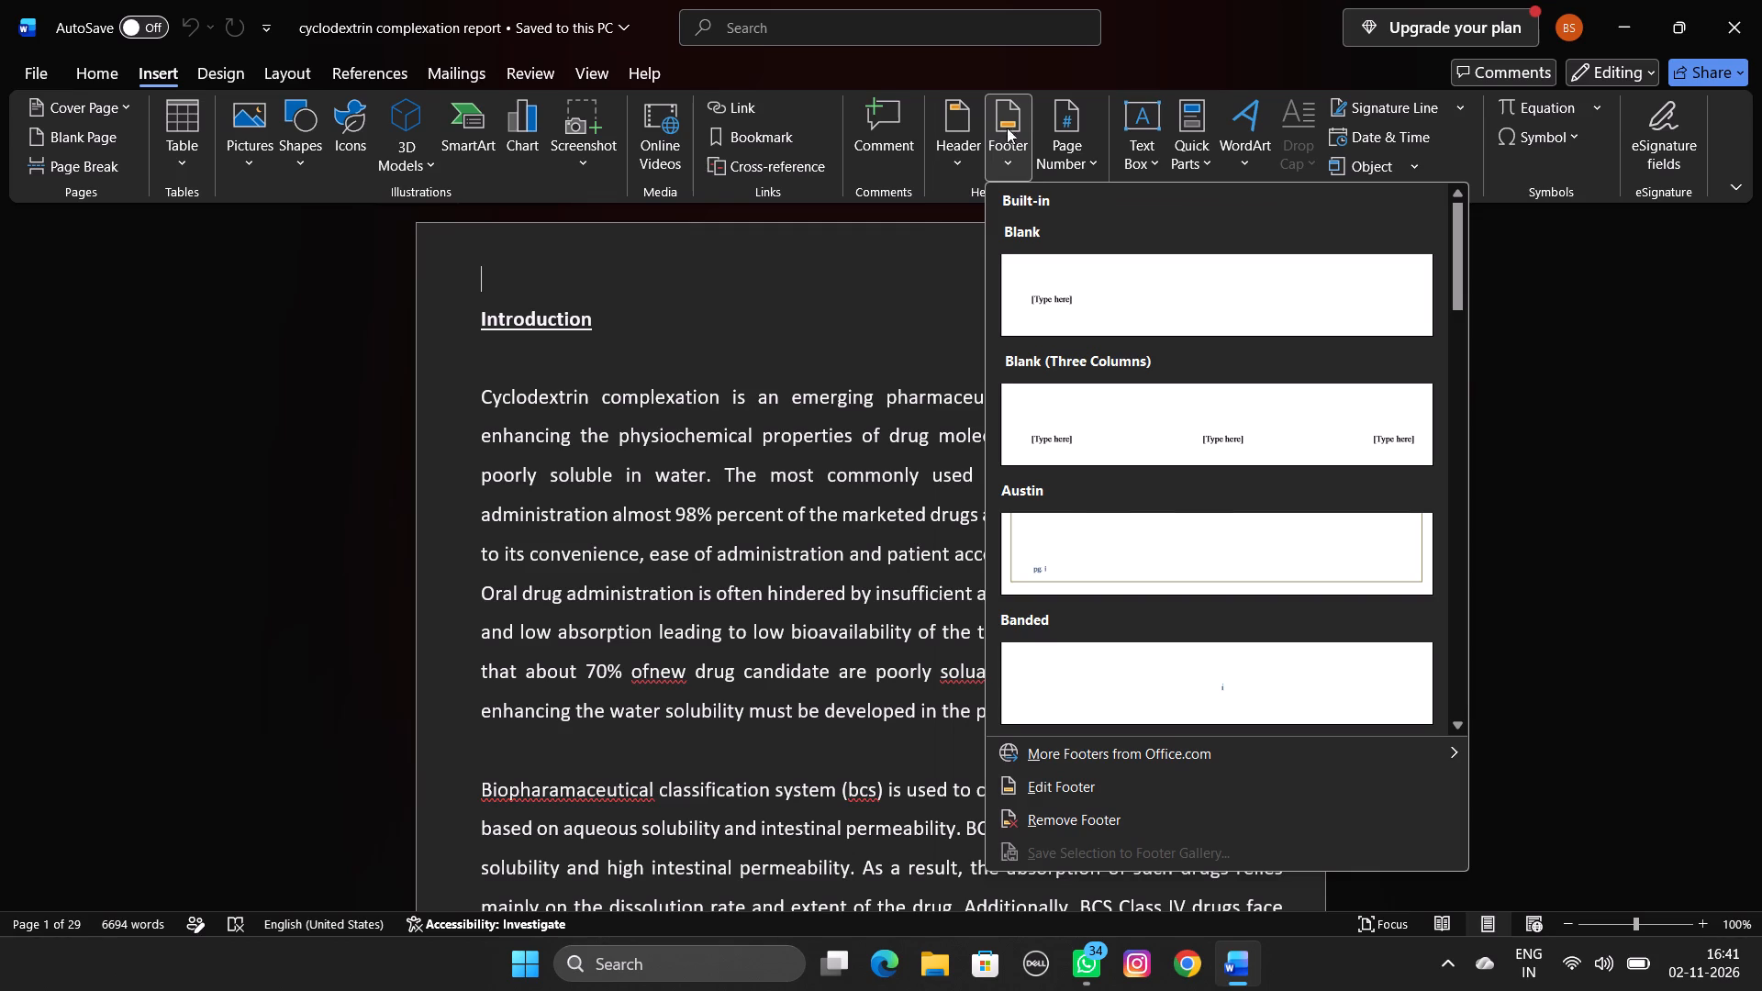
click(1058, 139)
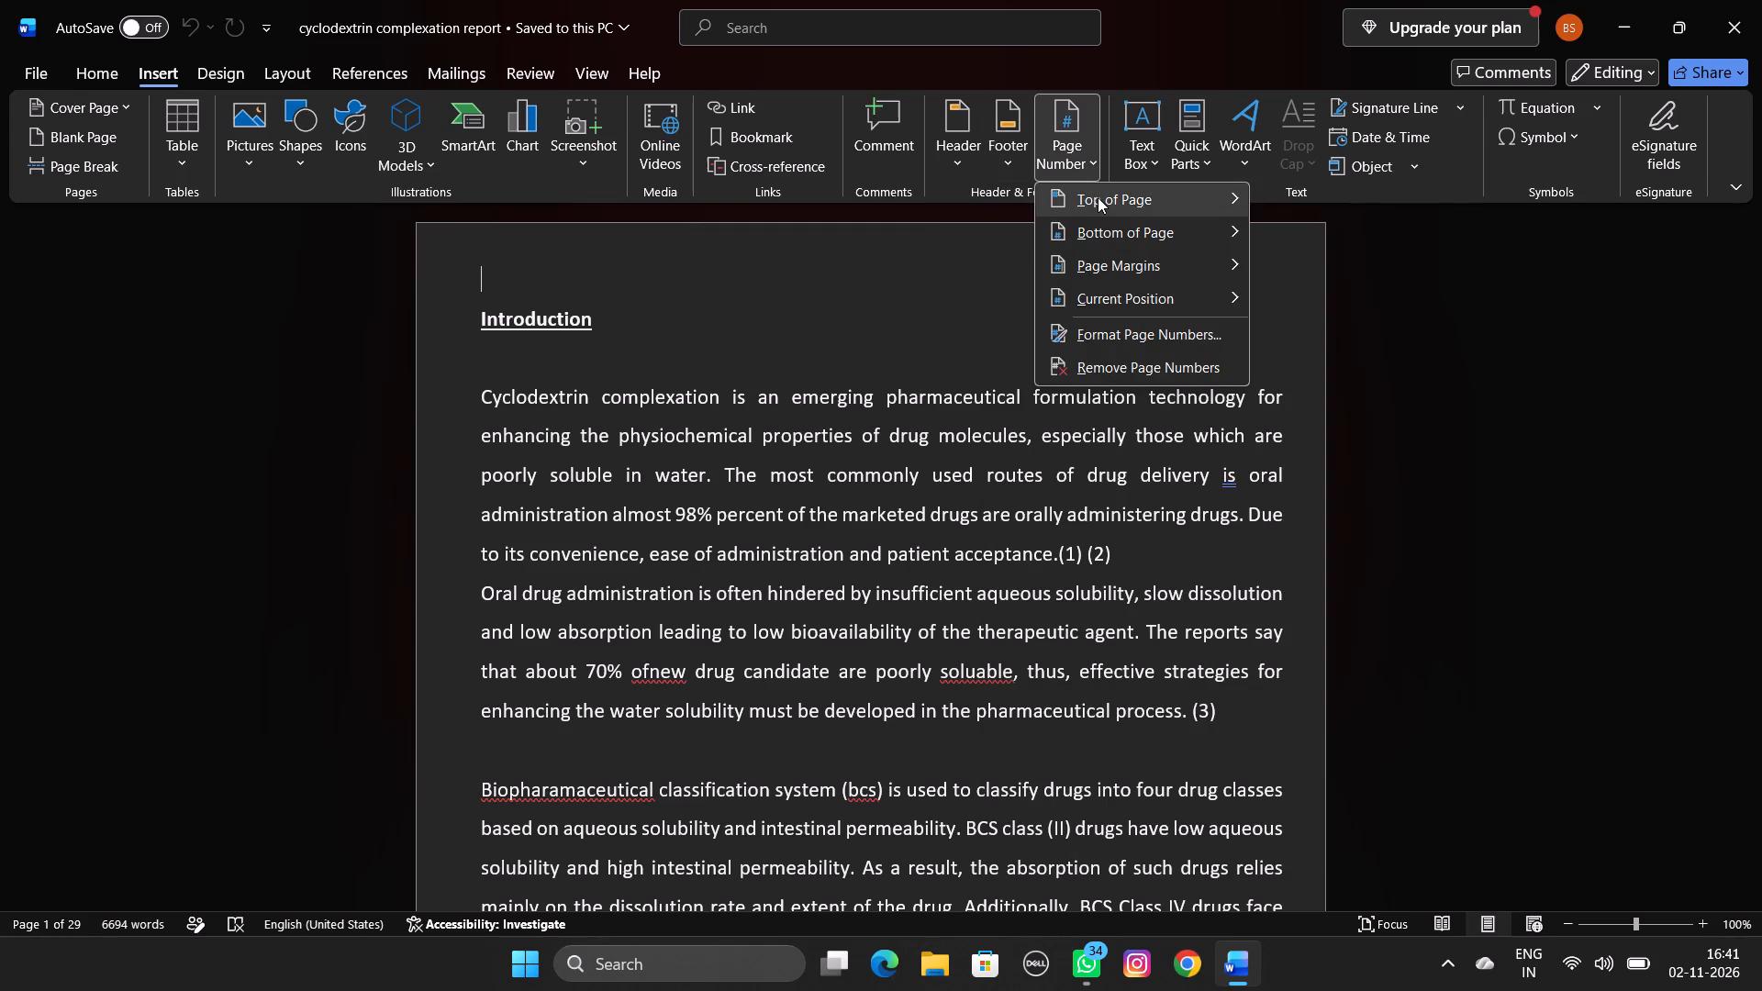
click(1098, 198)
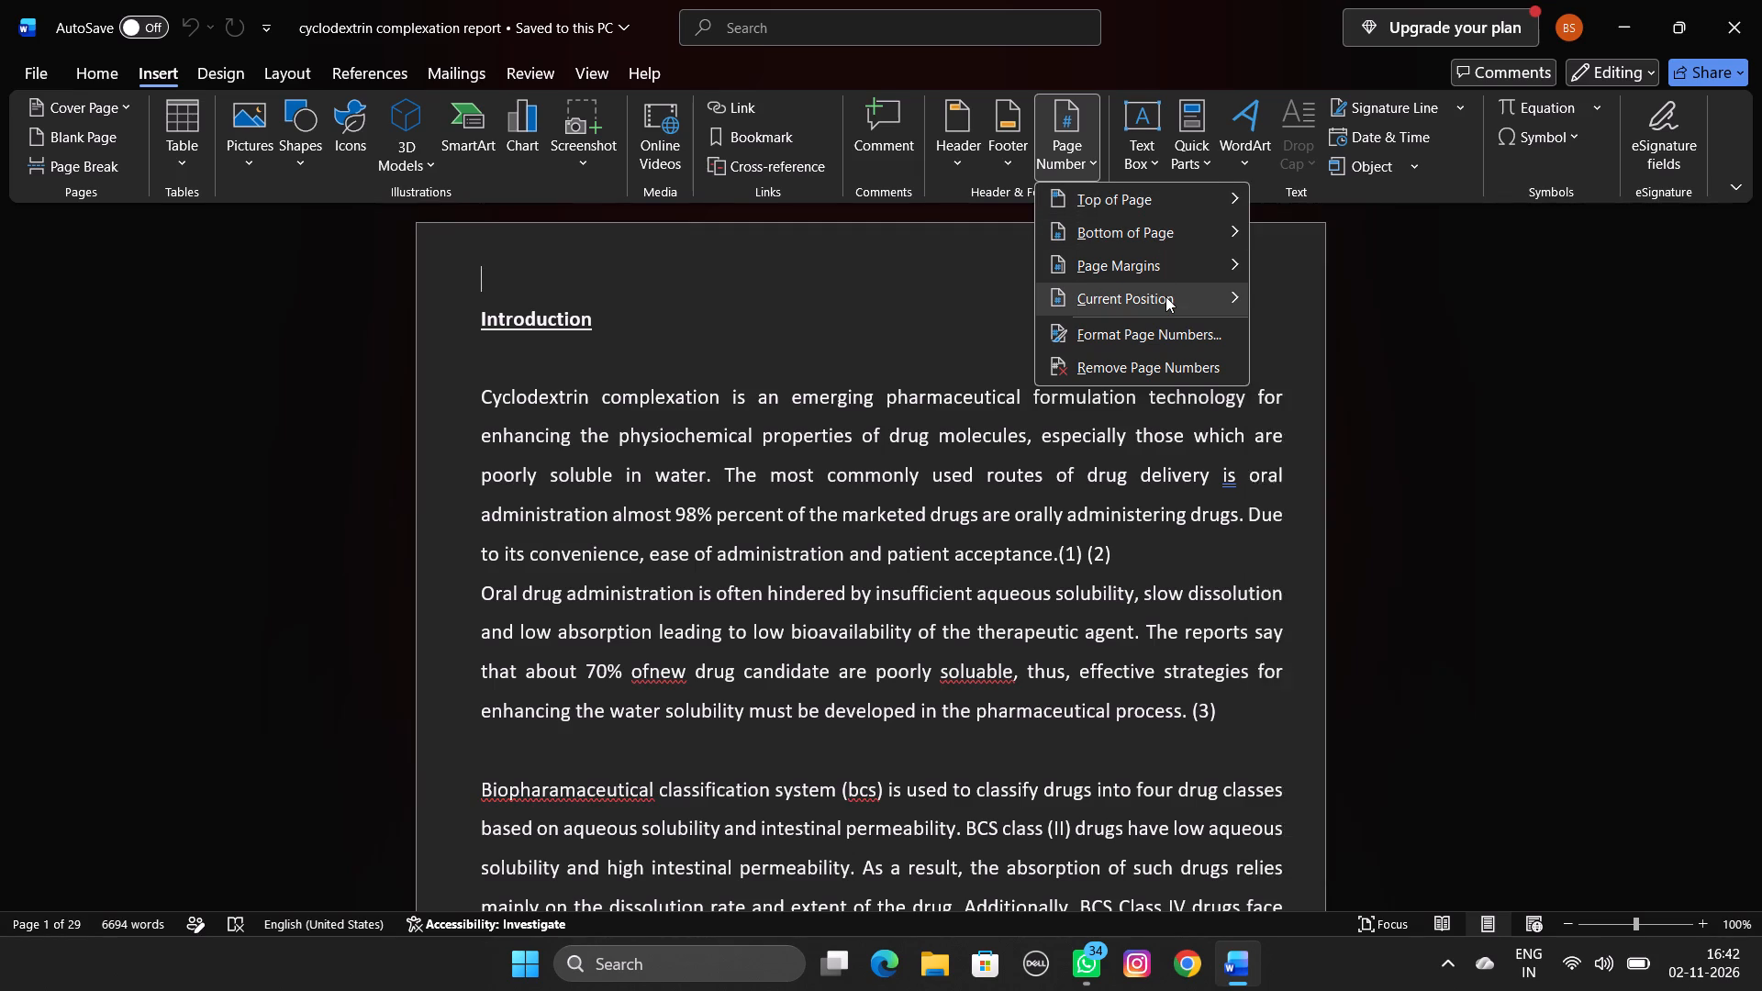
click(1165, 296)
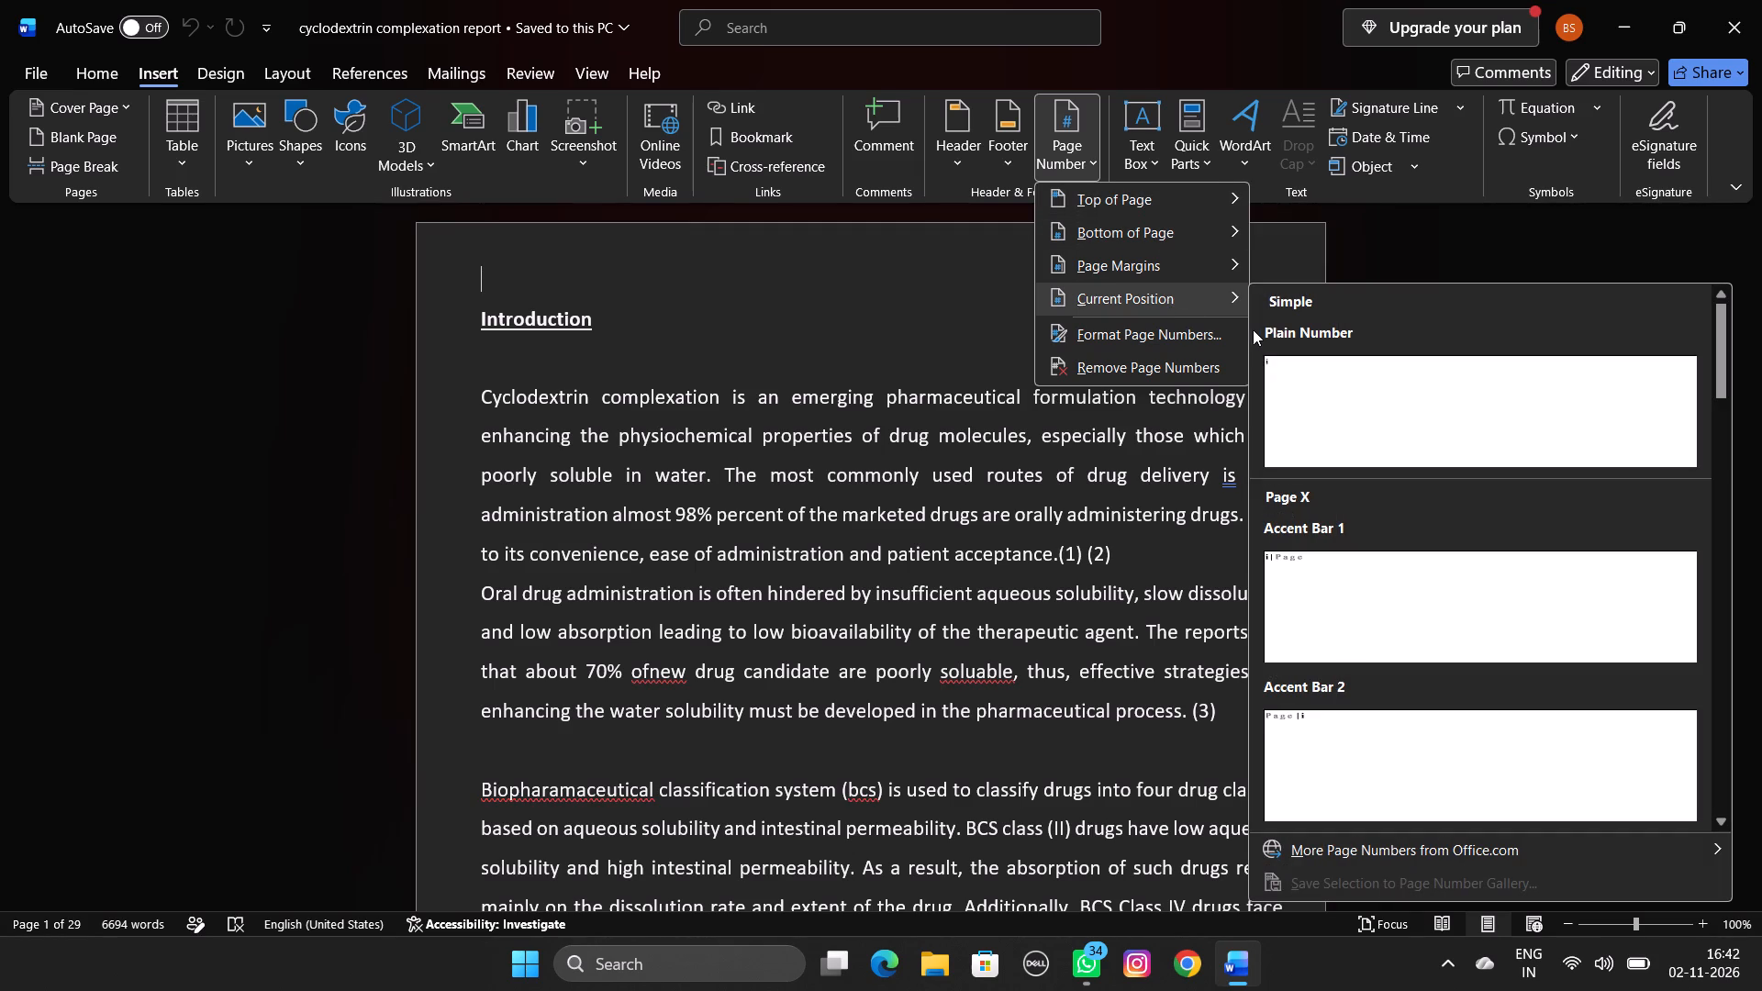
scroll(1358, 521, down, 1)
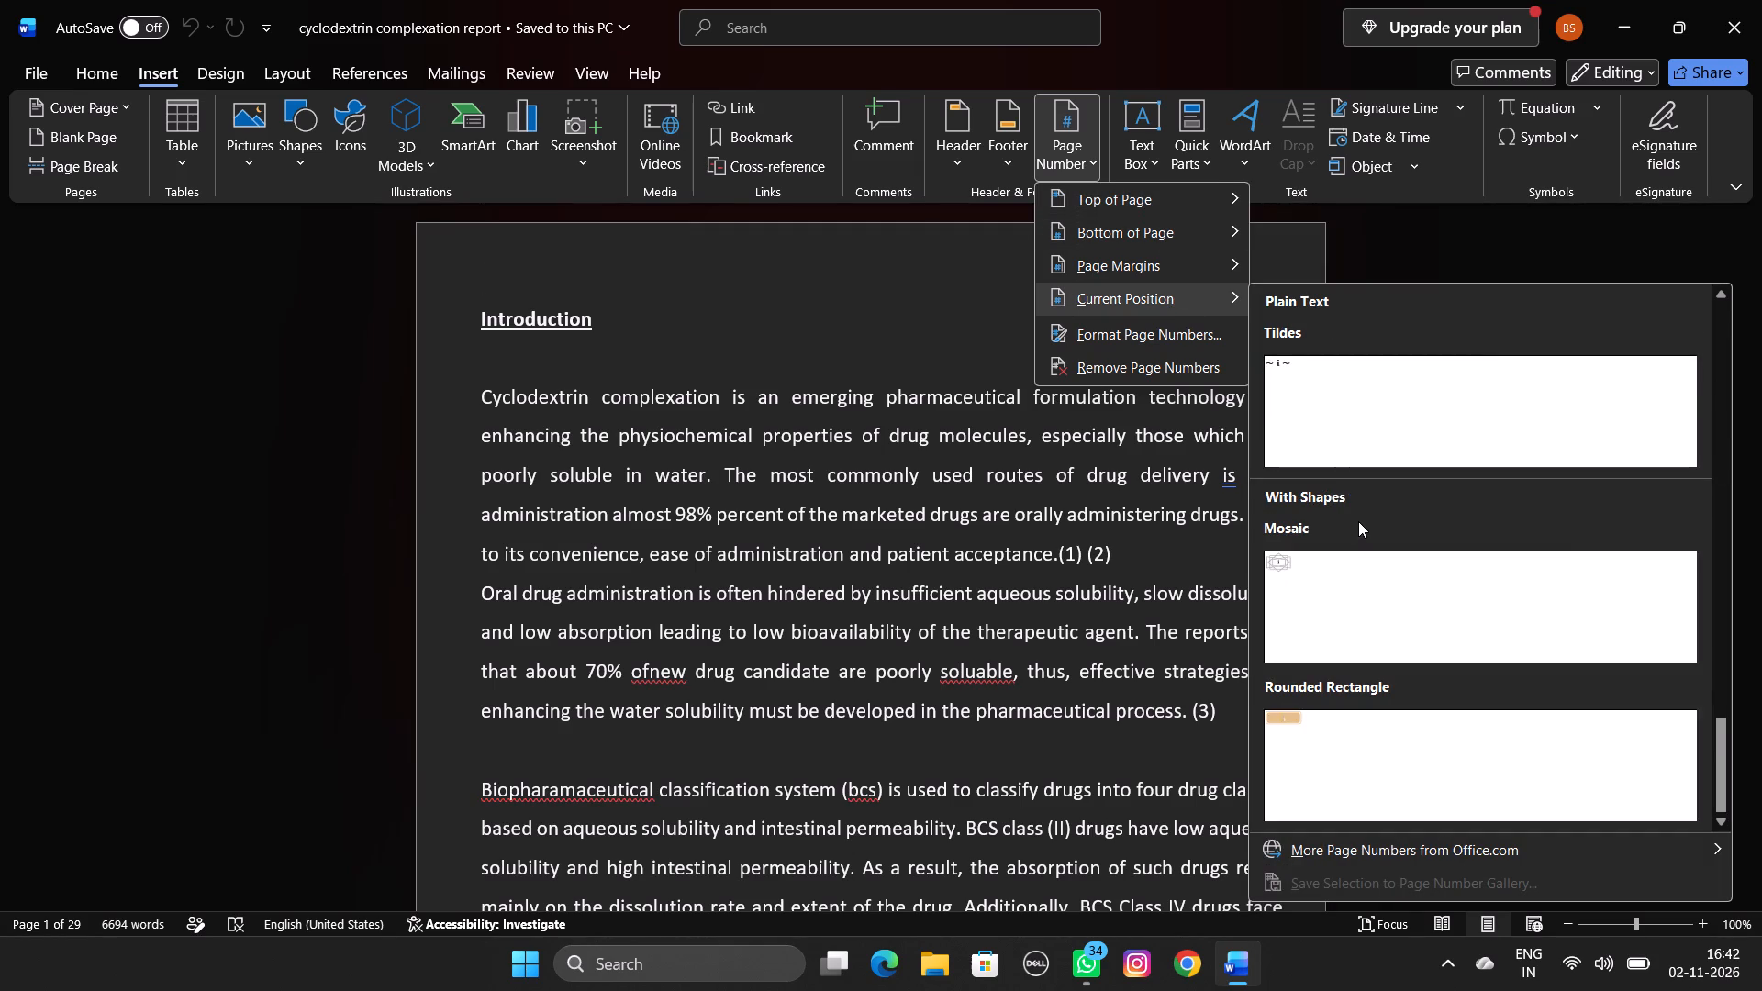
scroll(1358, 521, down, 2)
scroll(1358, 521, up, 4)
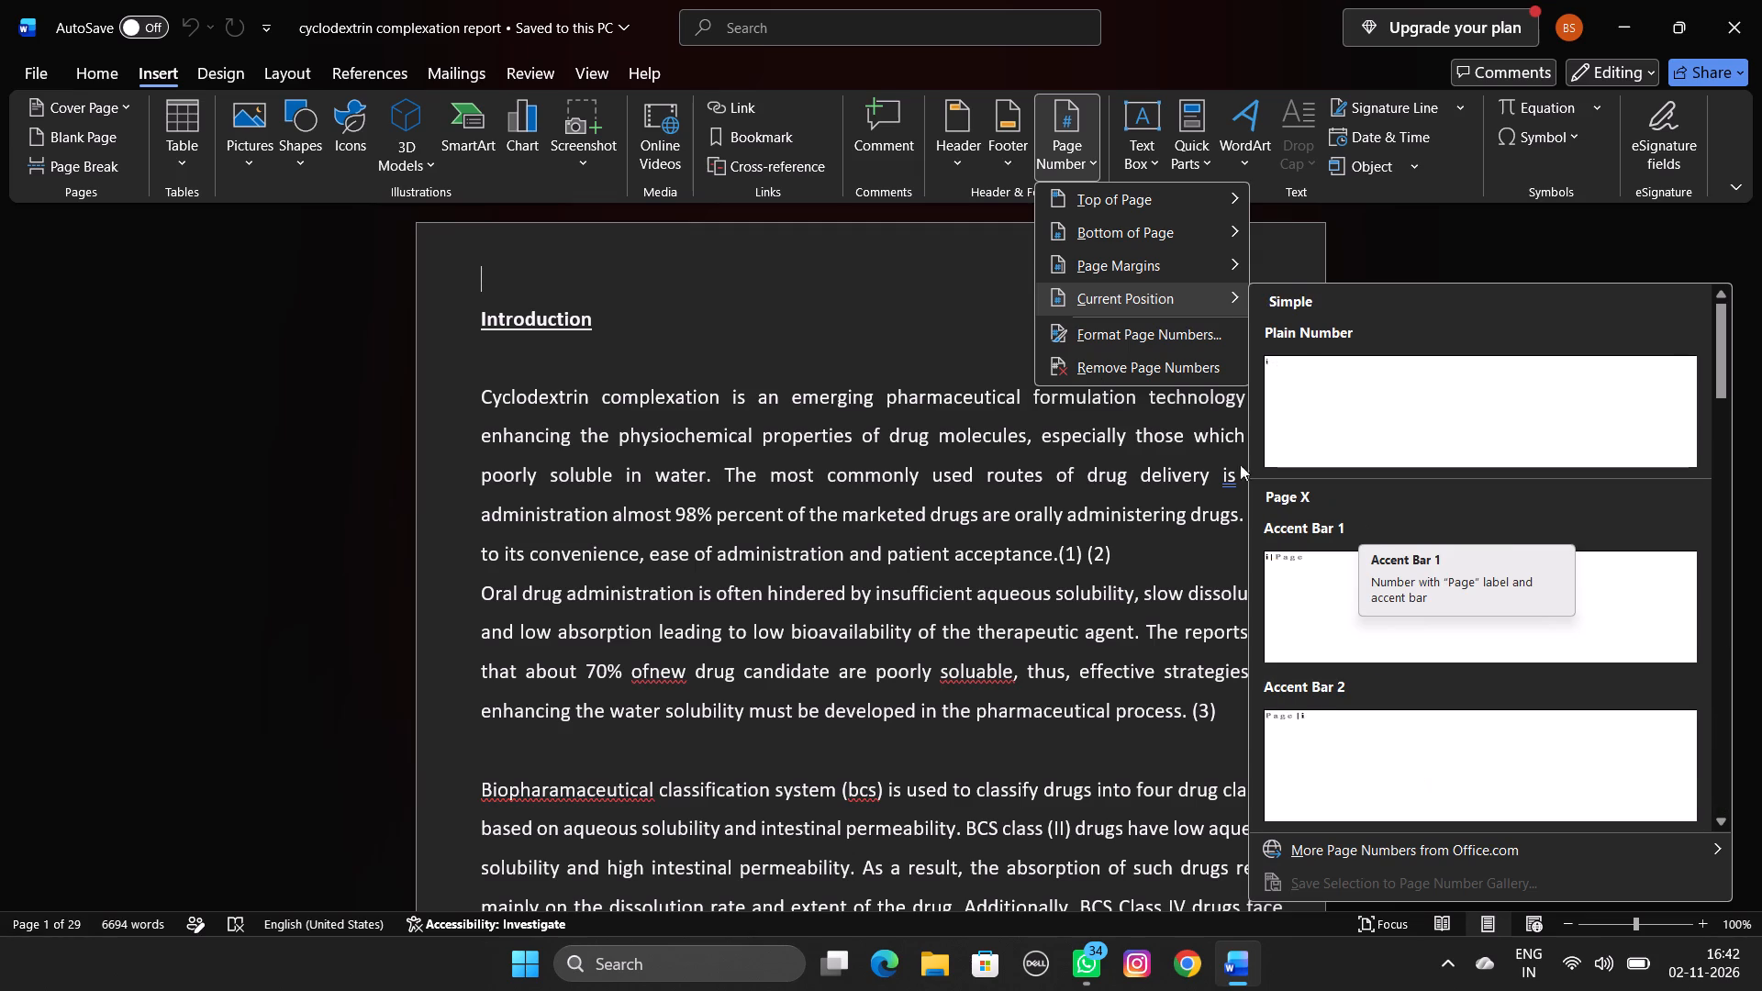
click(1133, 341)
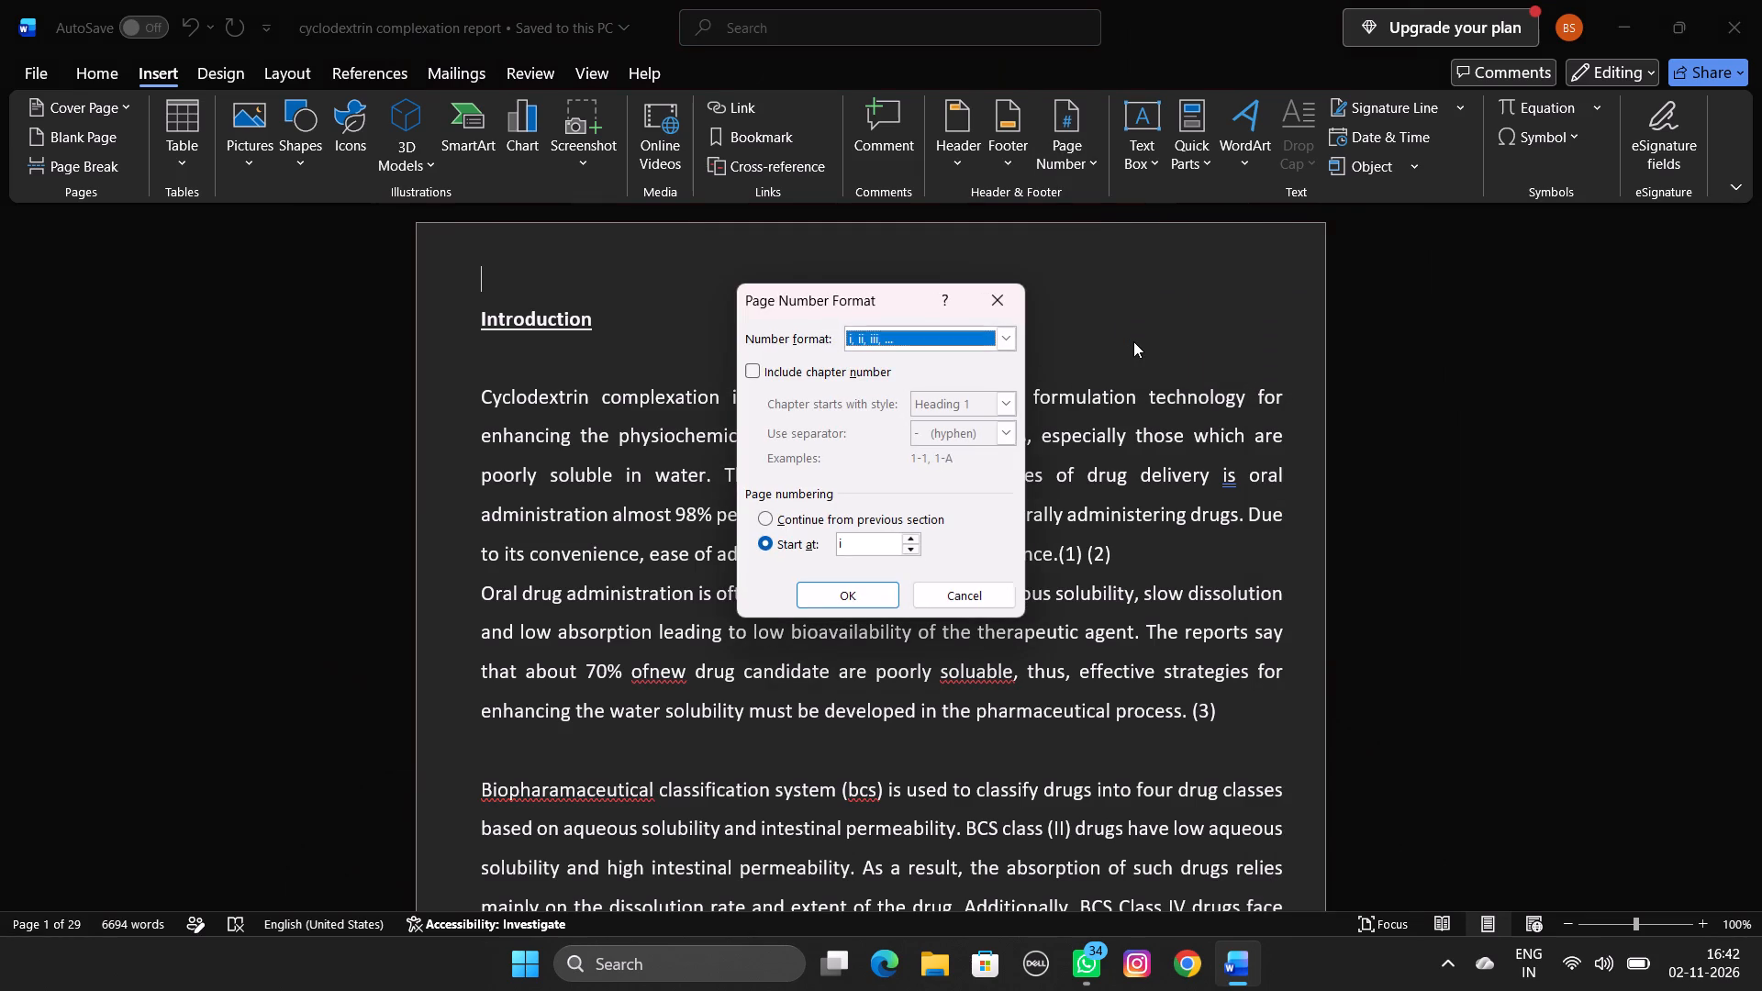
click(1010, 339)
click(898, 361)
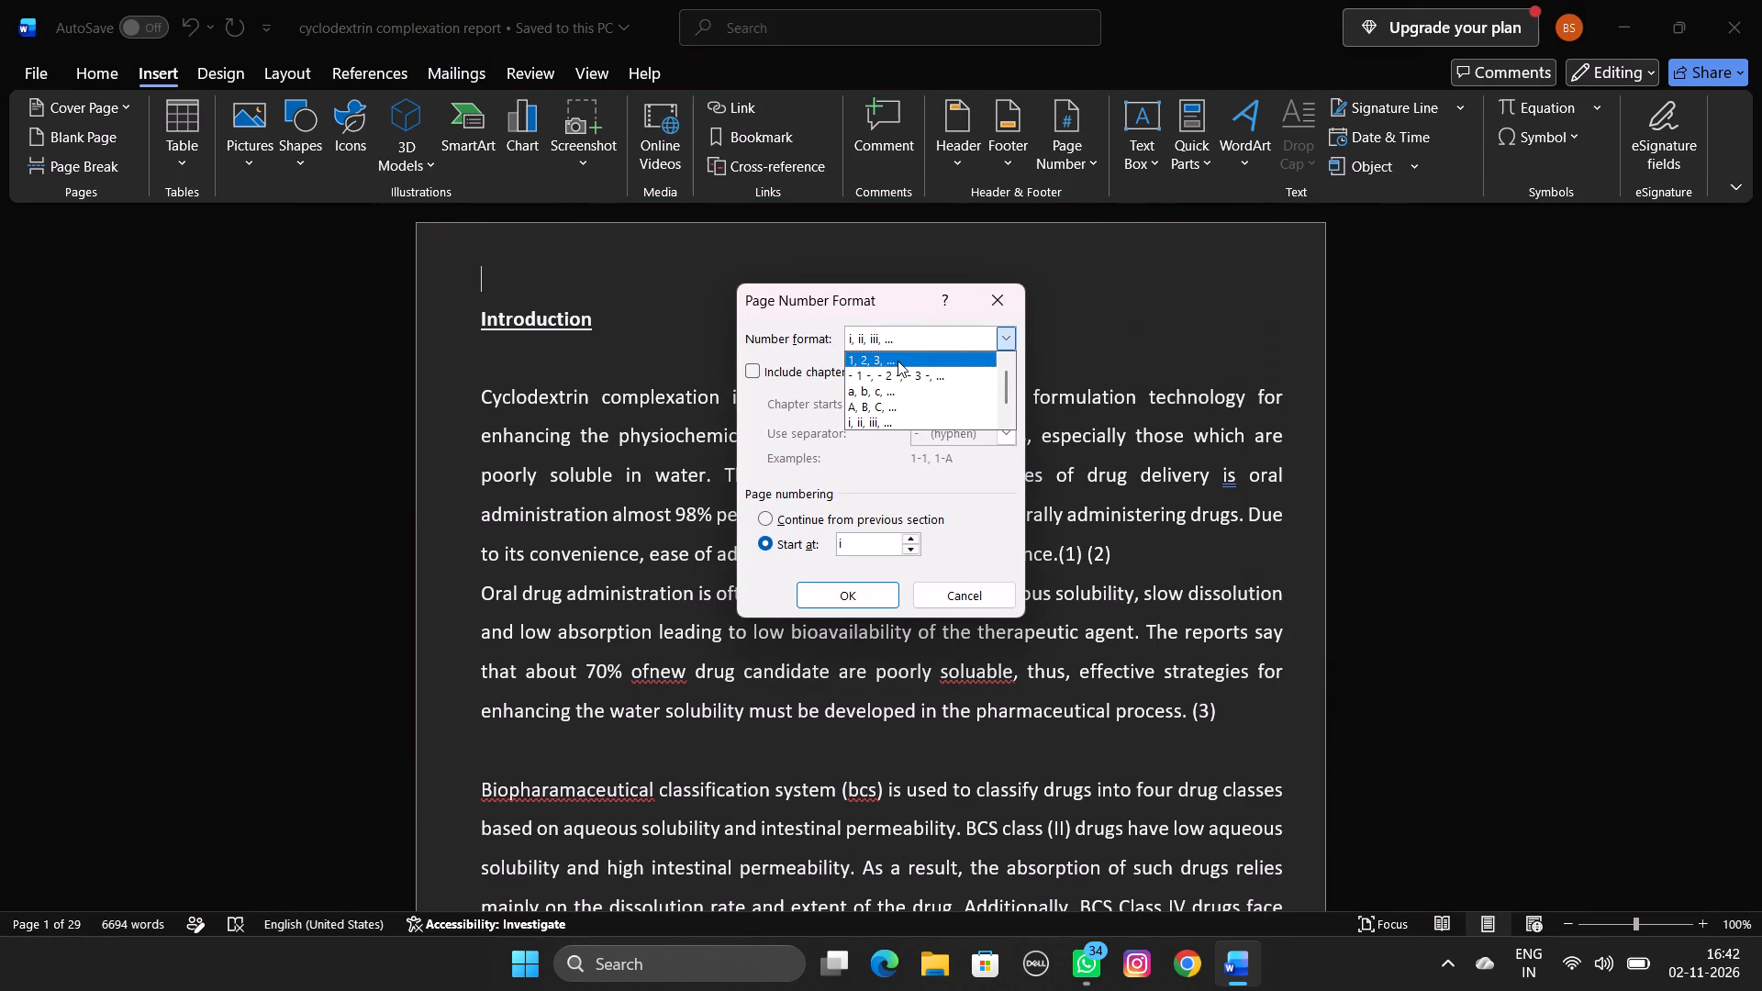
click(853, 599)
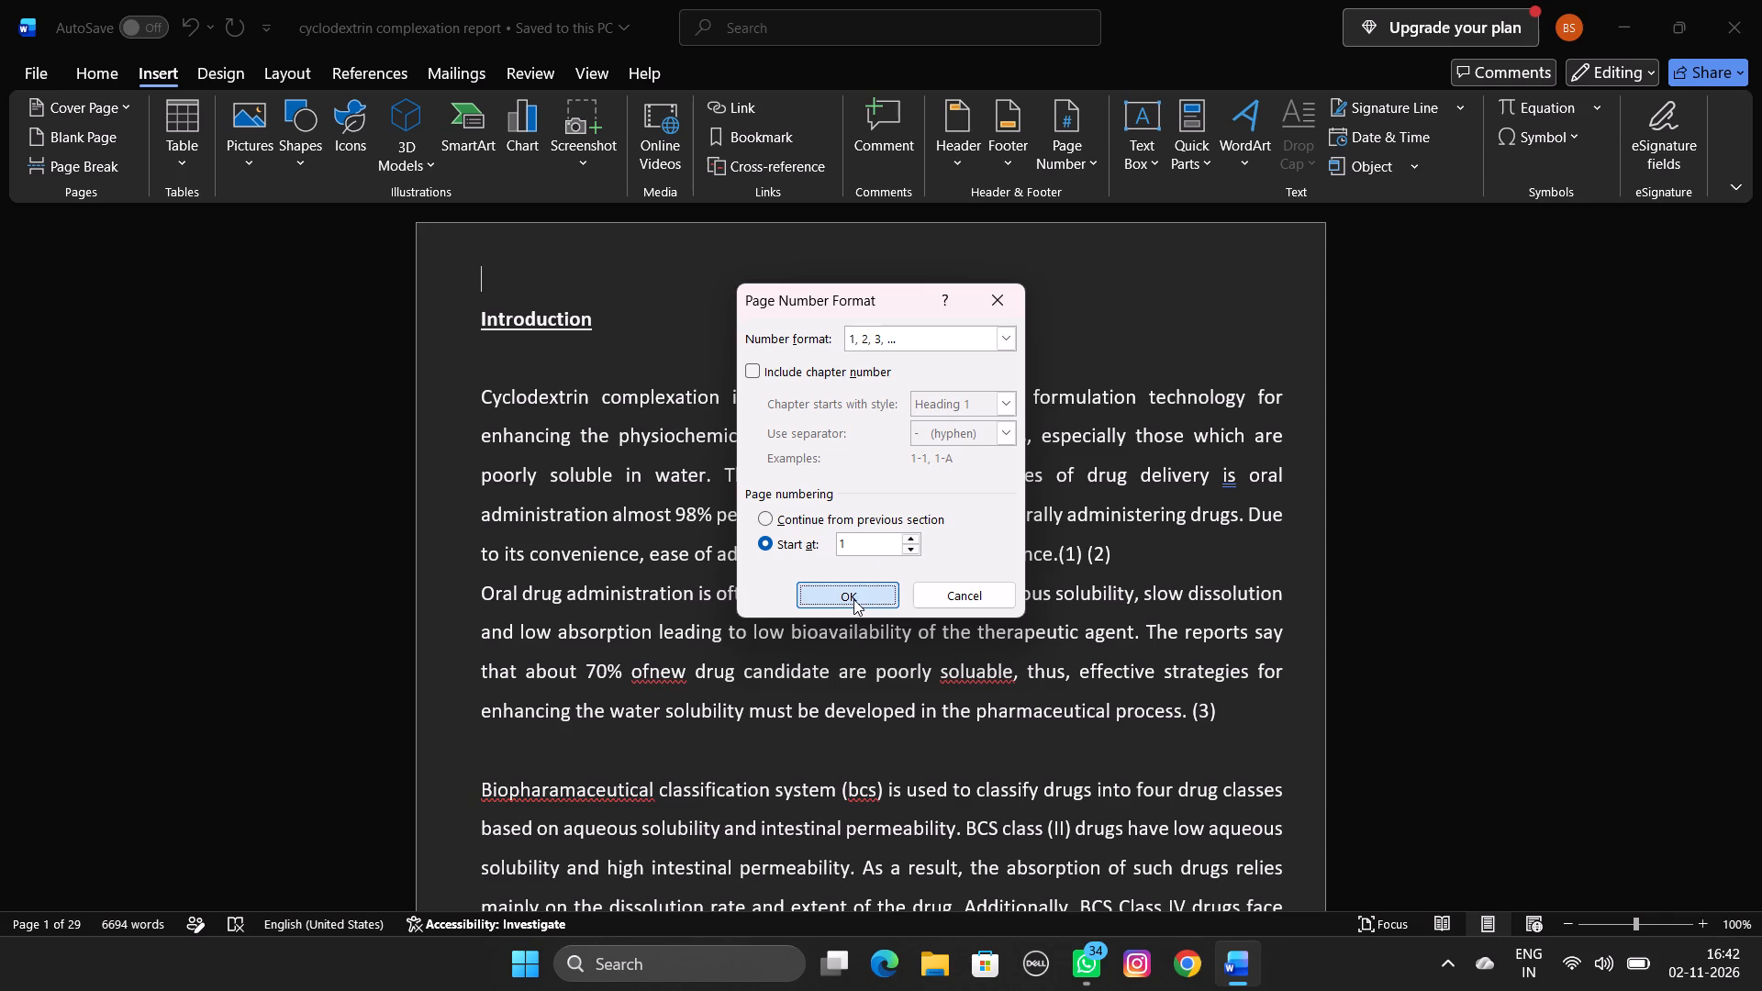
Examine the page numbering in the footers from the first page through to the end of the references.
scroll(853, 599, down, 3)
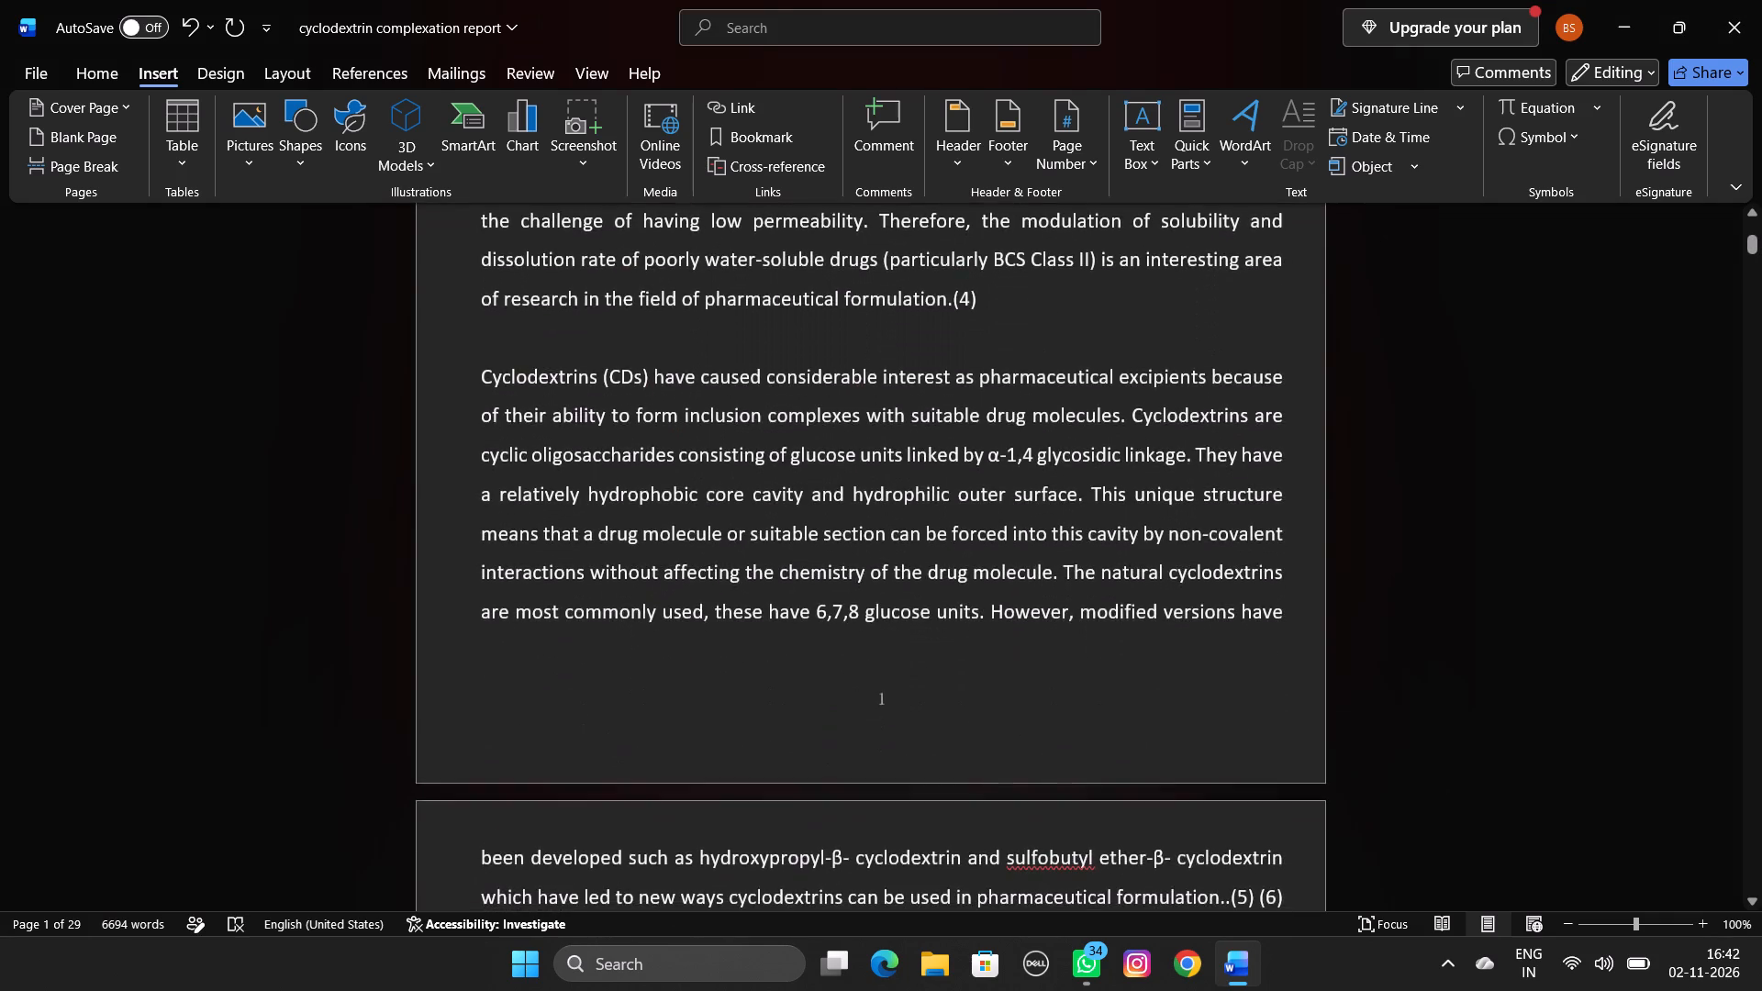
scroll(853, 599, down, 14)
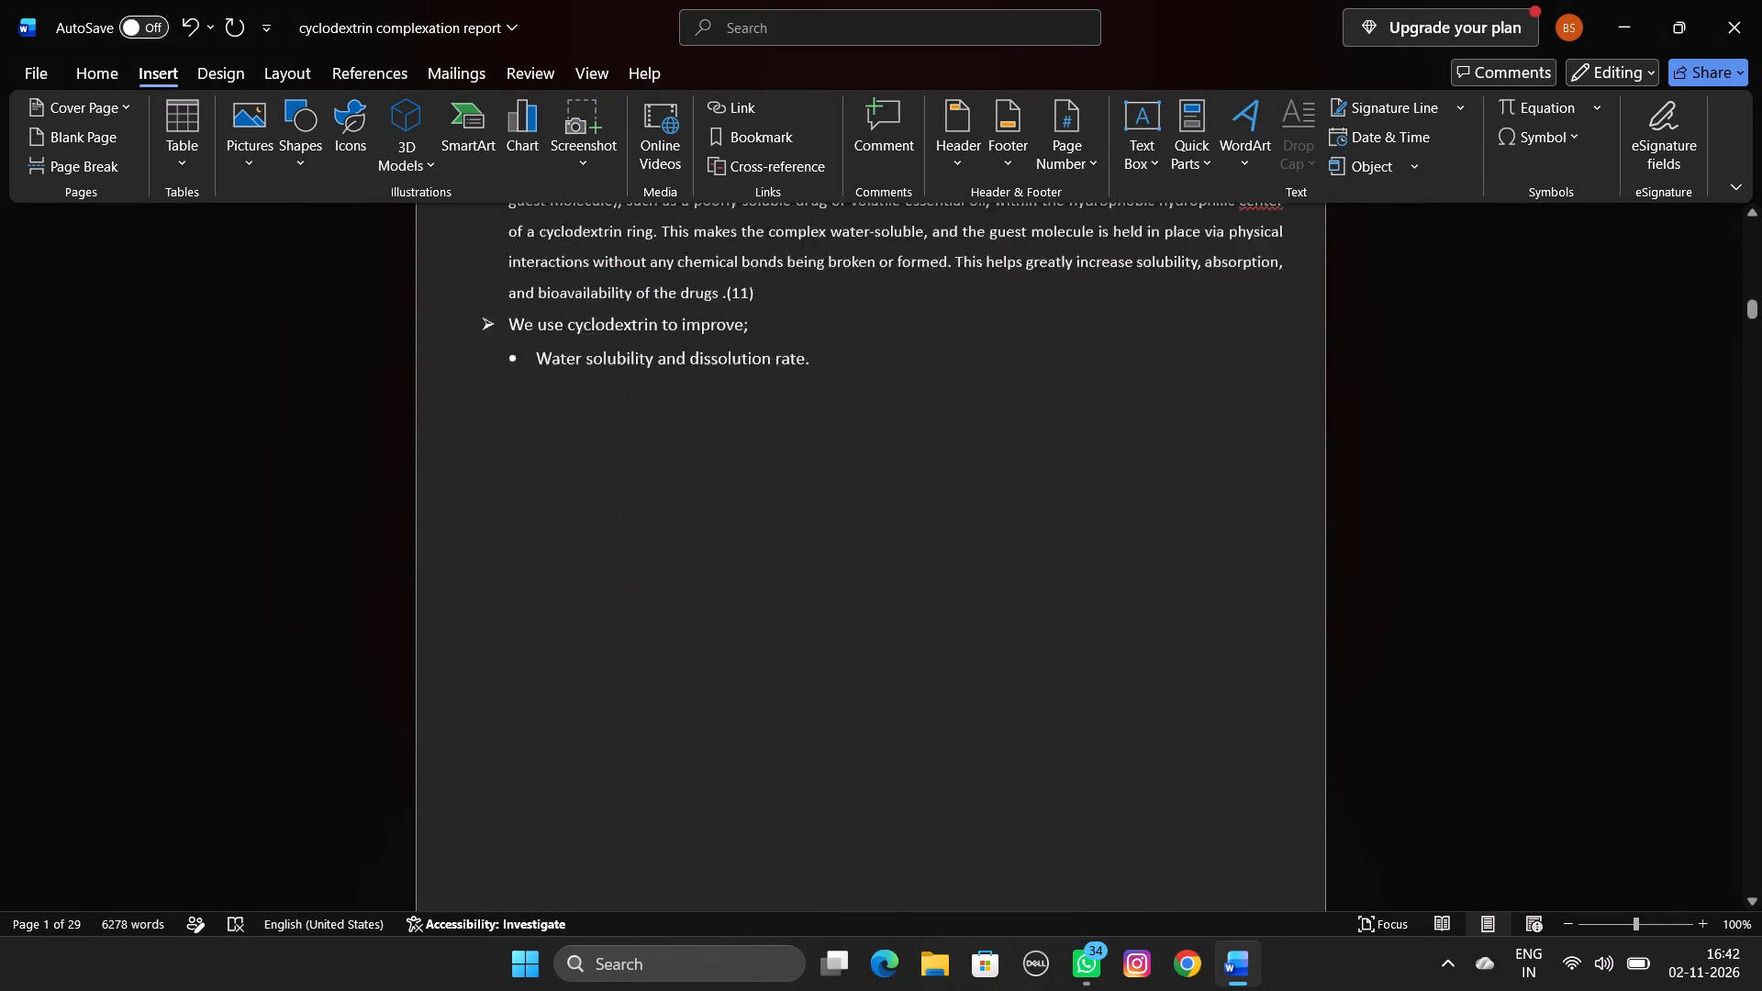
scroll(853, 599, down, 13)
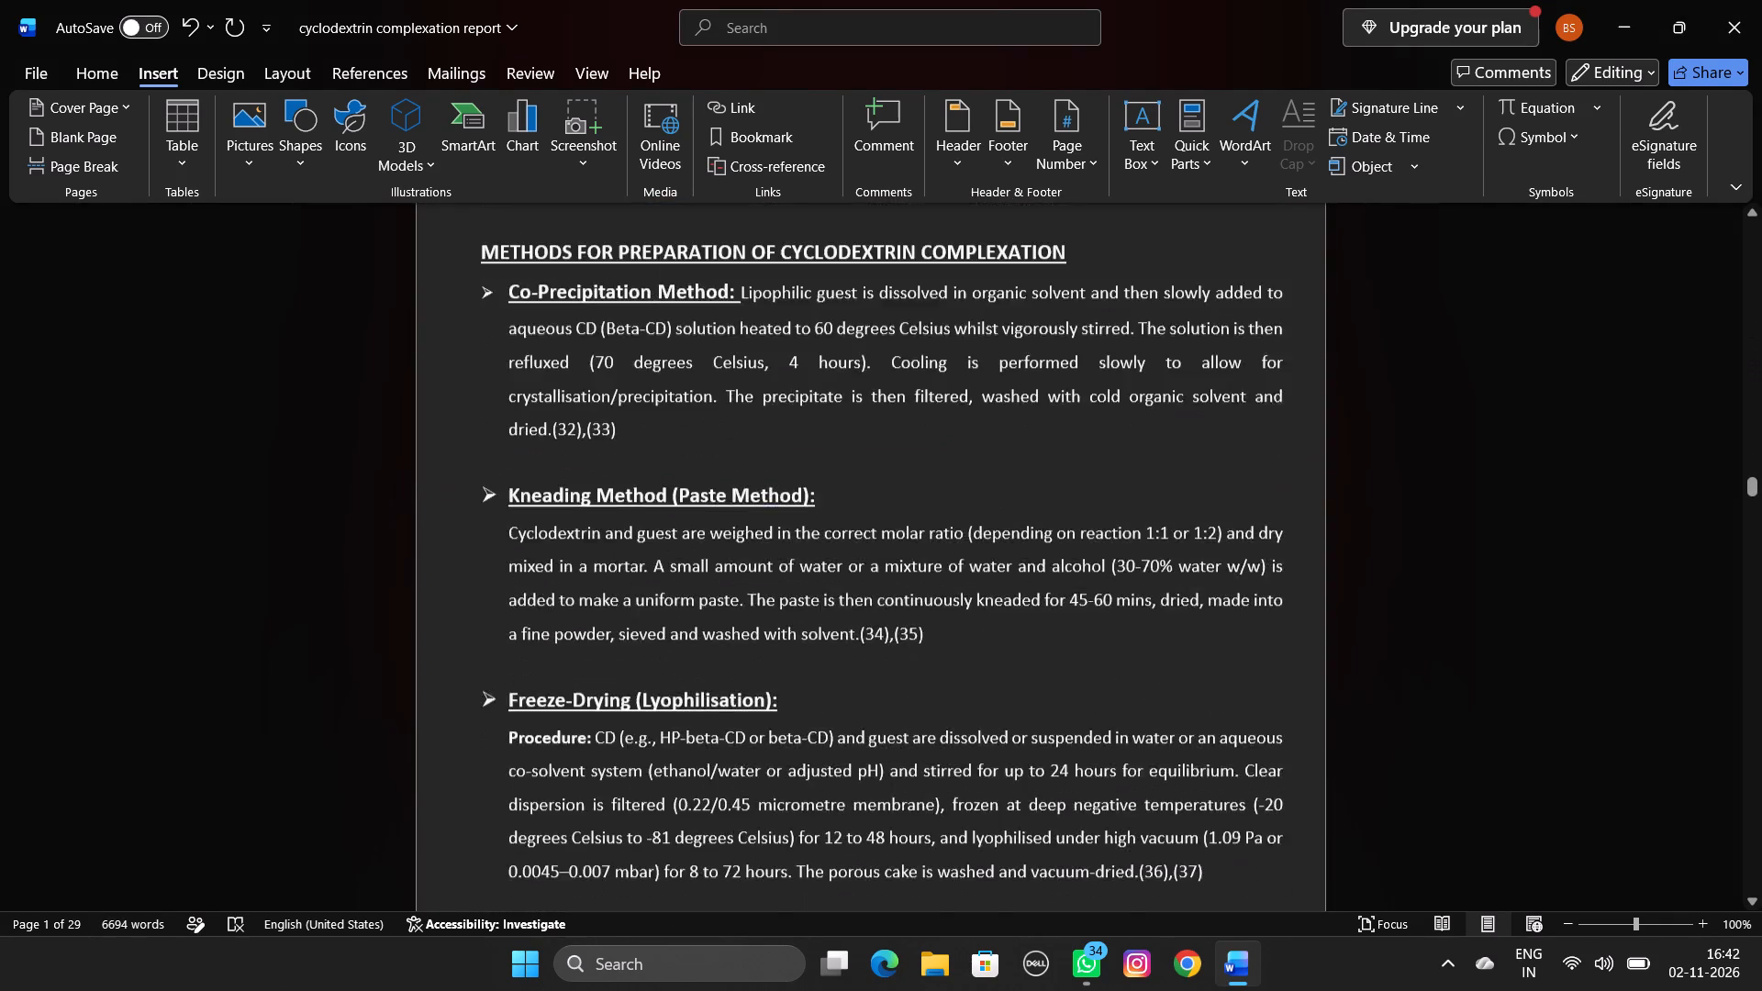
scroll(853, 599, down, 15)
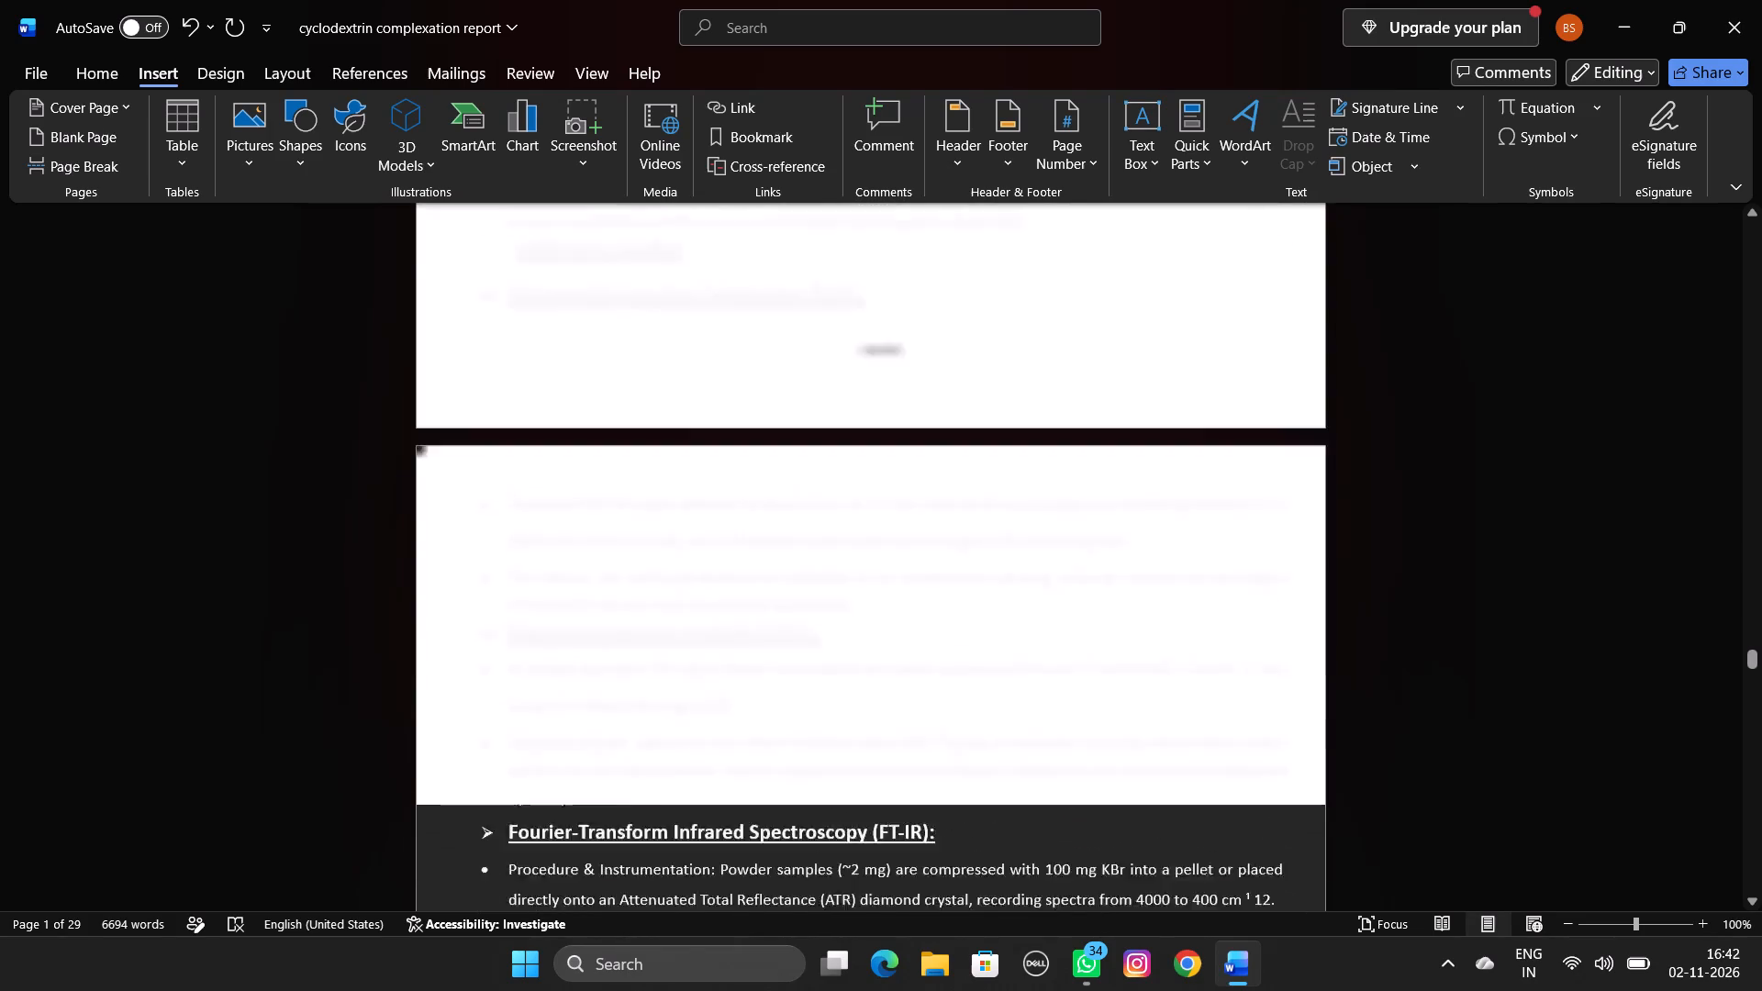
scroll(853, 599, down, 20)
scroll(853, 599, down, 20)
scroll(853, 599, down, 20)
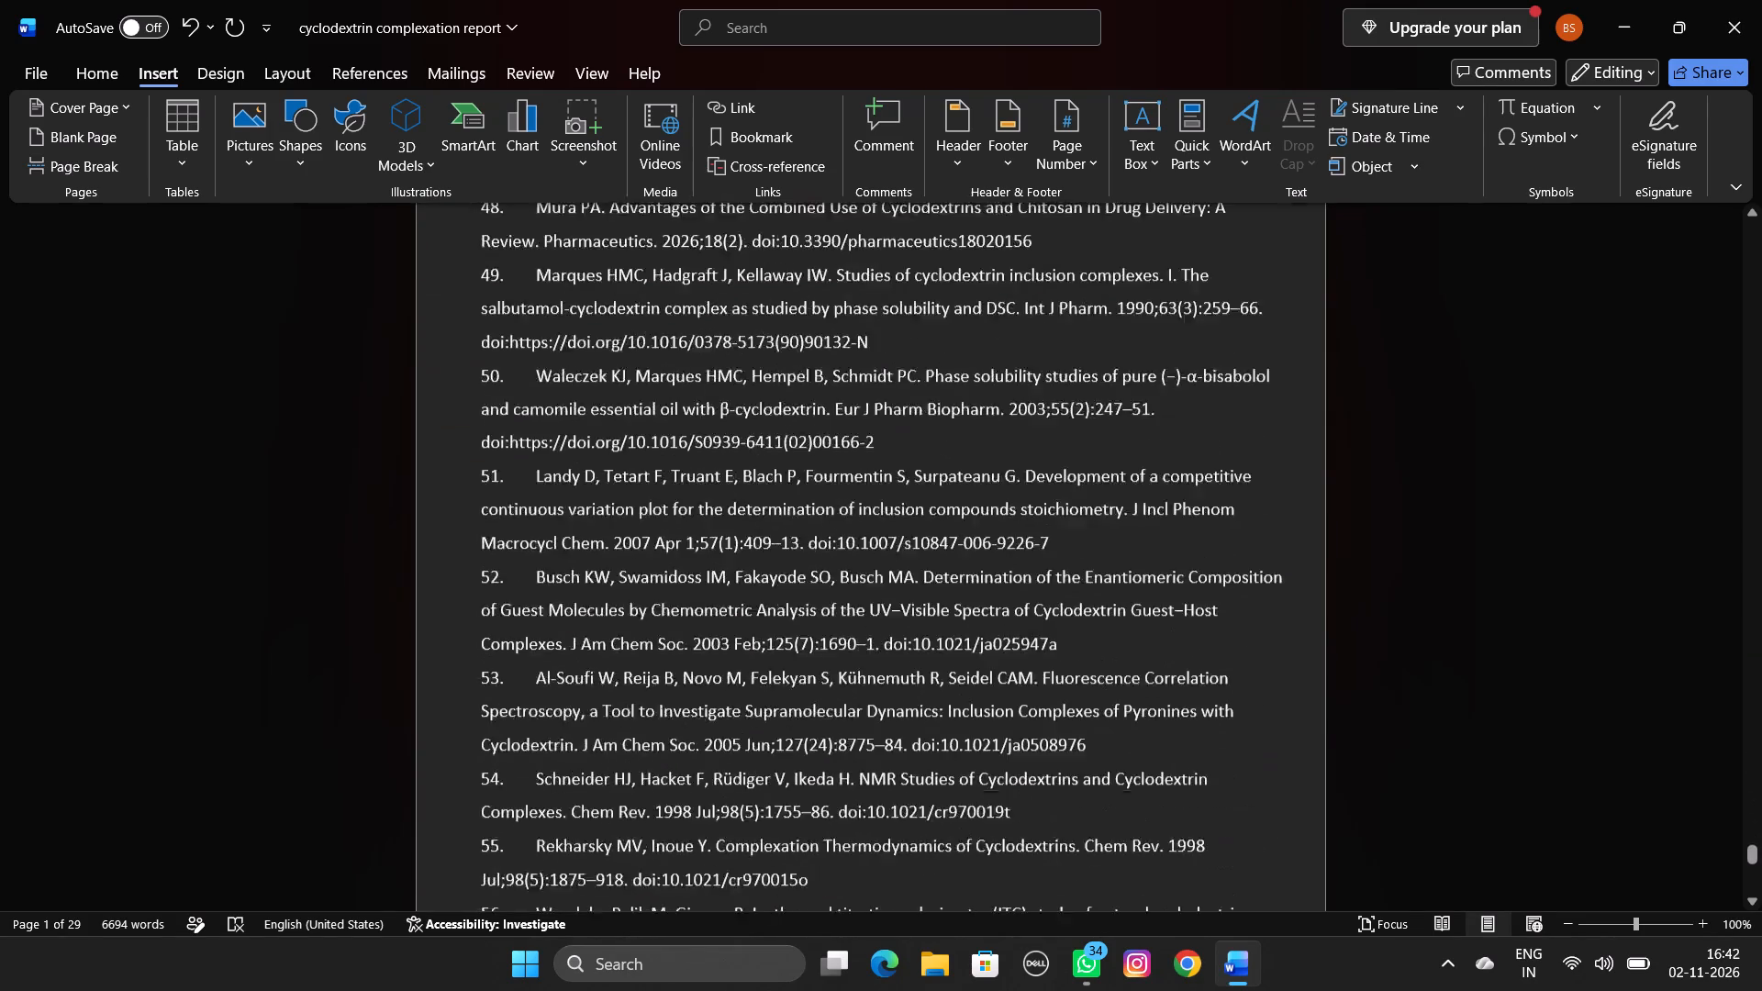
scroll(853, 599, down, 8)
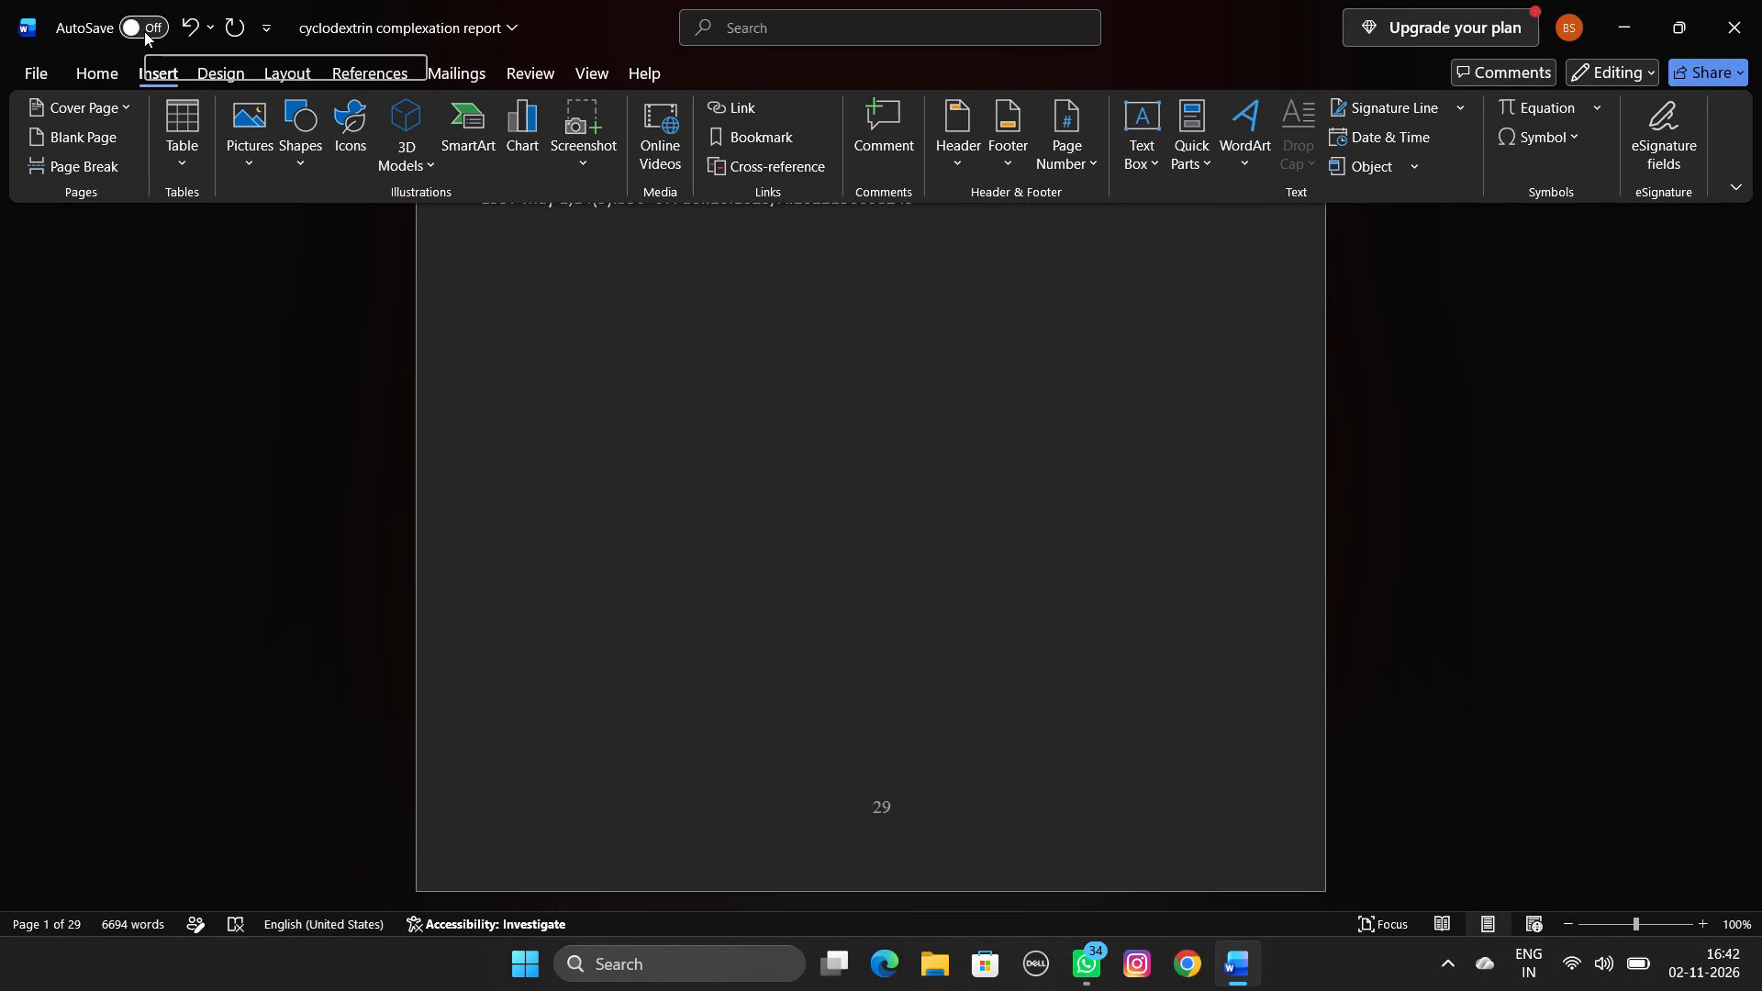
scroll(373, 357, up, 2)
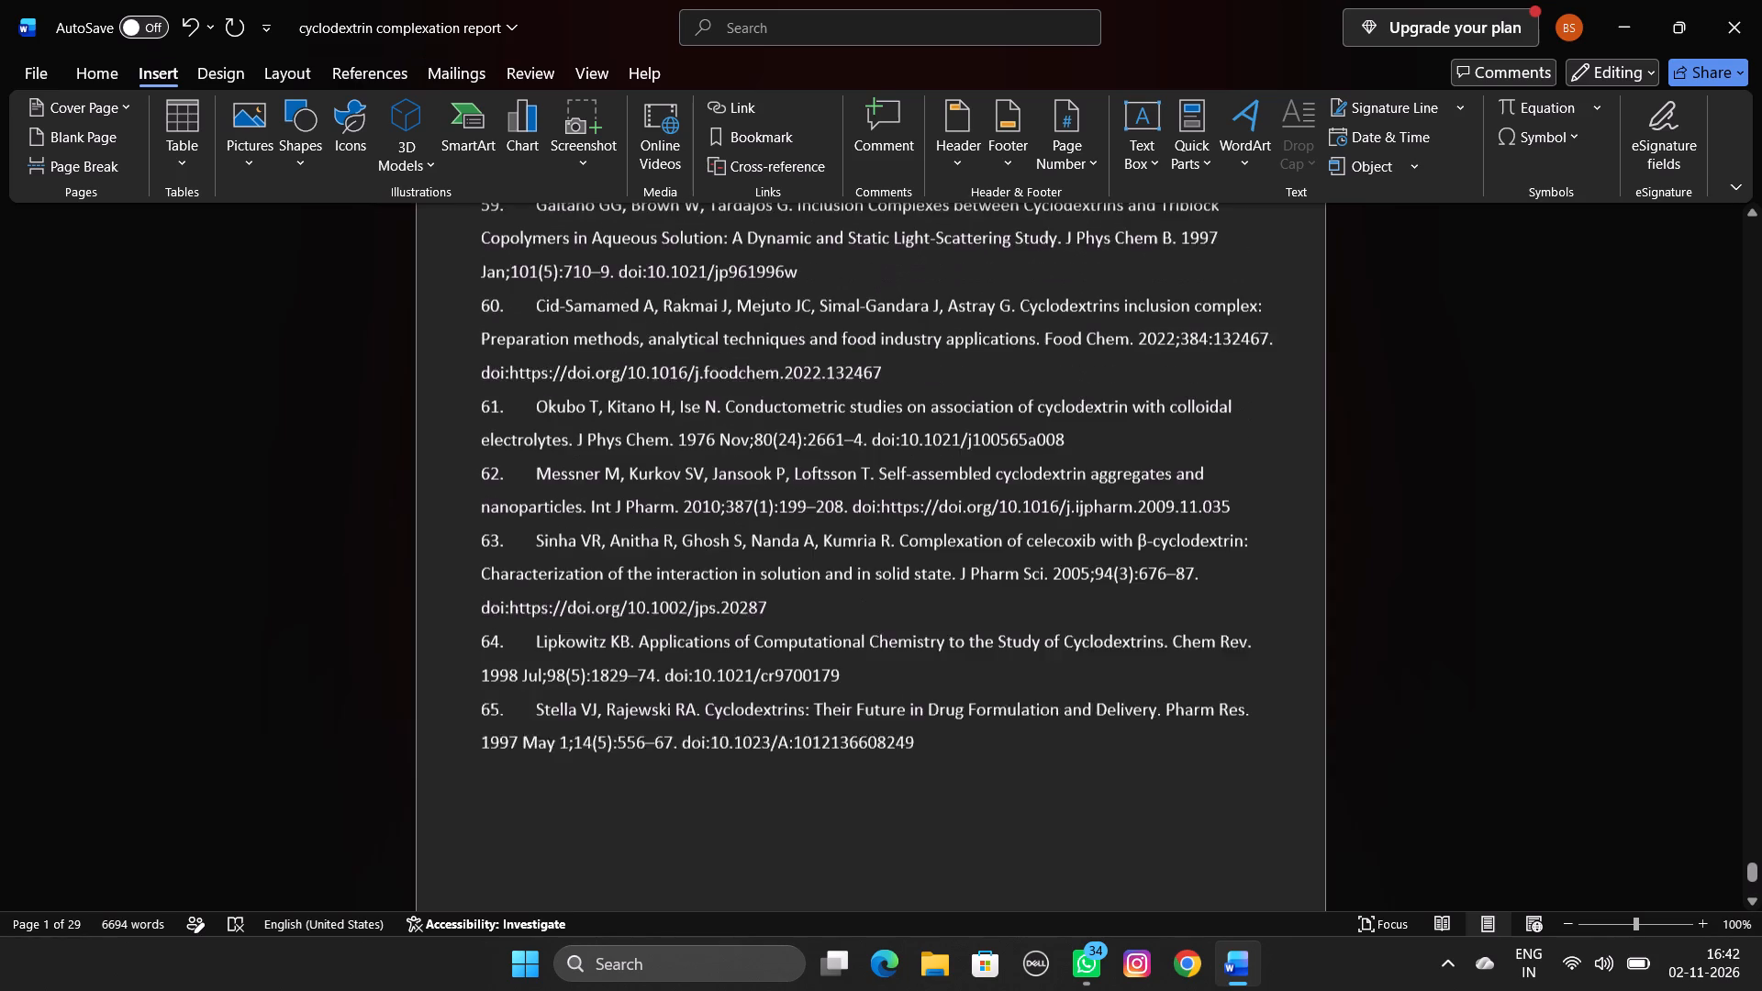
scroll(373, 357, up, 1)
scroll(831, 562, down, 6)
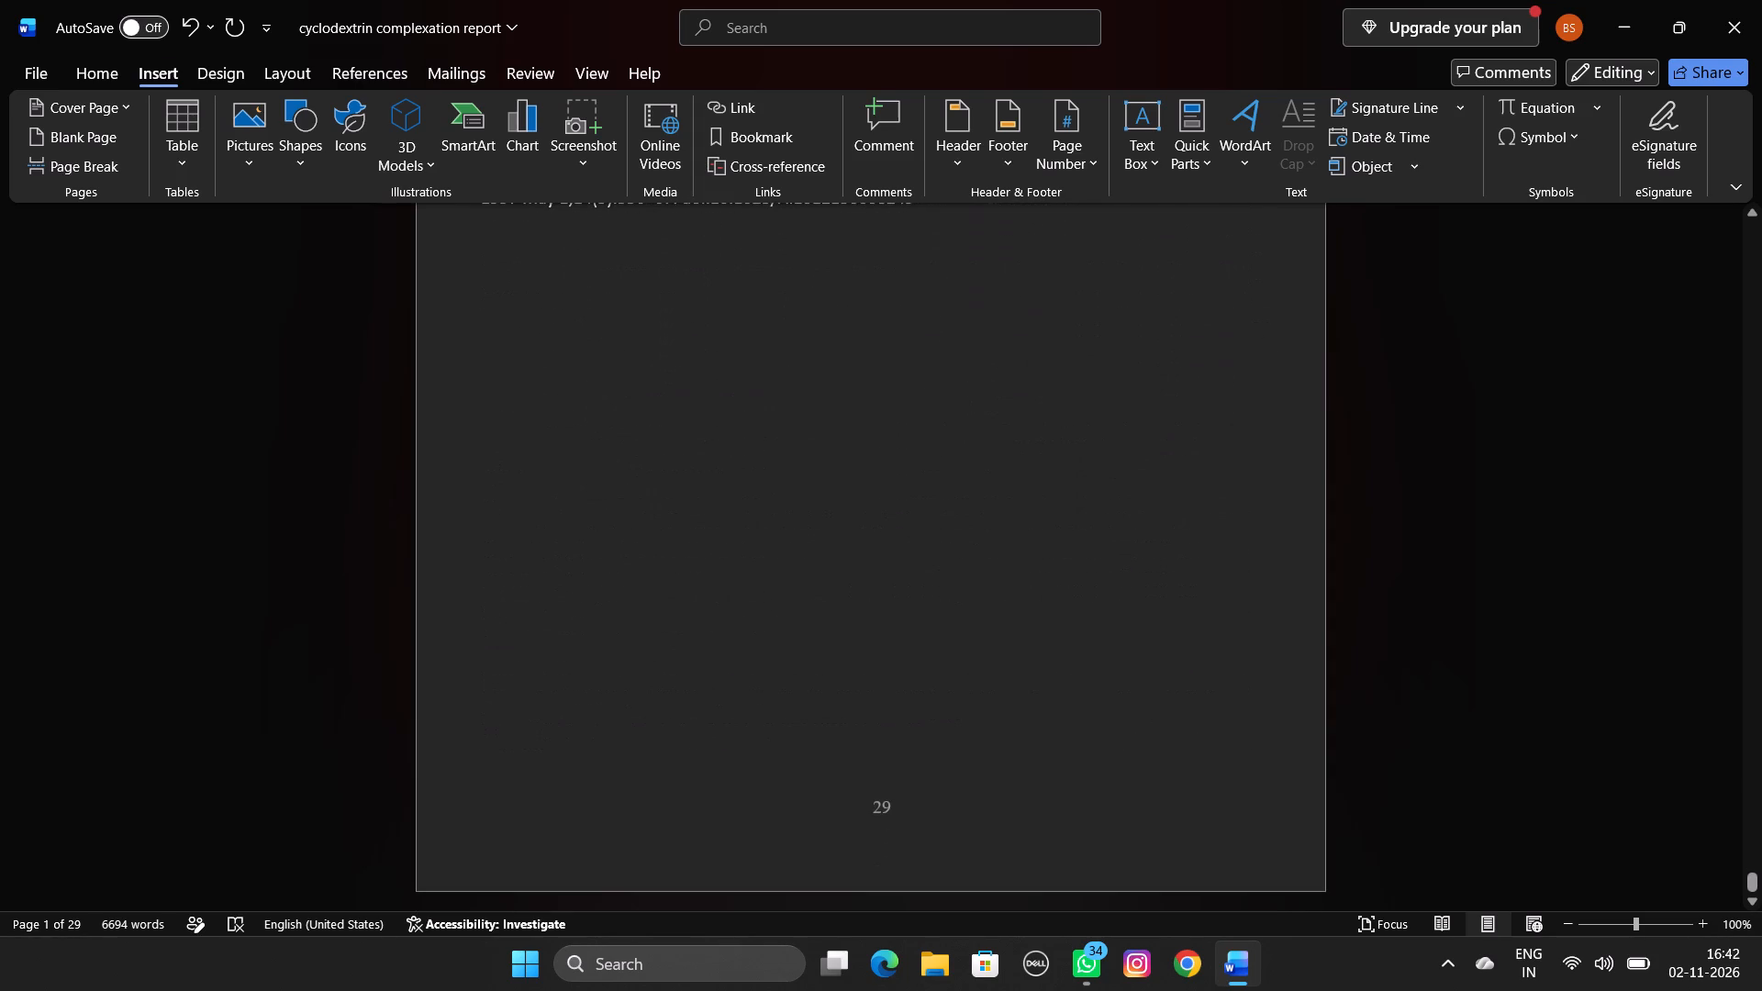
Recheck the footer page numbers from the Introduction page through the gamma-cyclodextrin figure page.
scroll(831, 562, up, 8)
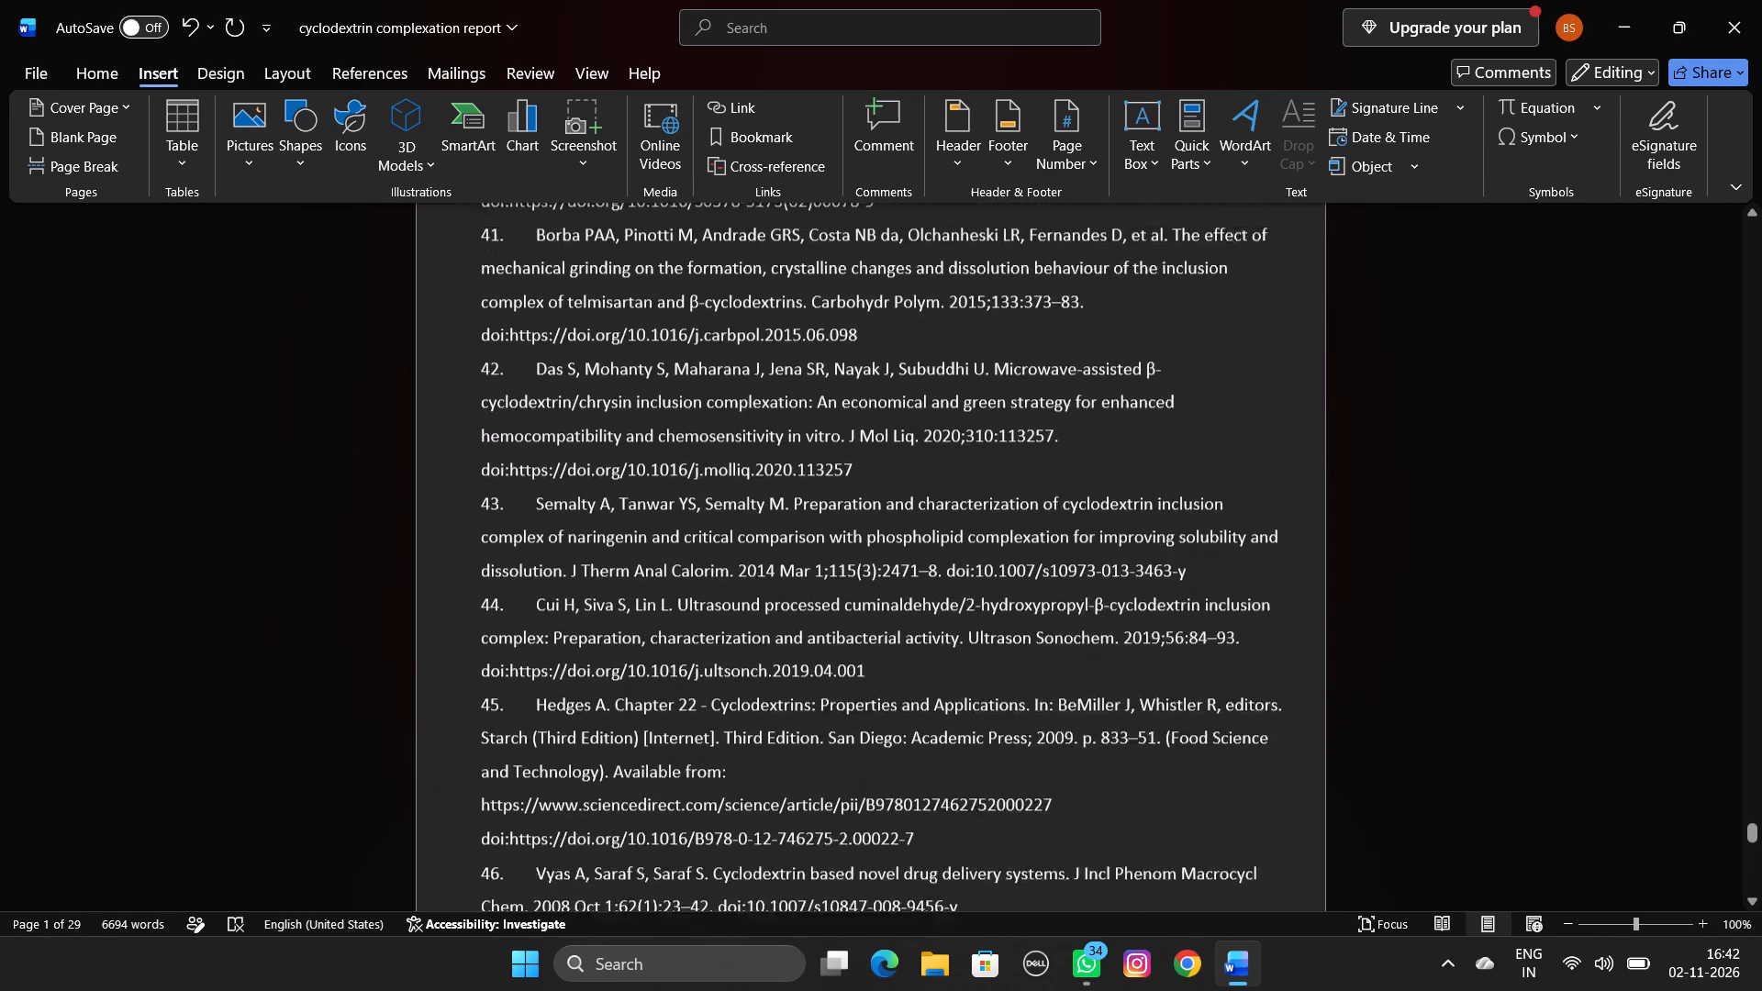
scroll(831, 562, up, 17)
scroll(831, 562, up, 10)
scroll(451, 373, up, 1)
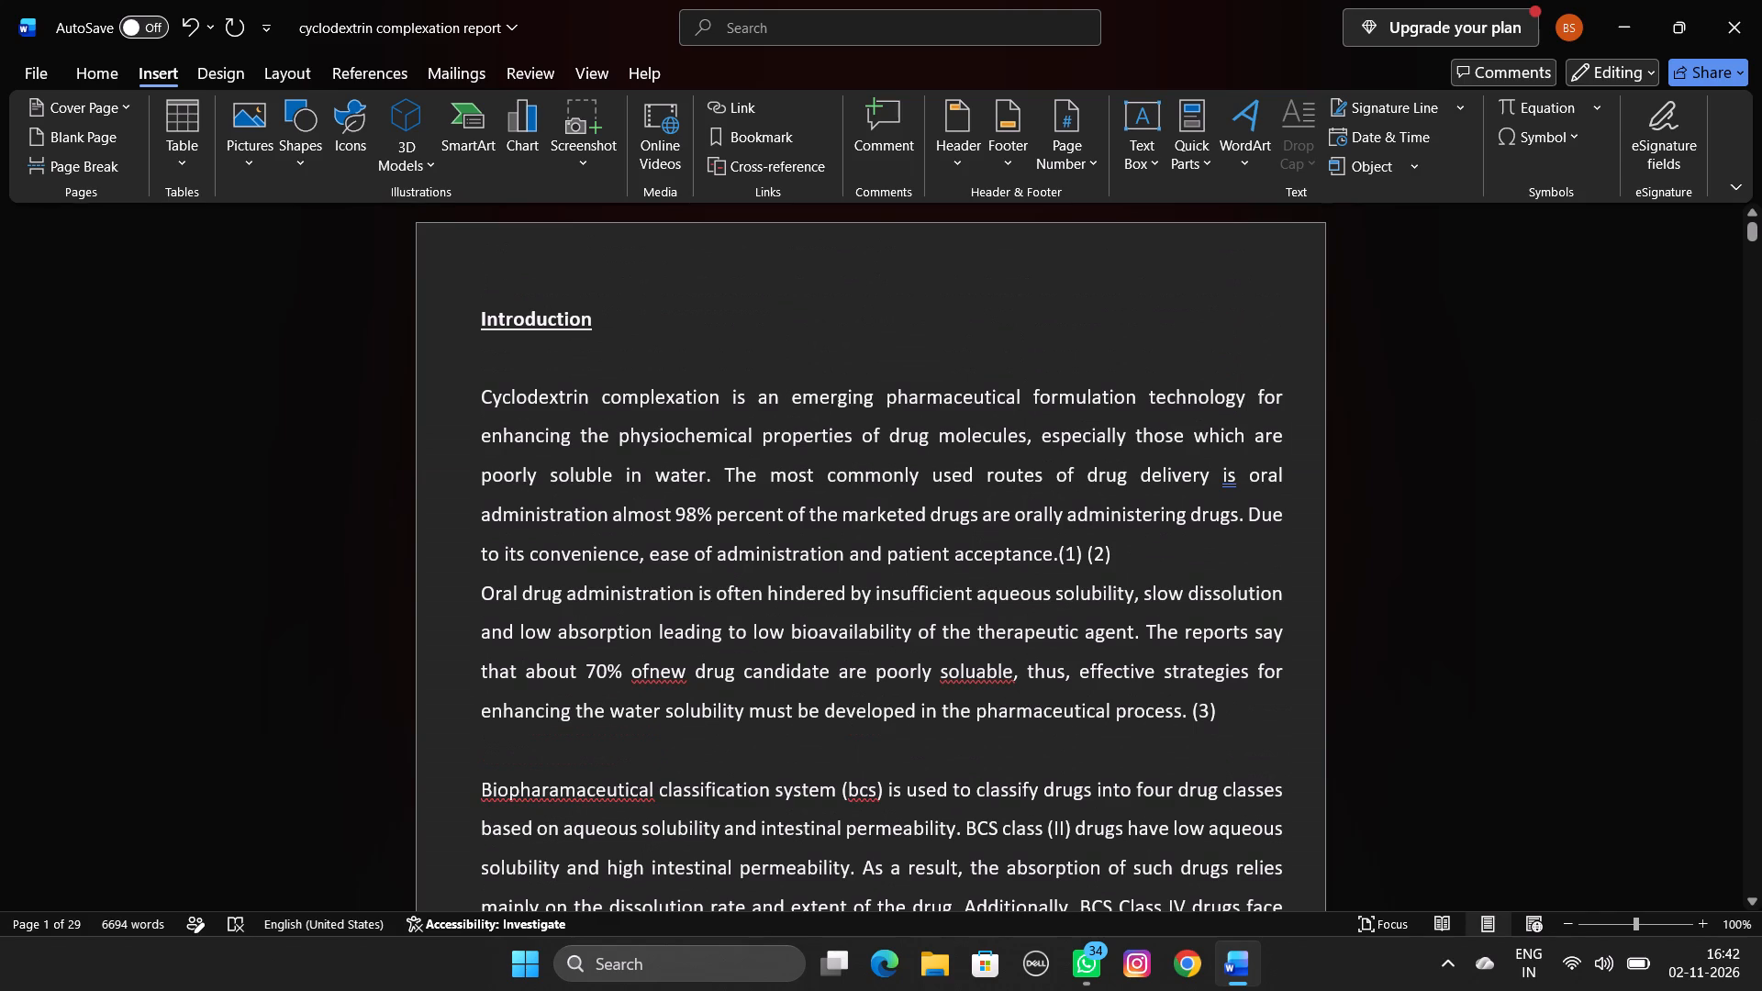
scroll(451, 373, up, 1)
scroll(794, 365, down, 3)
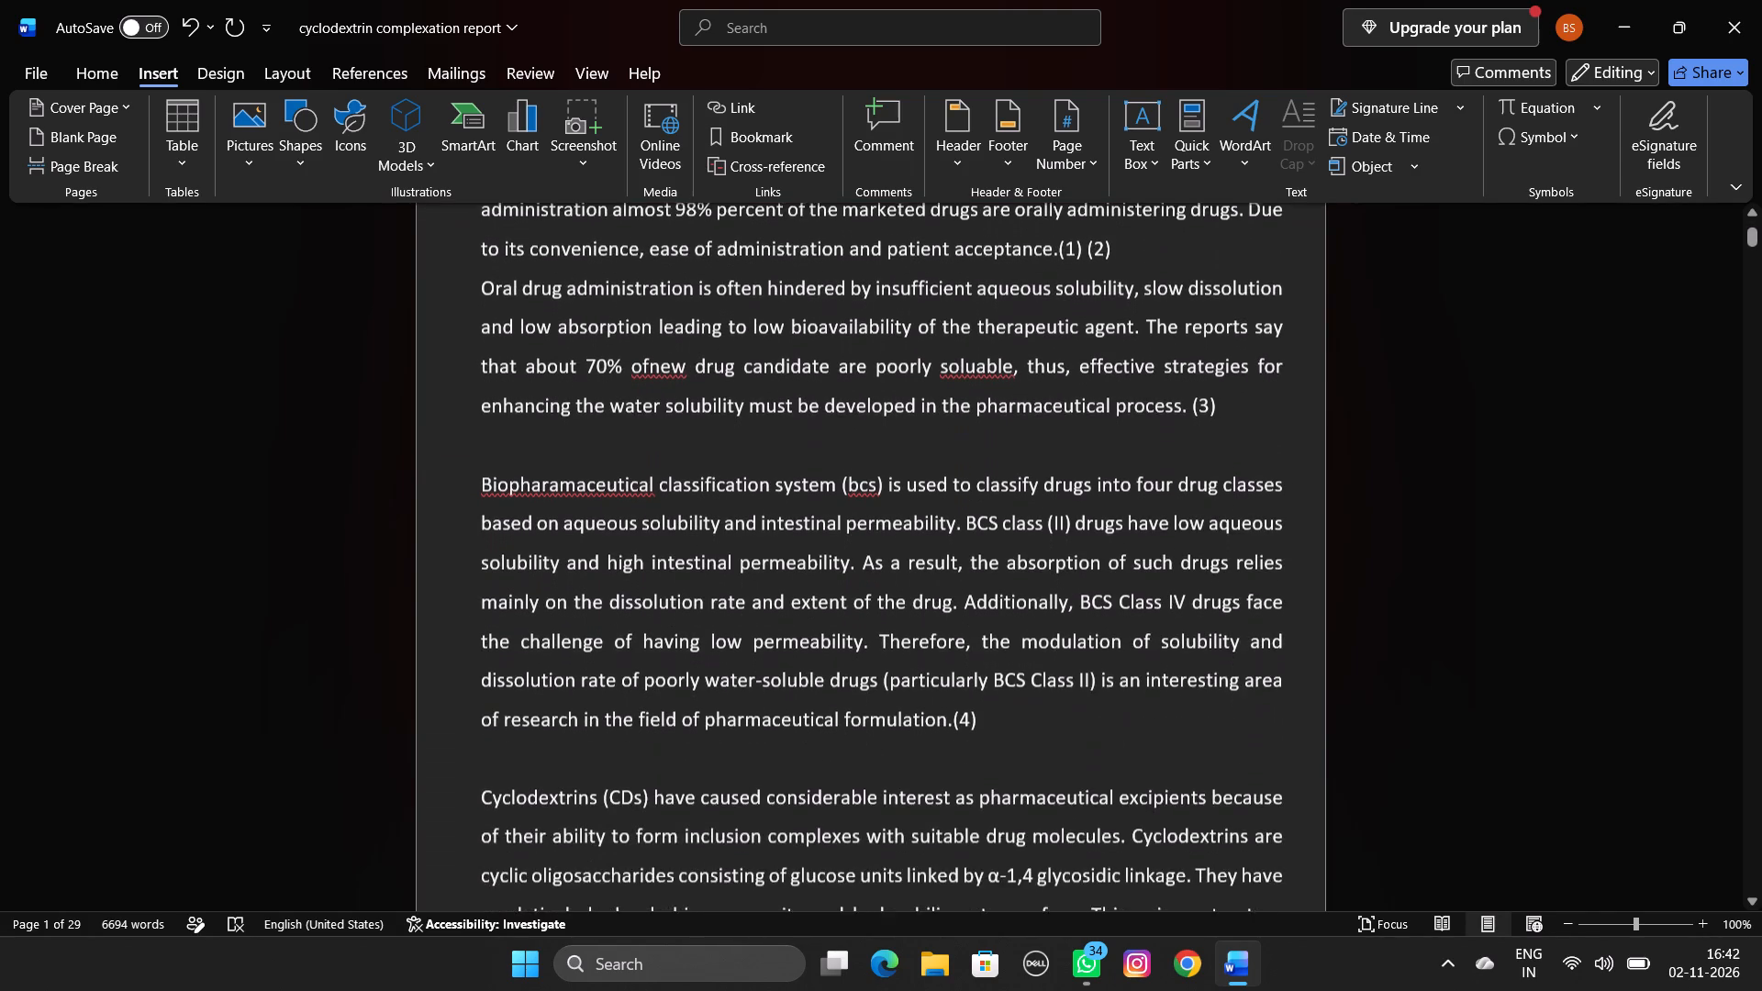
scroll(794, 365, down, 4)
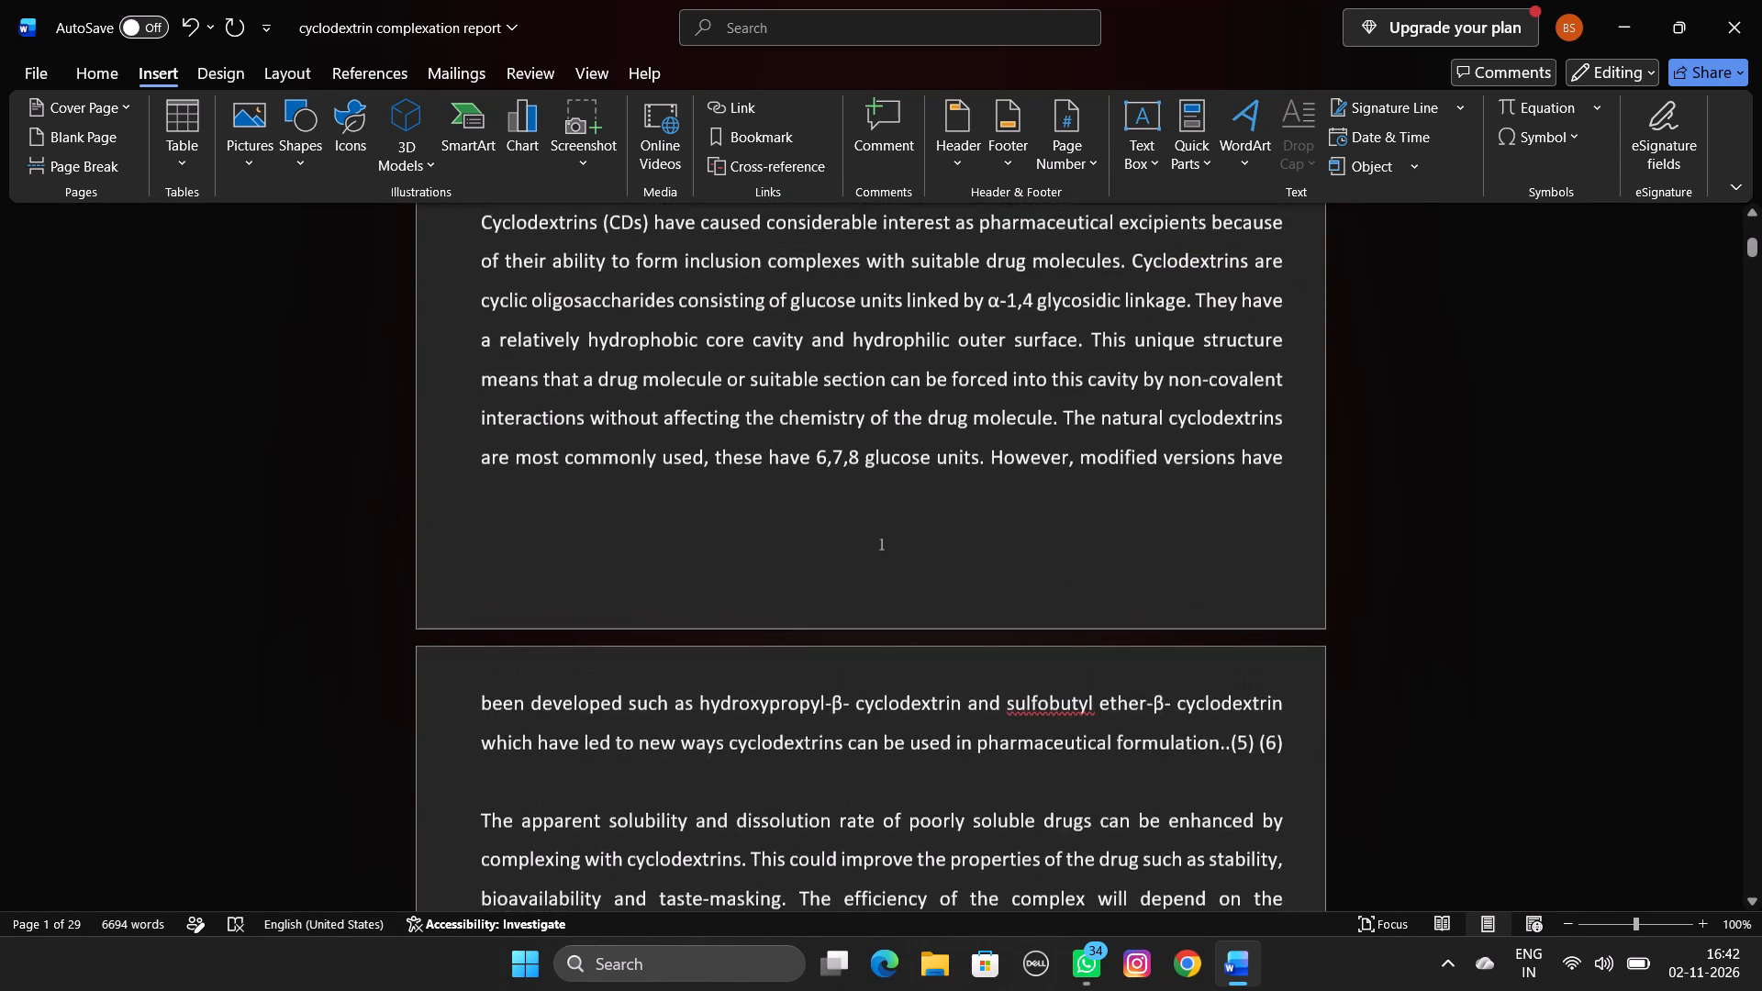
scroll(794, 365, down, 4)
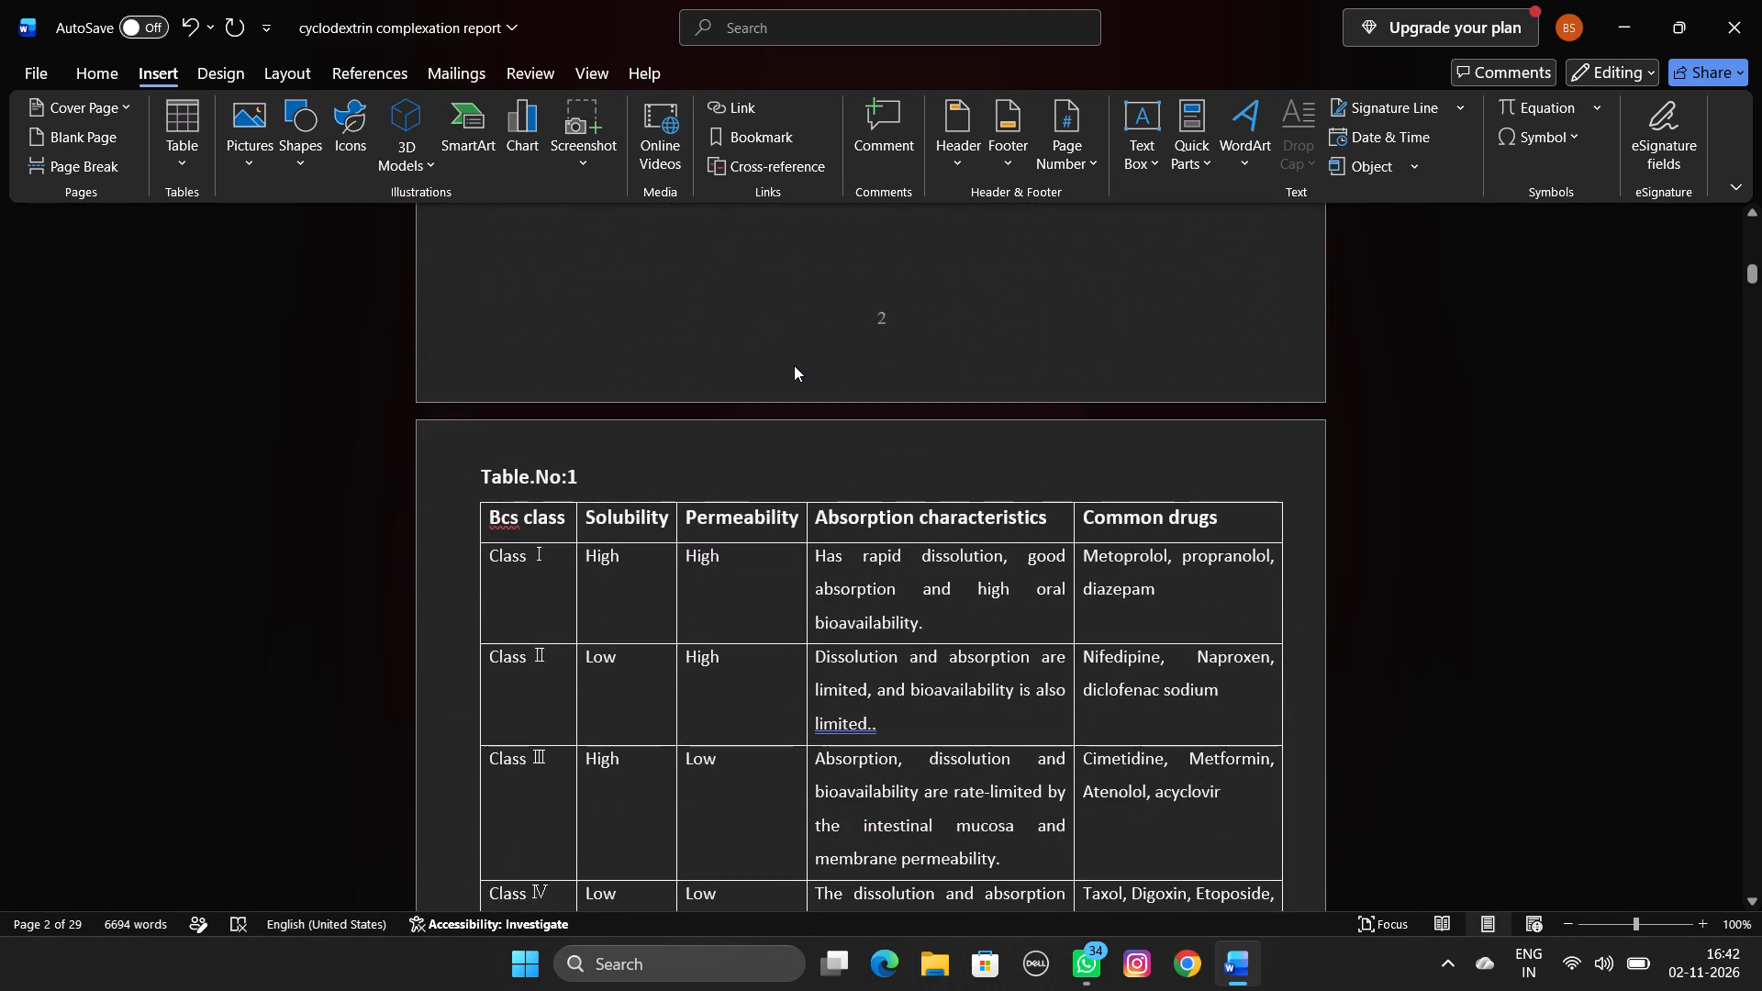
scroll(794, 365, down, 5)
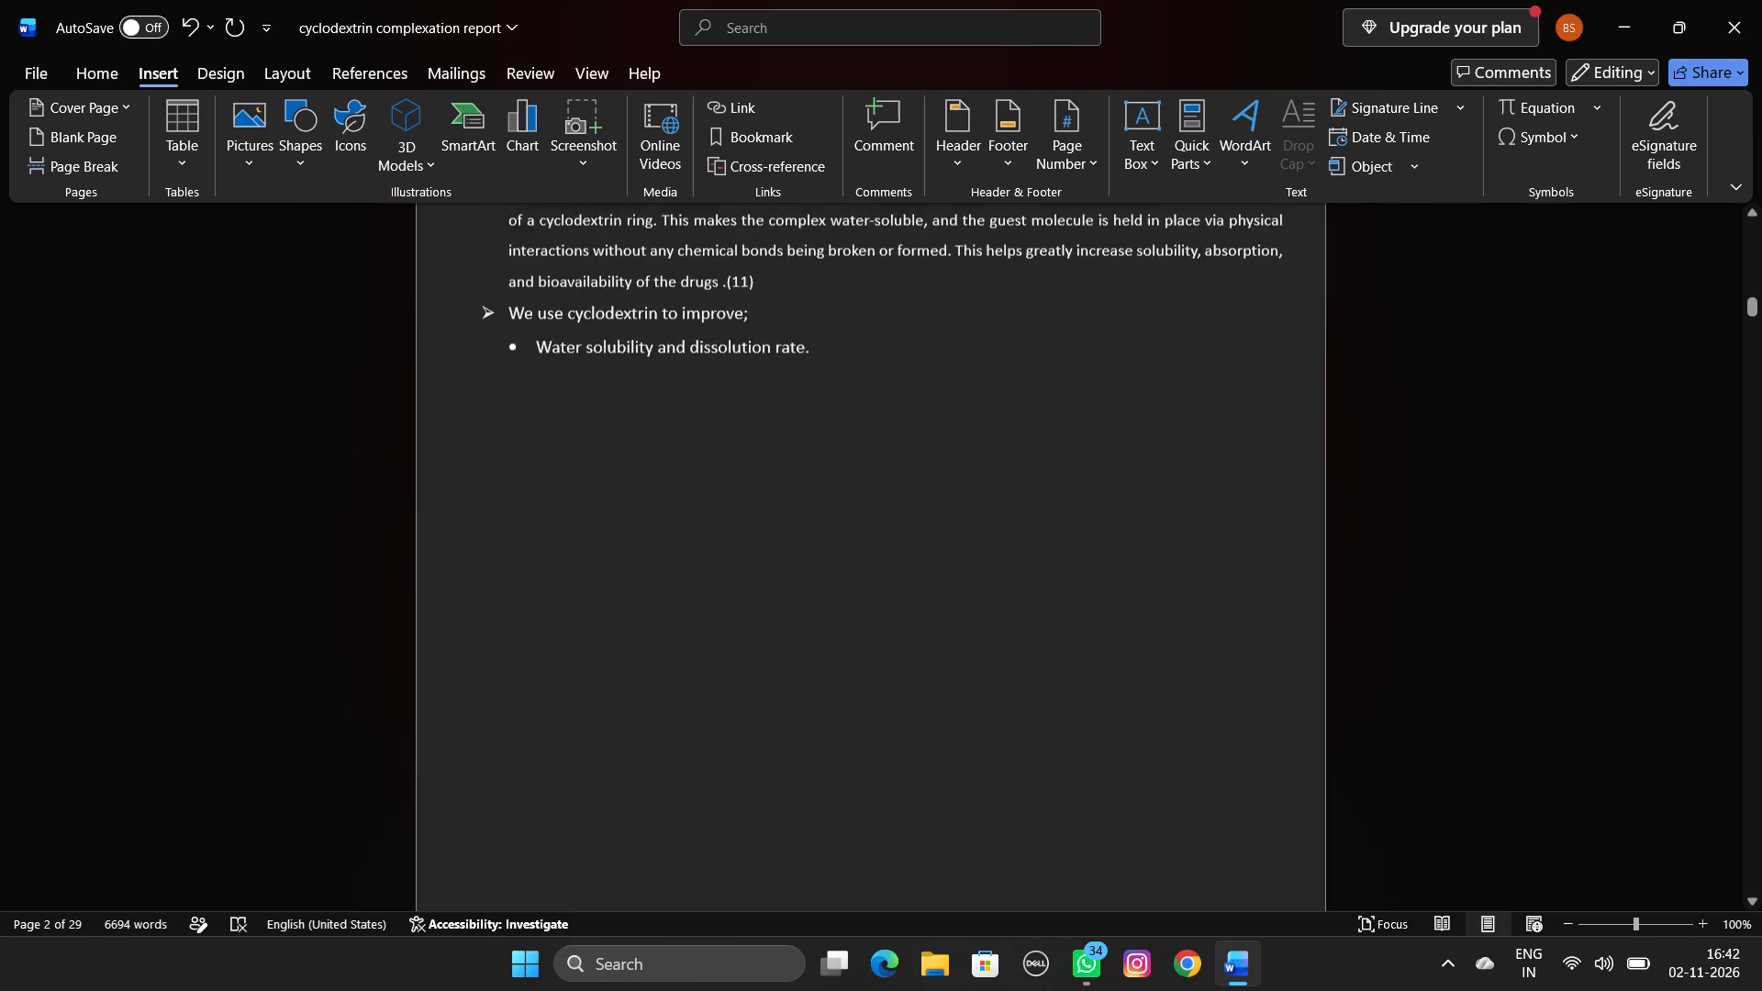
scroll(794, 365, down, 6)
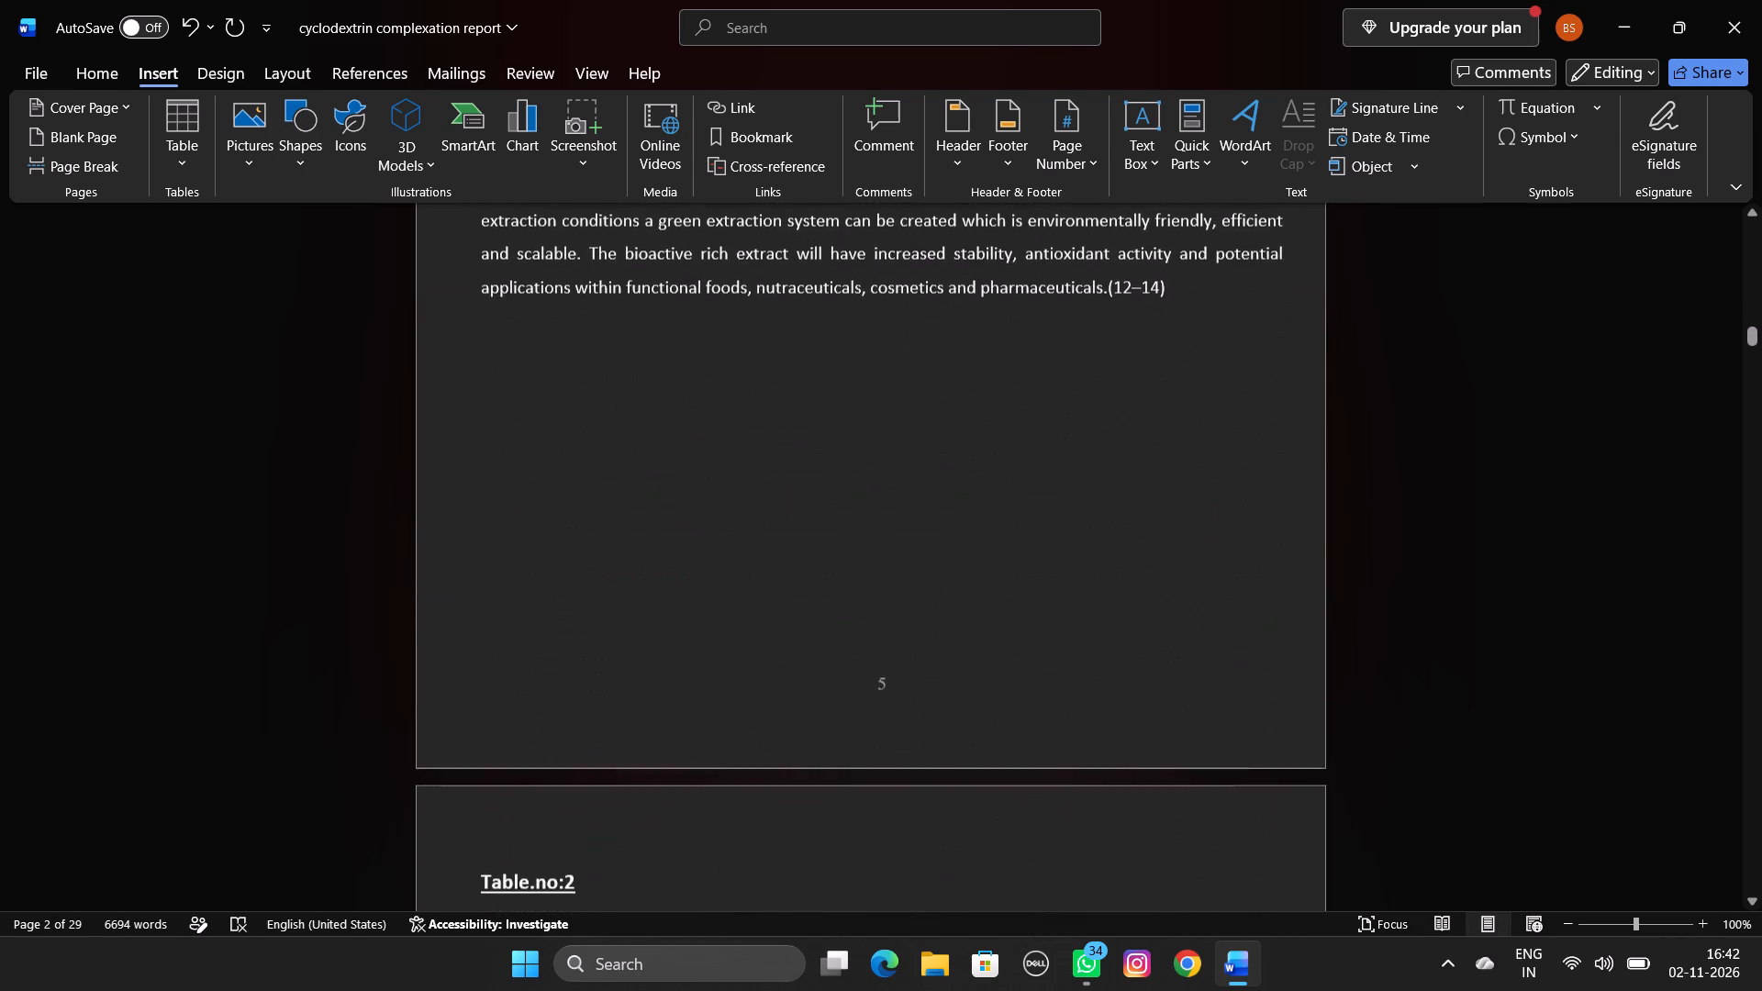
scroll(794, 365, down, 5)
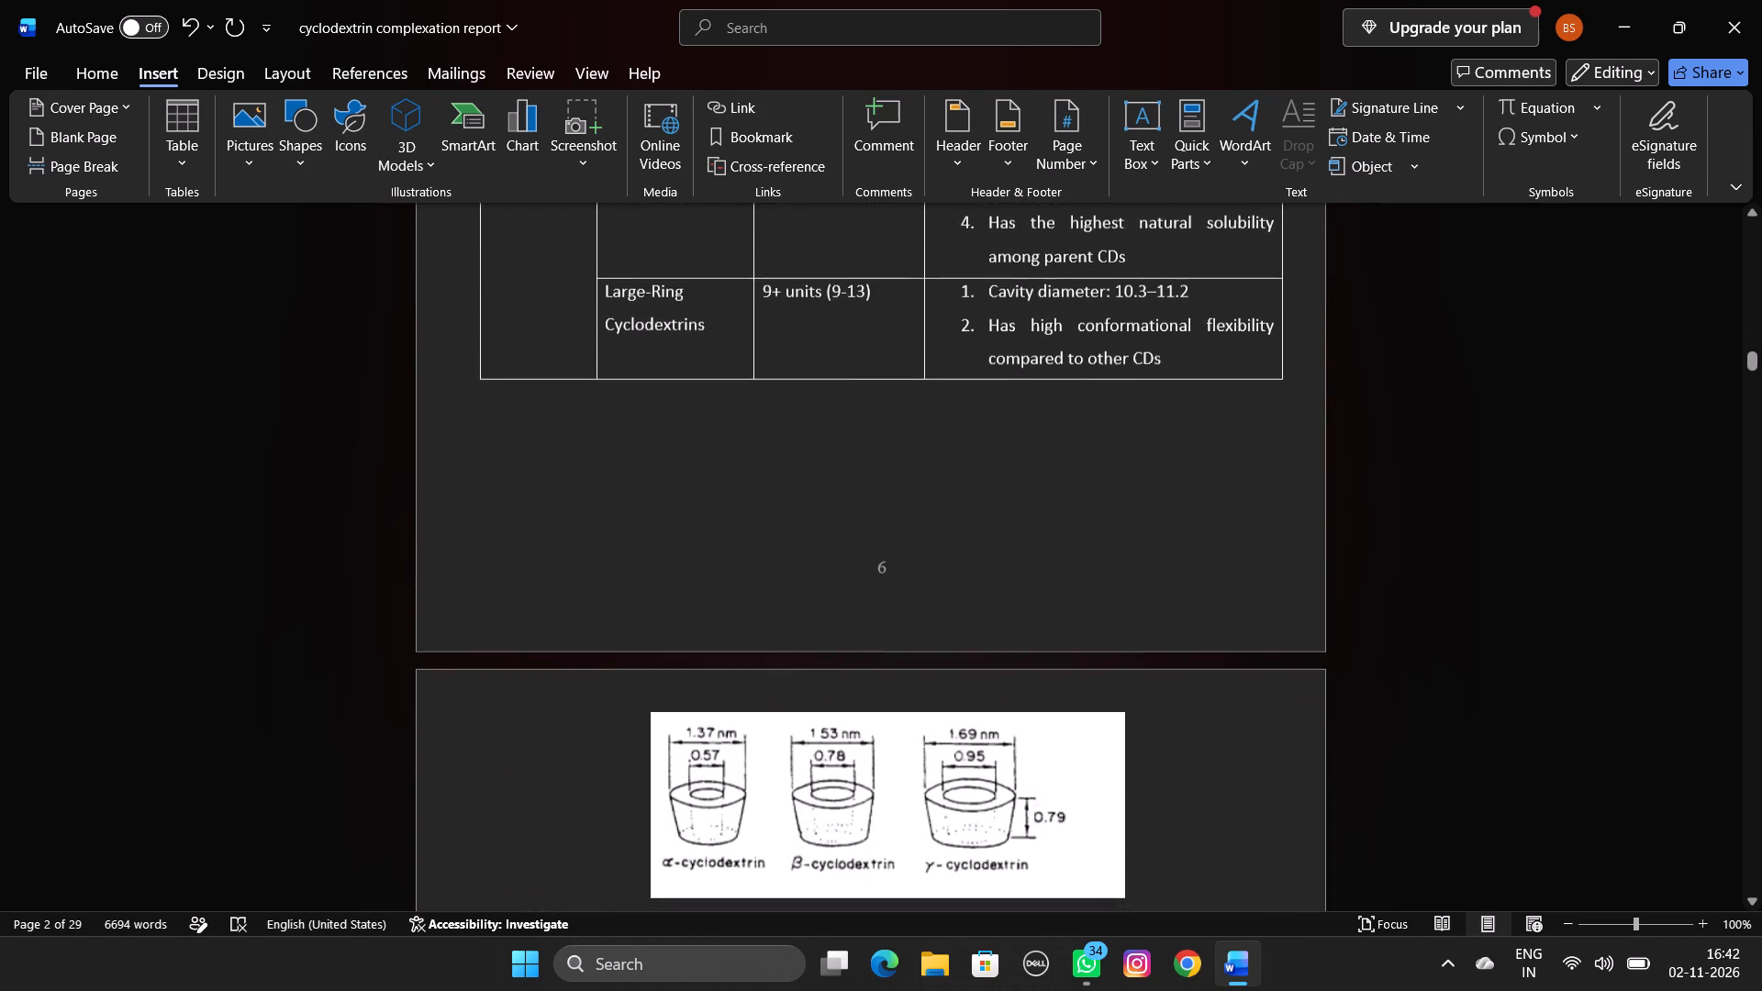
scroll(794, 365, down, 2)
key(Down)
key(Down)
key(Down)
key(Down)
key(Down)
key(Down)
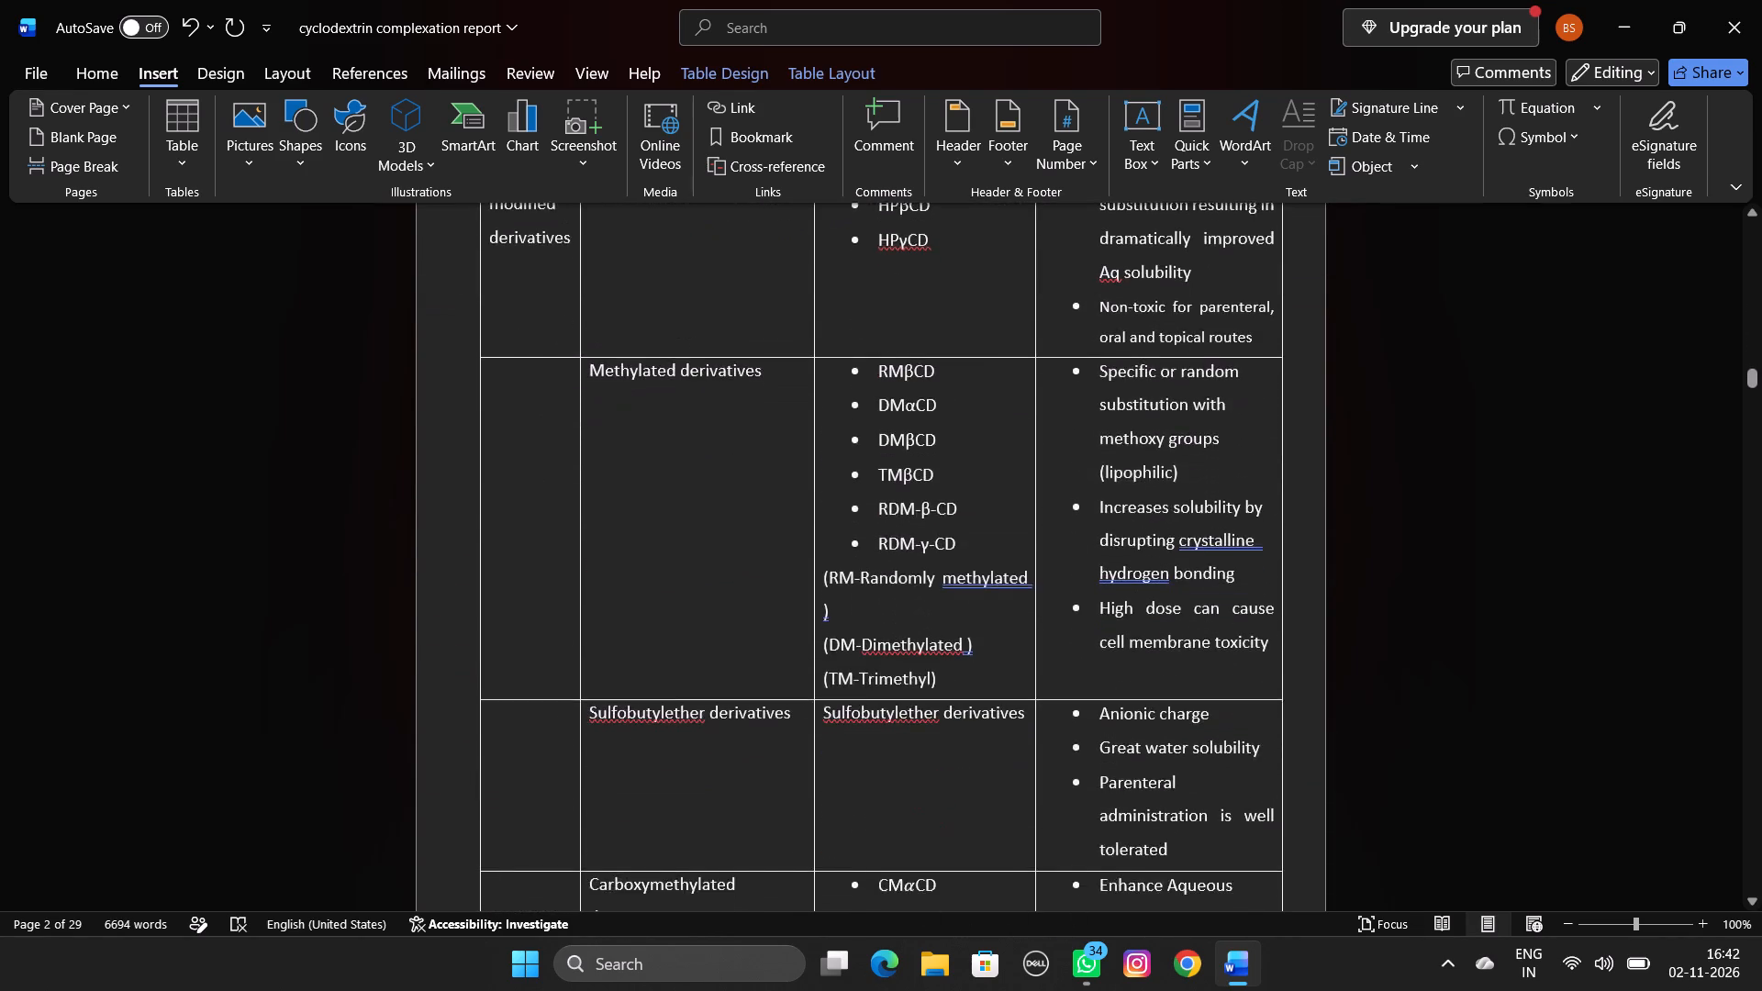
key(Down)
key(Down)
key(Down)
key(Down)
key(Down)
key(Down)
key(Down)
key(Down)
key(Down)
key(Down)
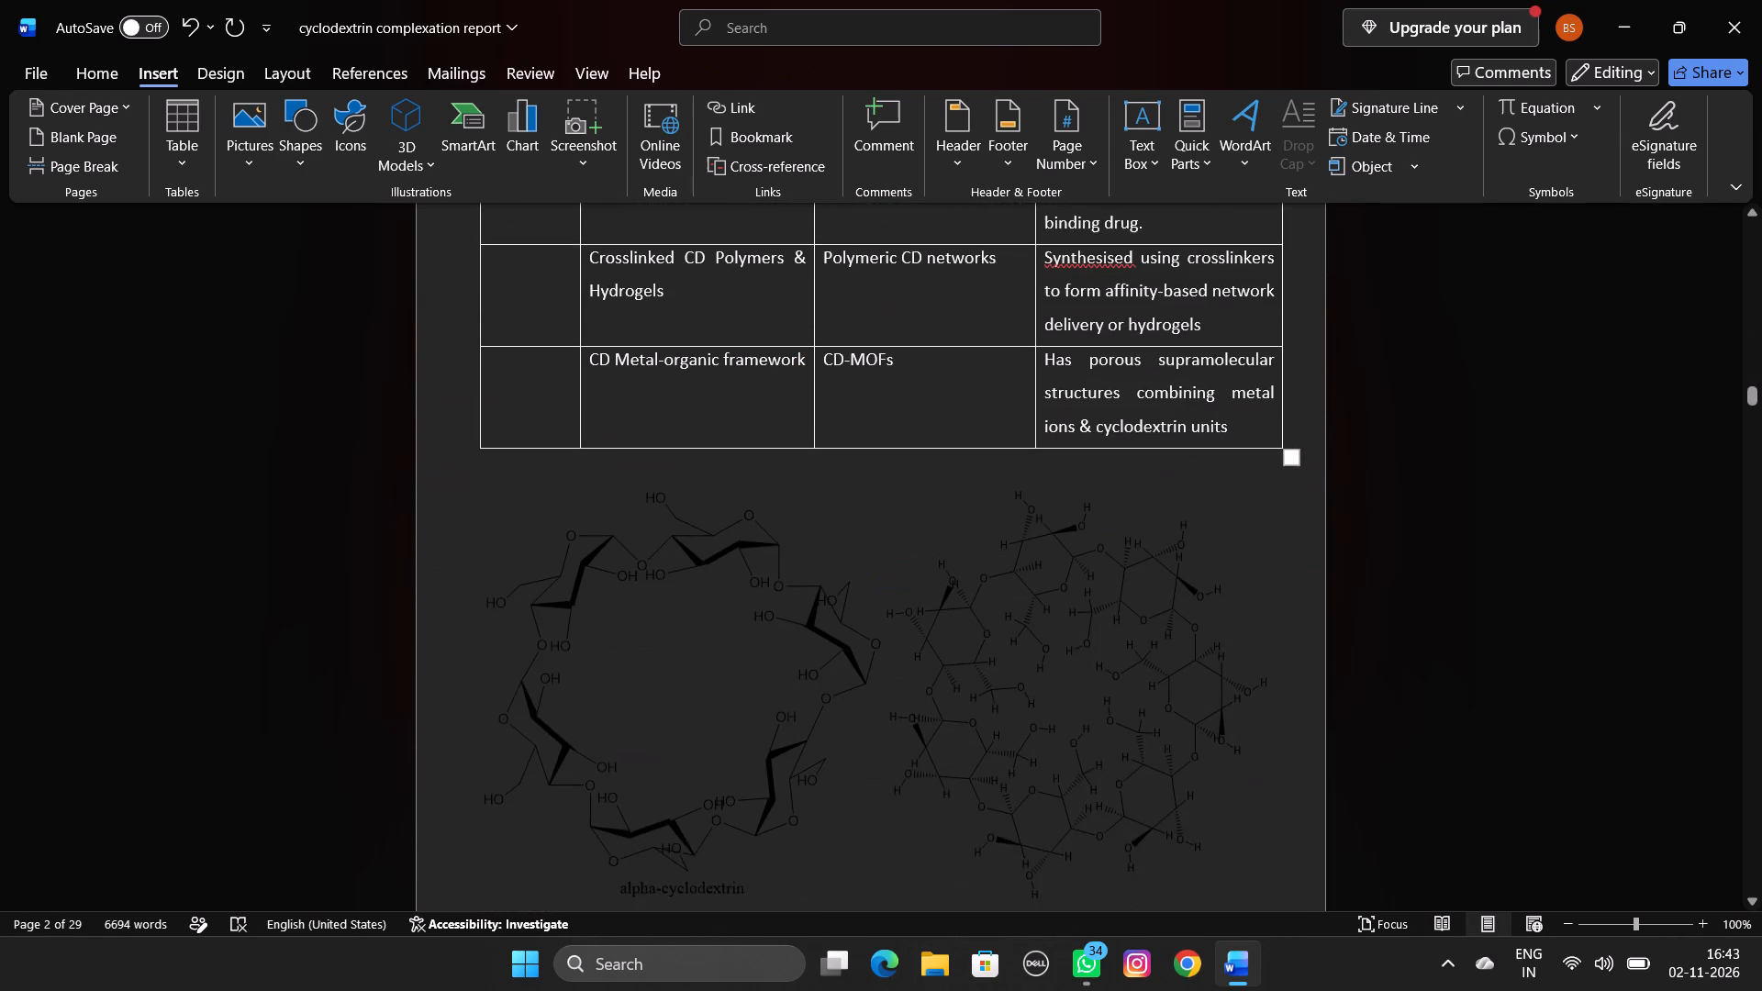
key(Down)
scroll(794, 365, down, 1)
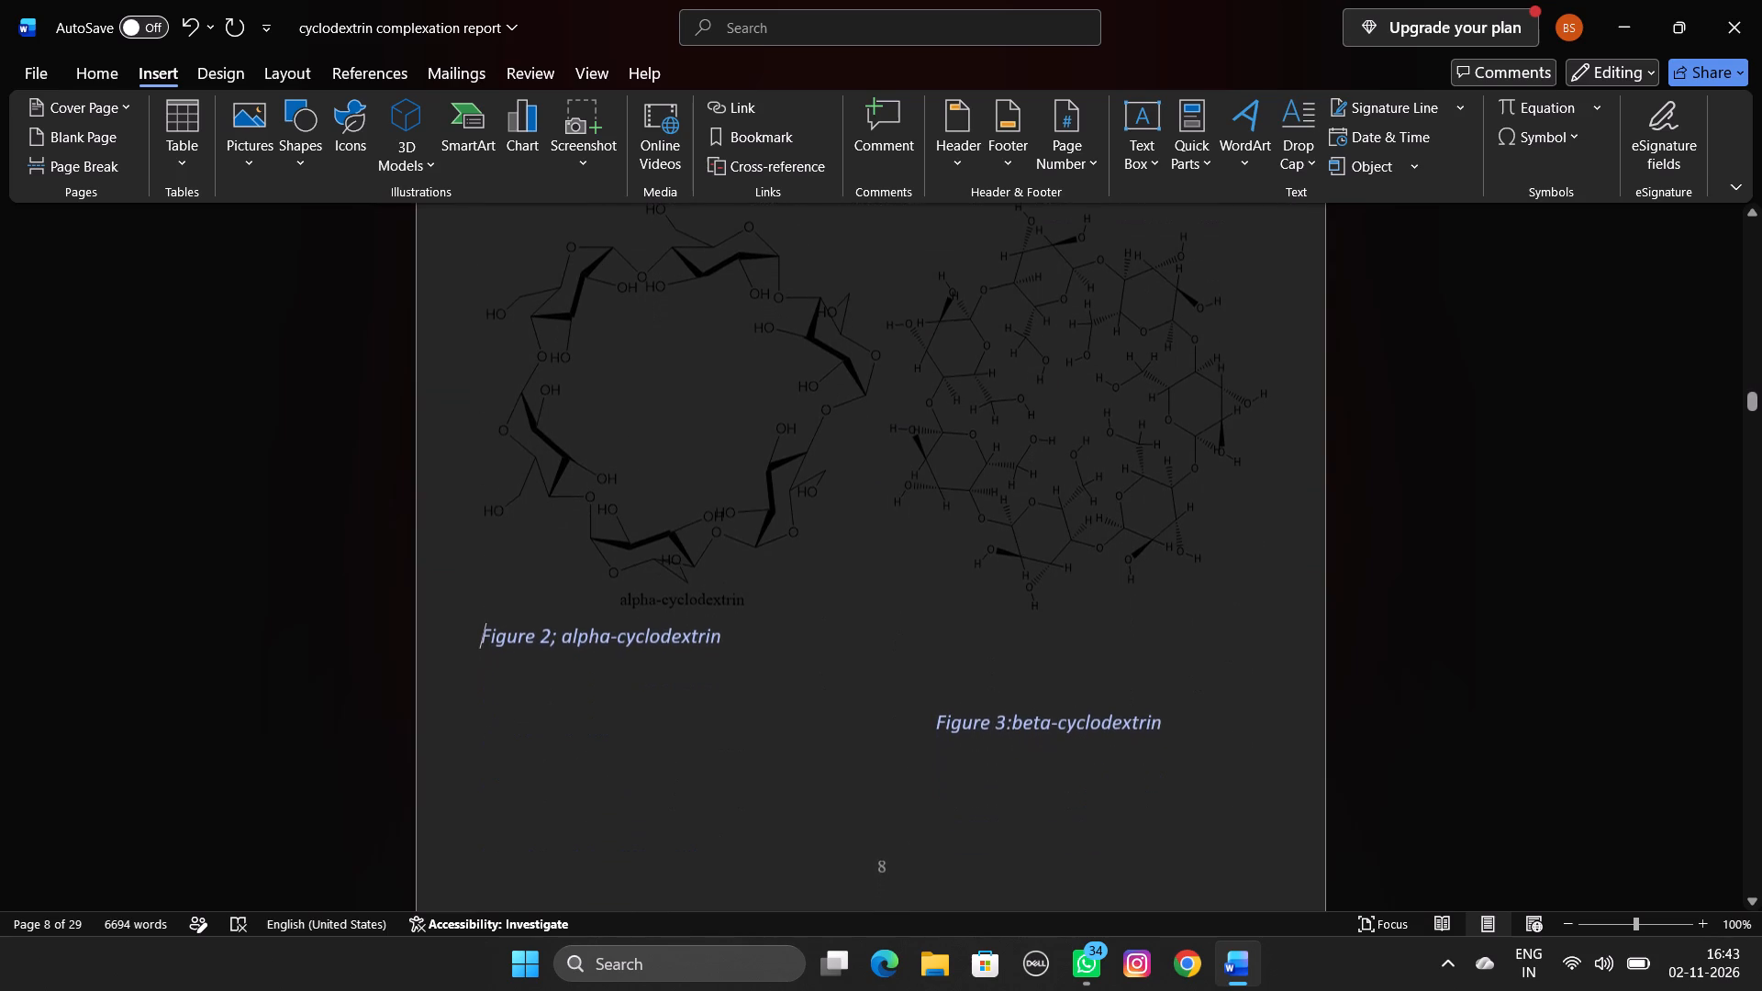
scroll(794, 365, down, 3)
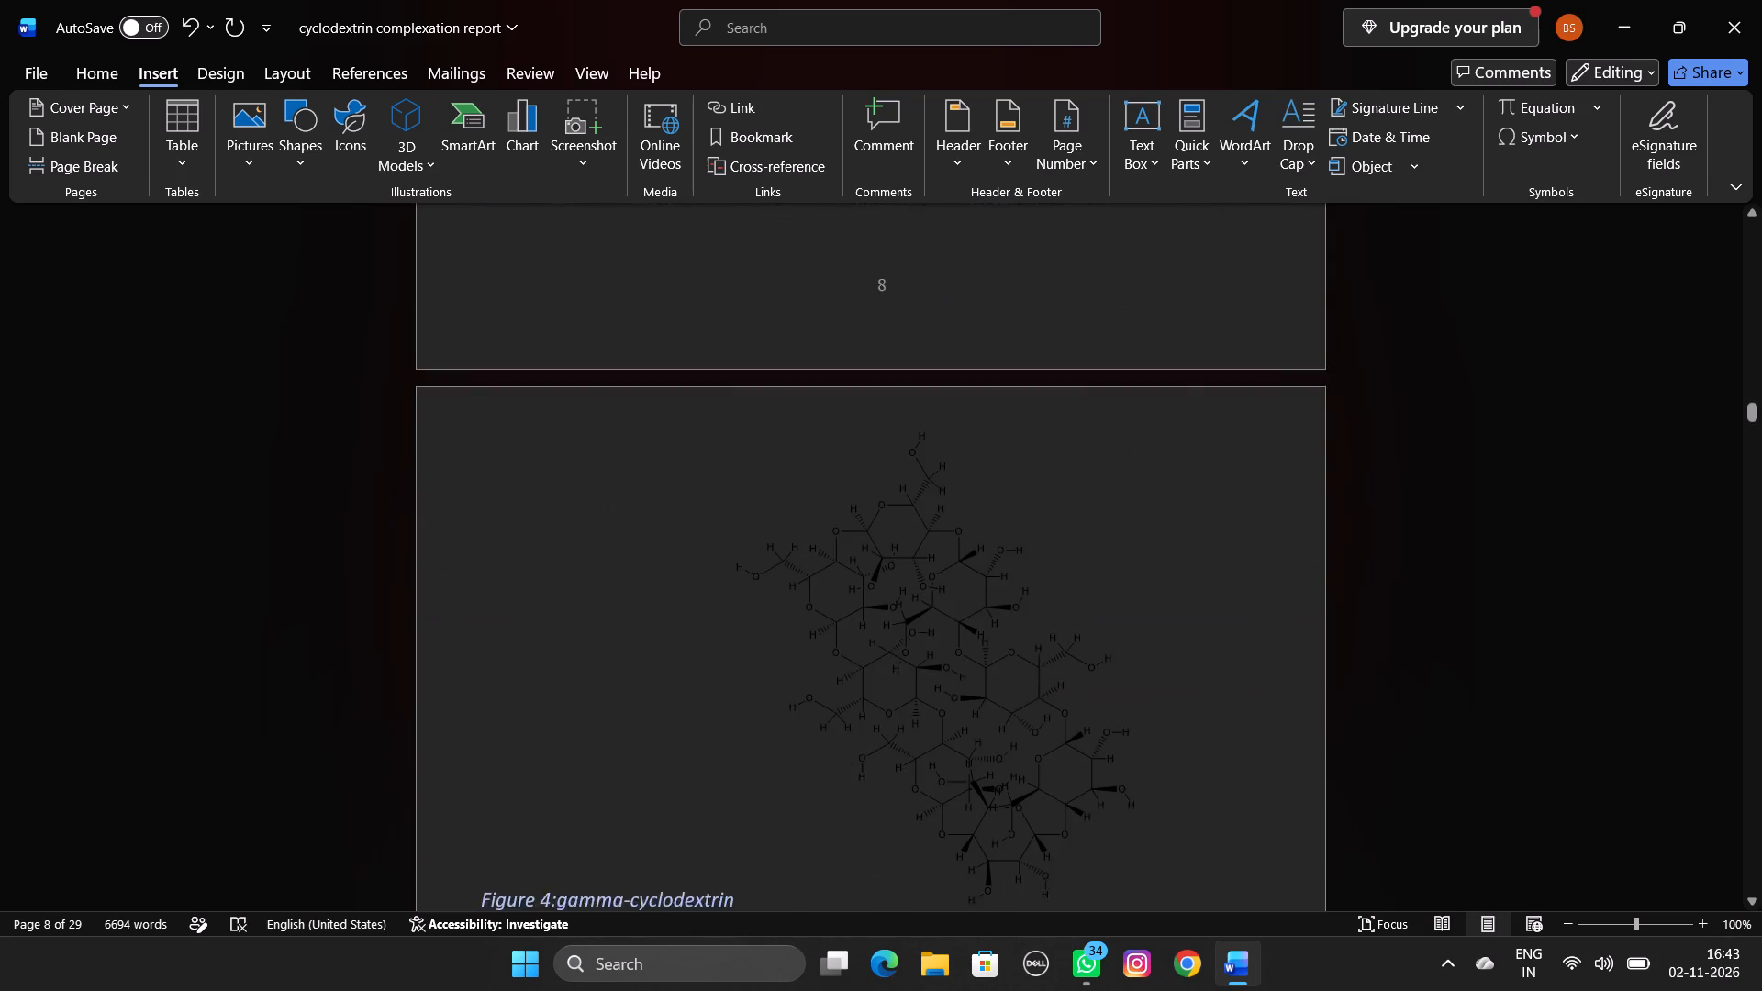
scroll(794, 365, down, 5)
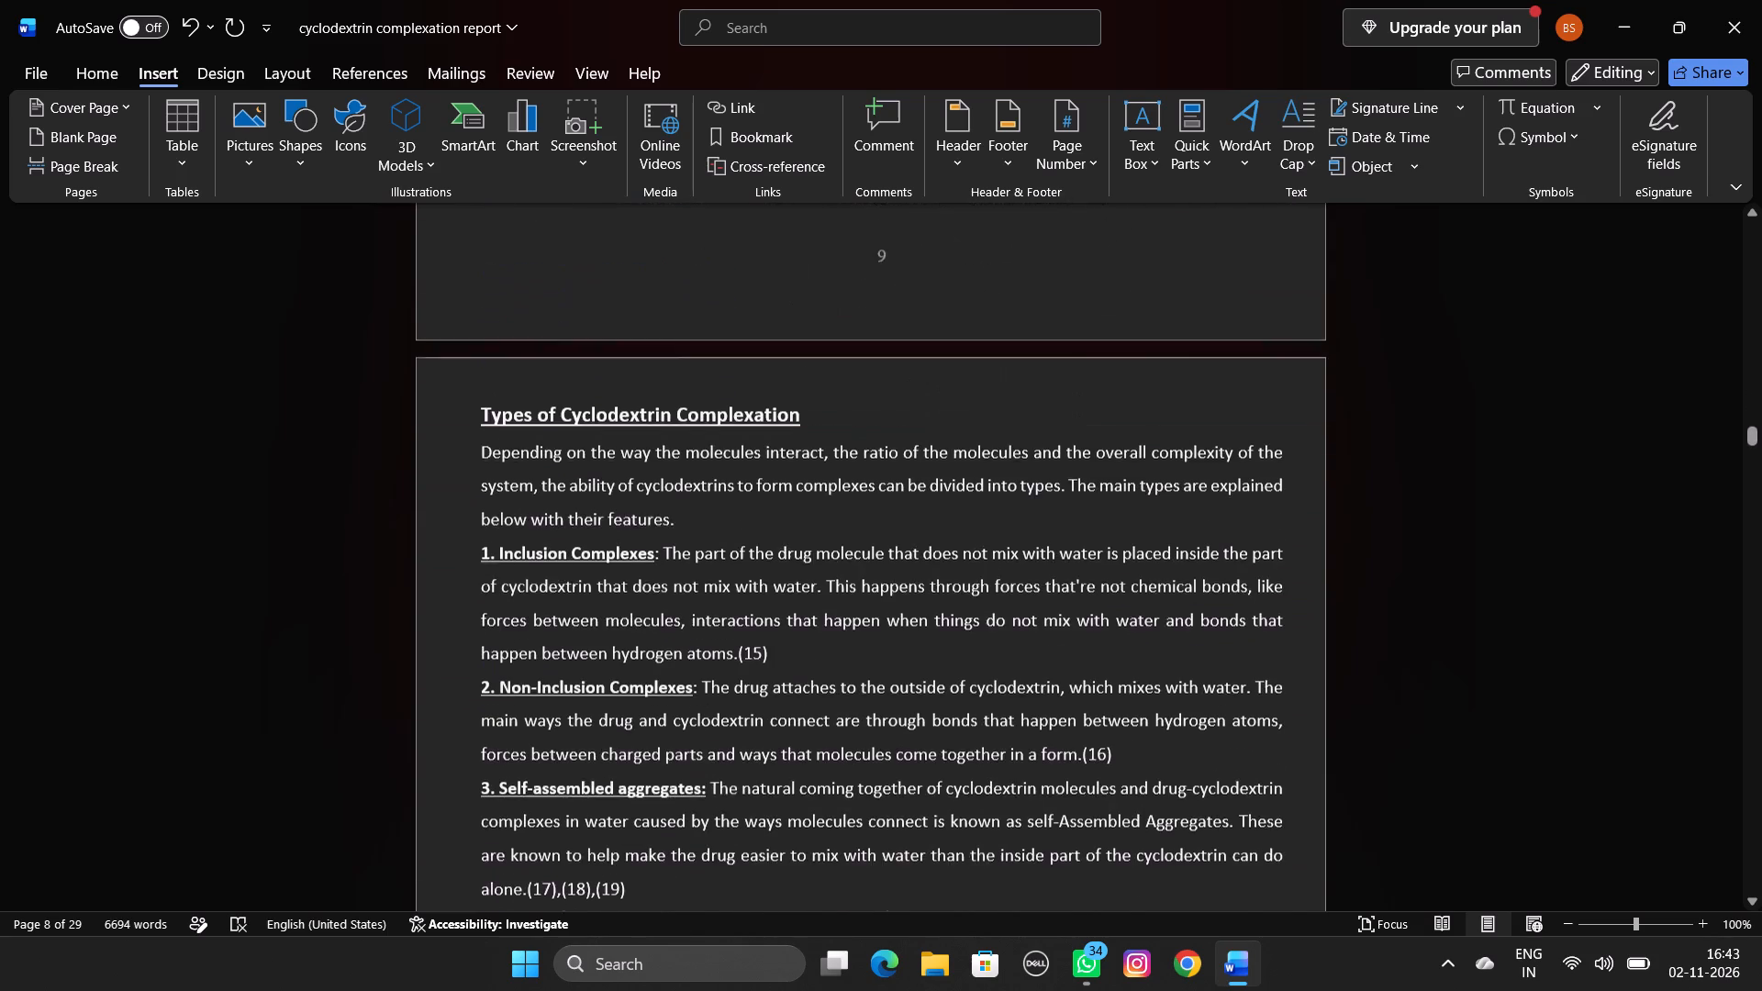
Check the footer page numbers from the Types of Cyclodextrin Complexation section through the Future scope figure.
scroll(794, 365, down, 6)
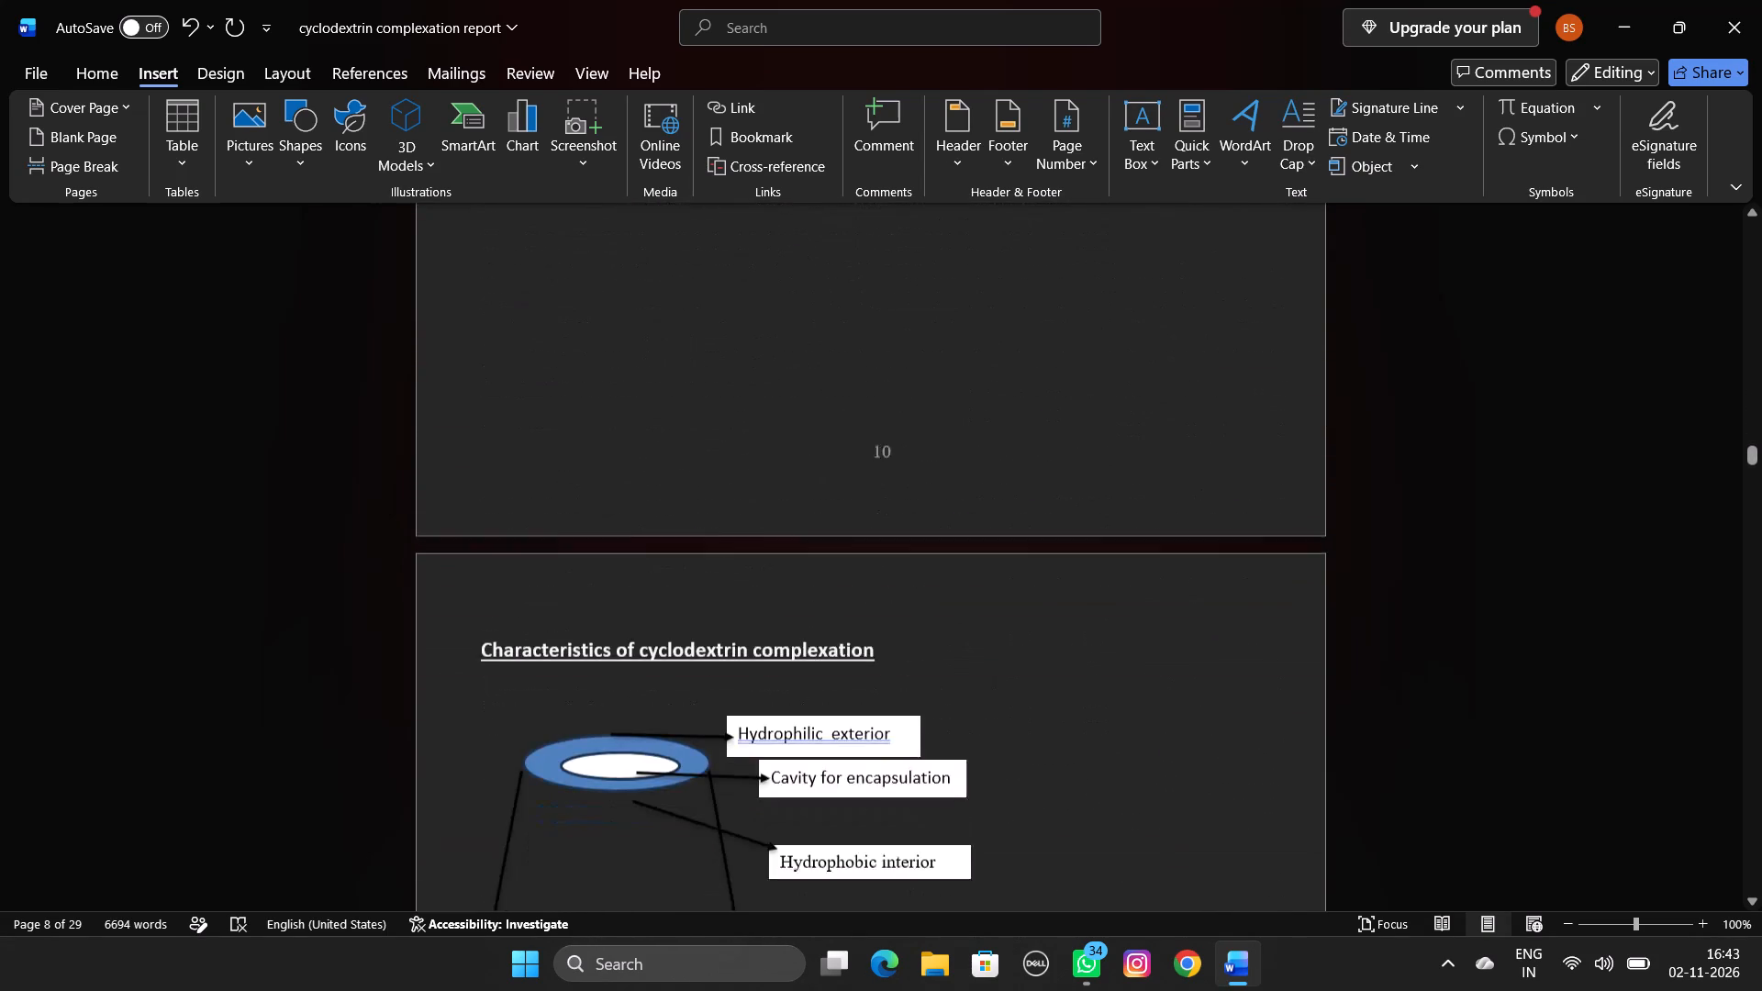
scroll(794, 365, down, 6)
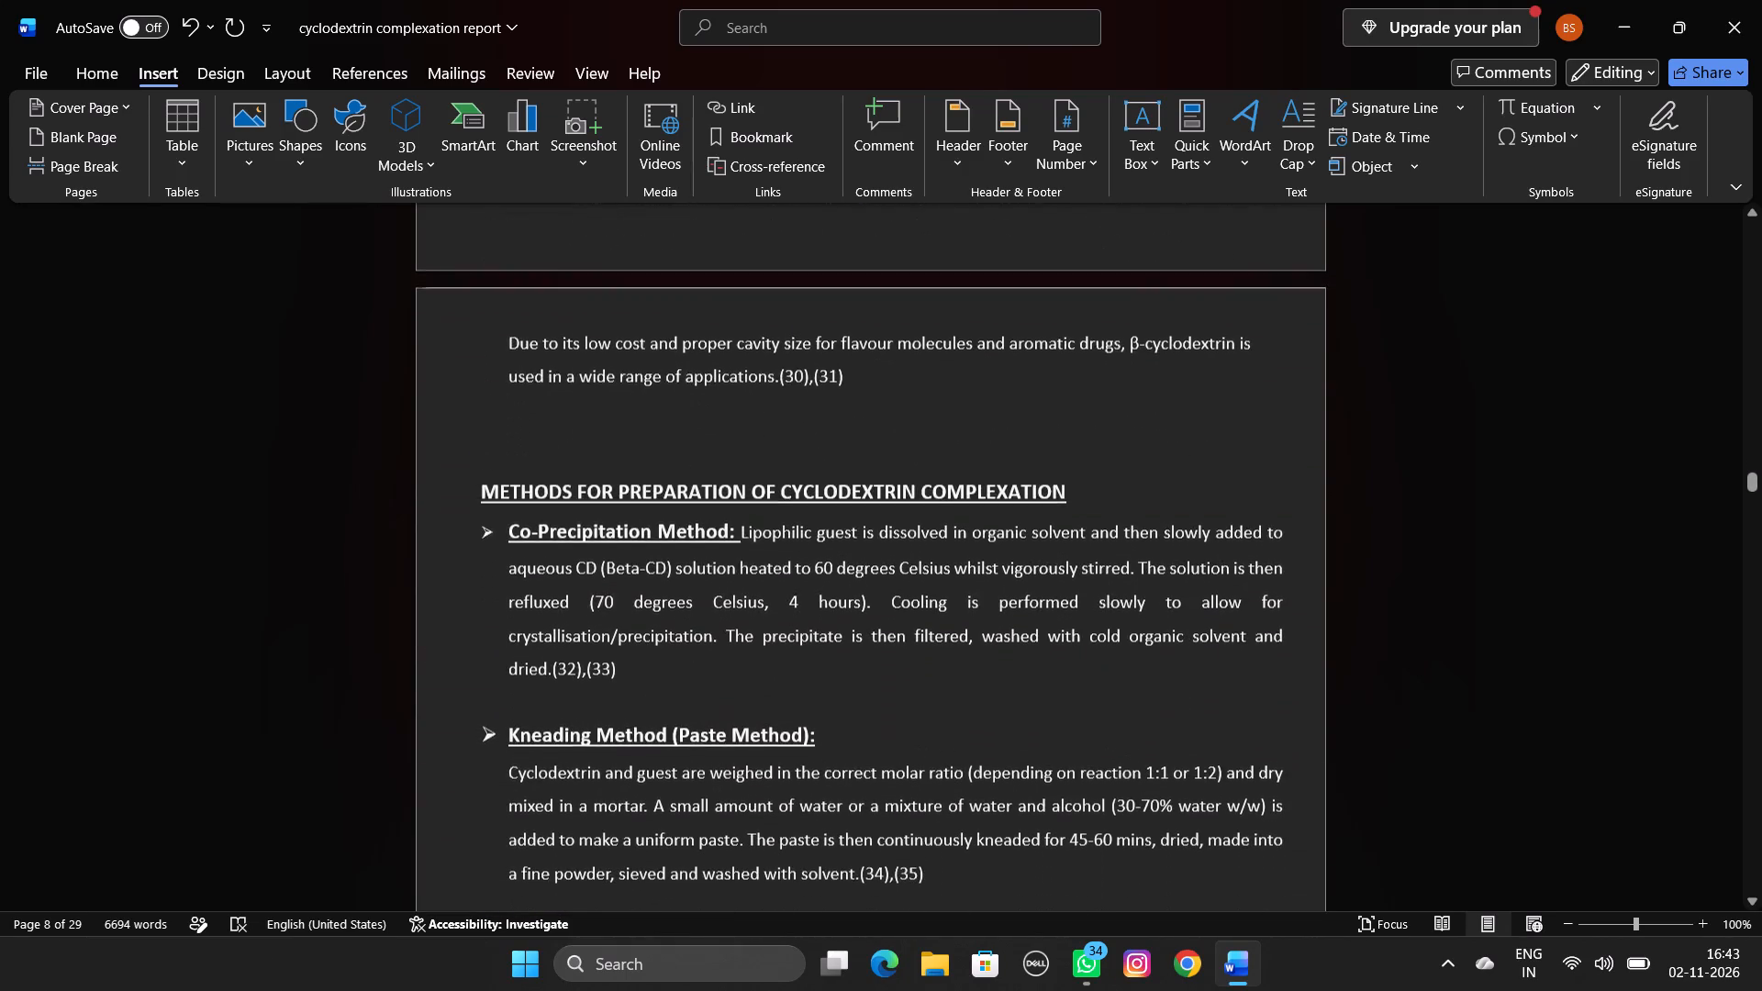
scroll(794, 365, down, 4)
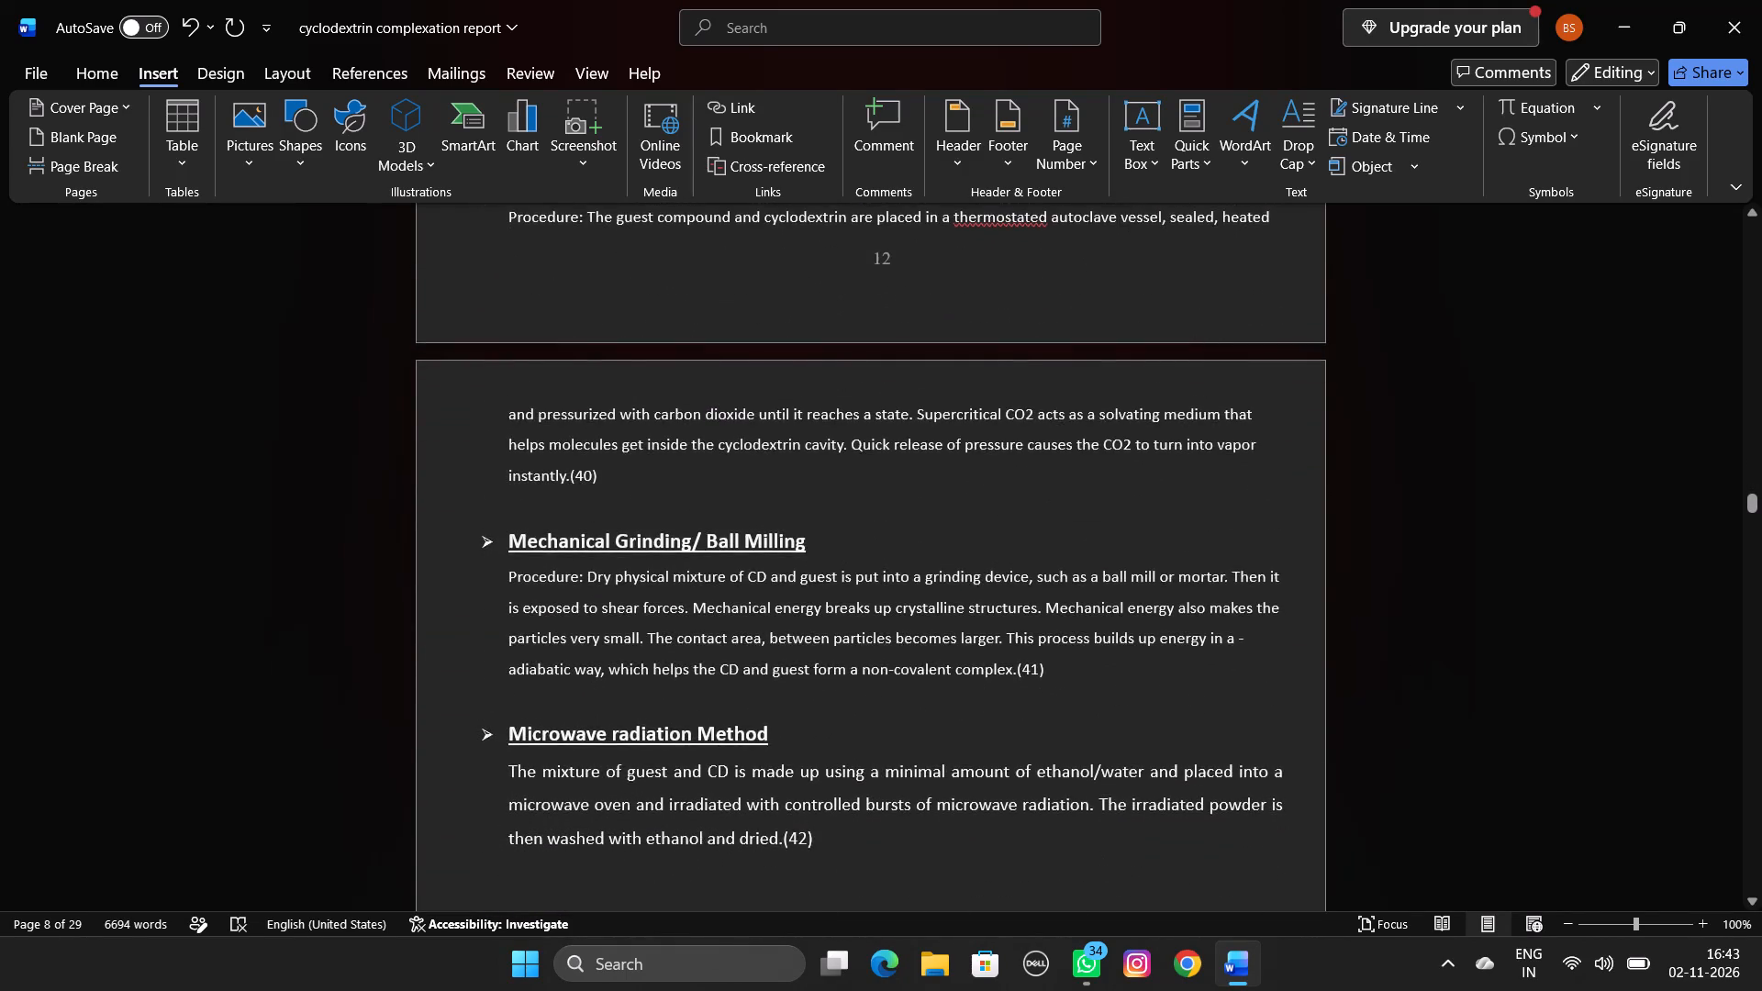
scroll(794, 365, down, 2)
scroll(794, 365, up, 1)
scroll(794, 365, down, 3)
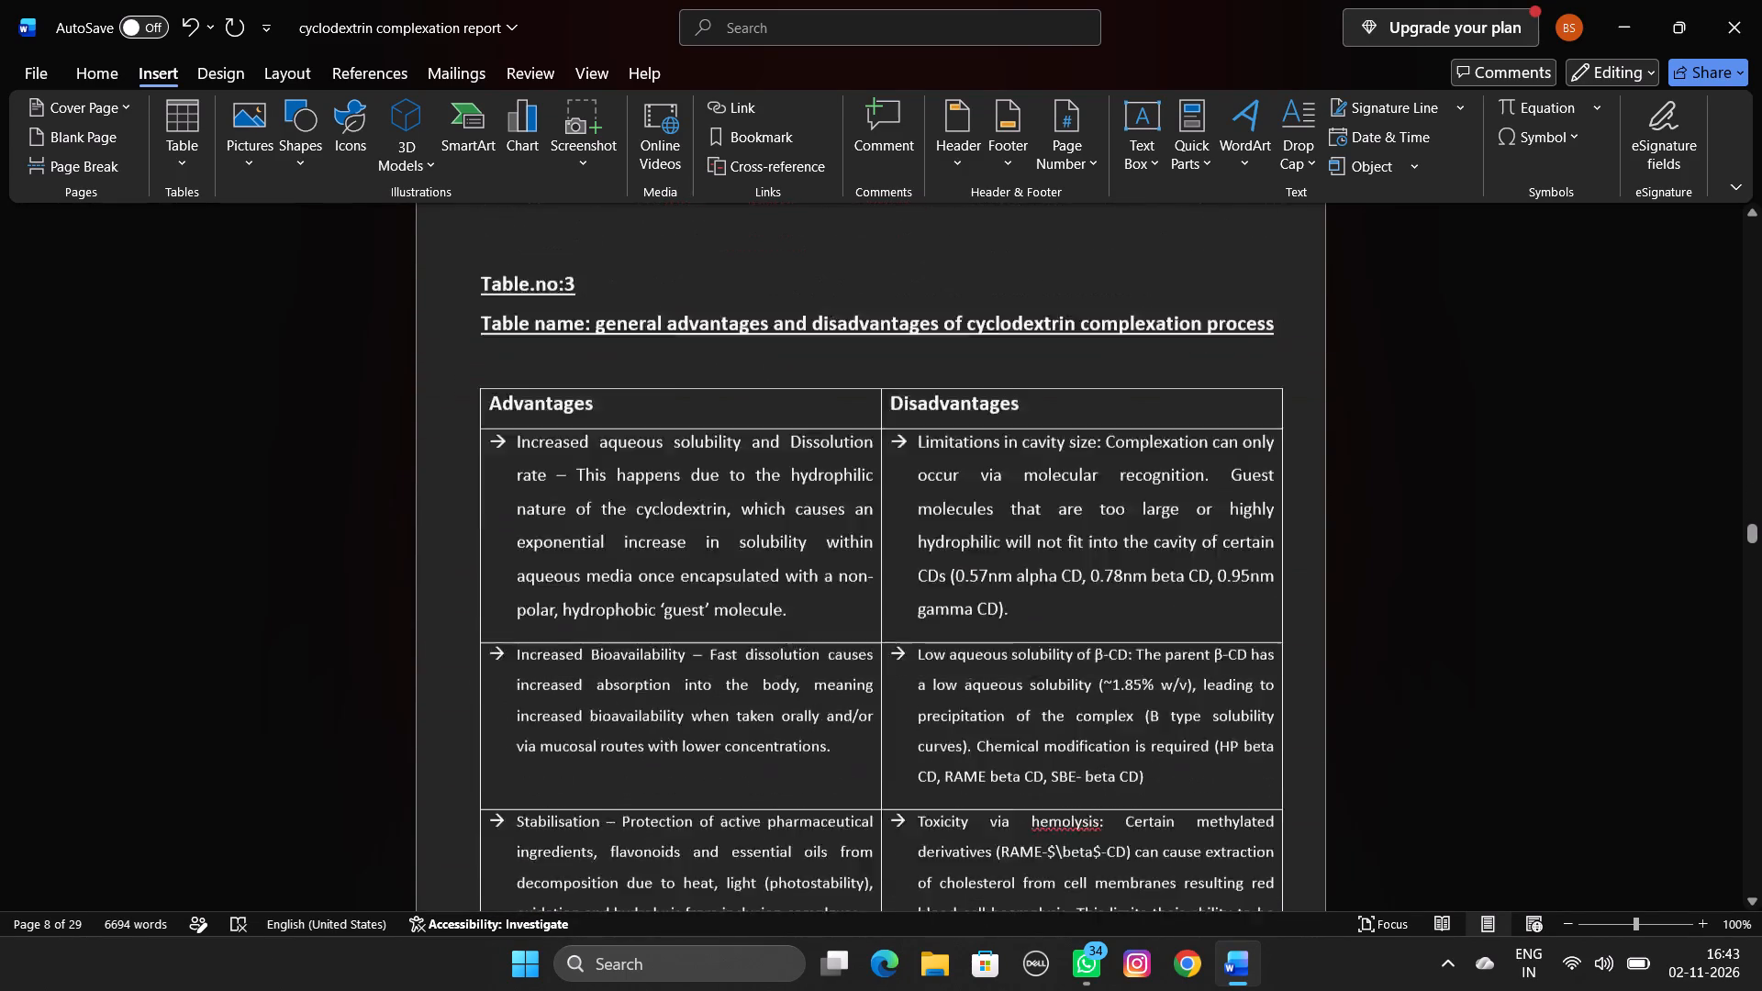
scroll(794, 365, down, 6)
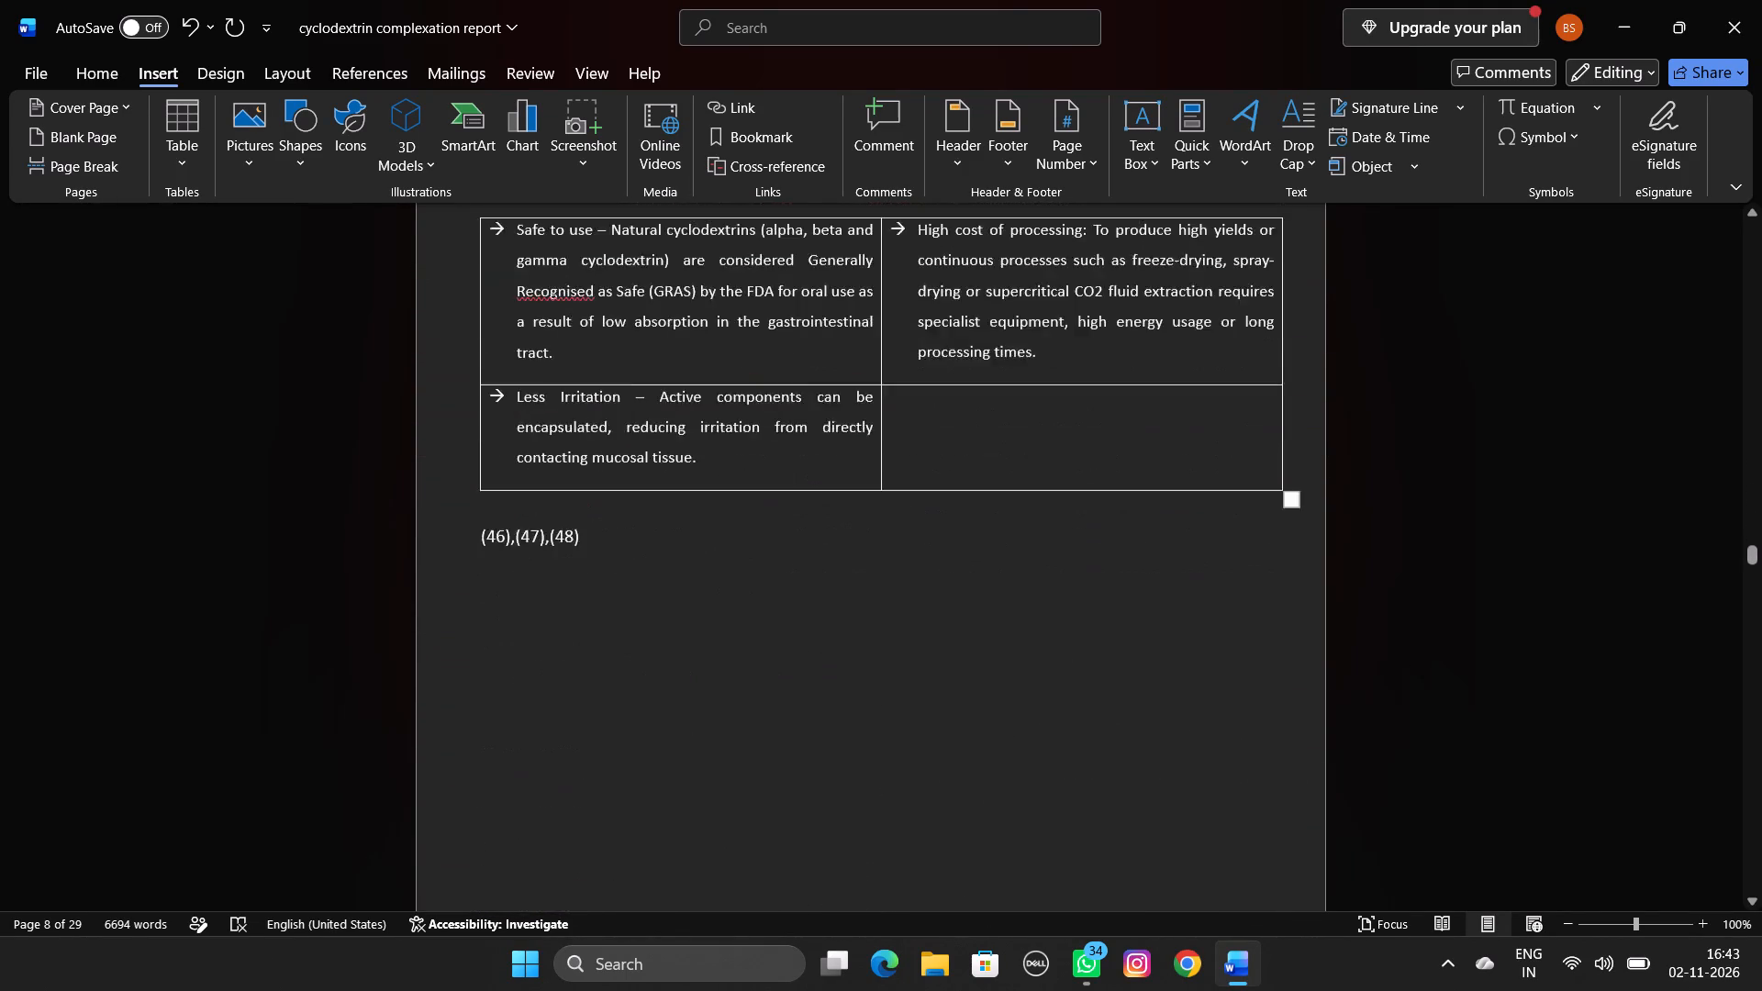
scroll(794, 365, down, 6)
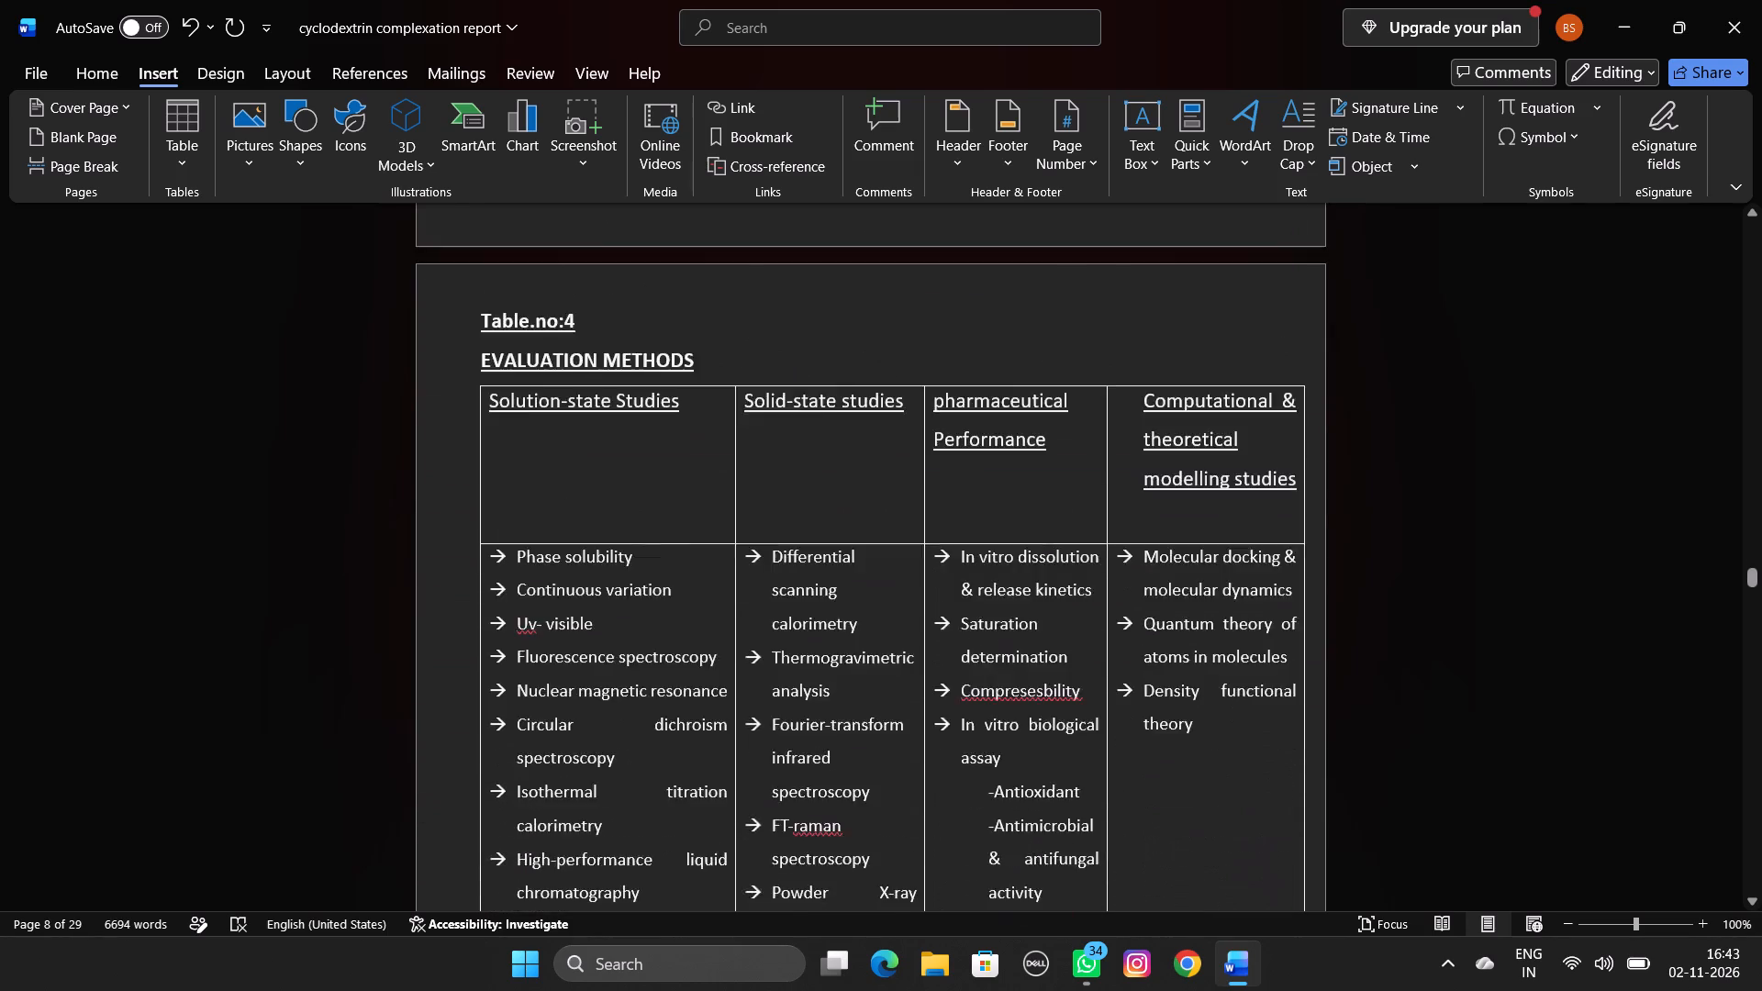
scroll(794, 365, down, 6)
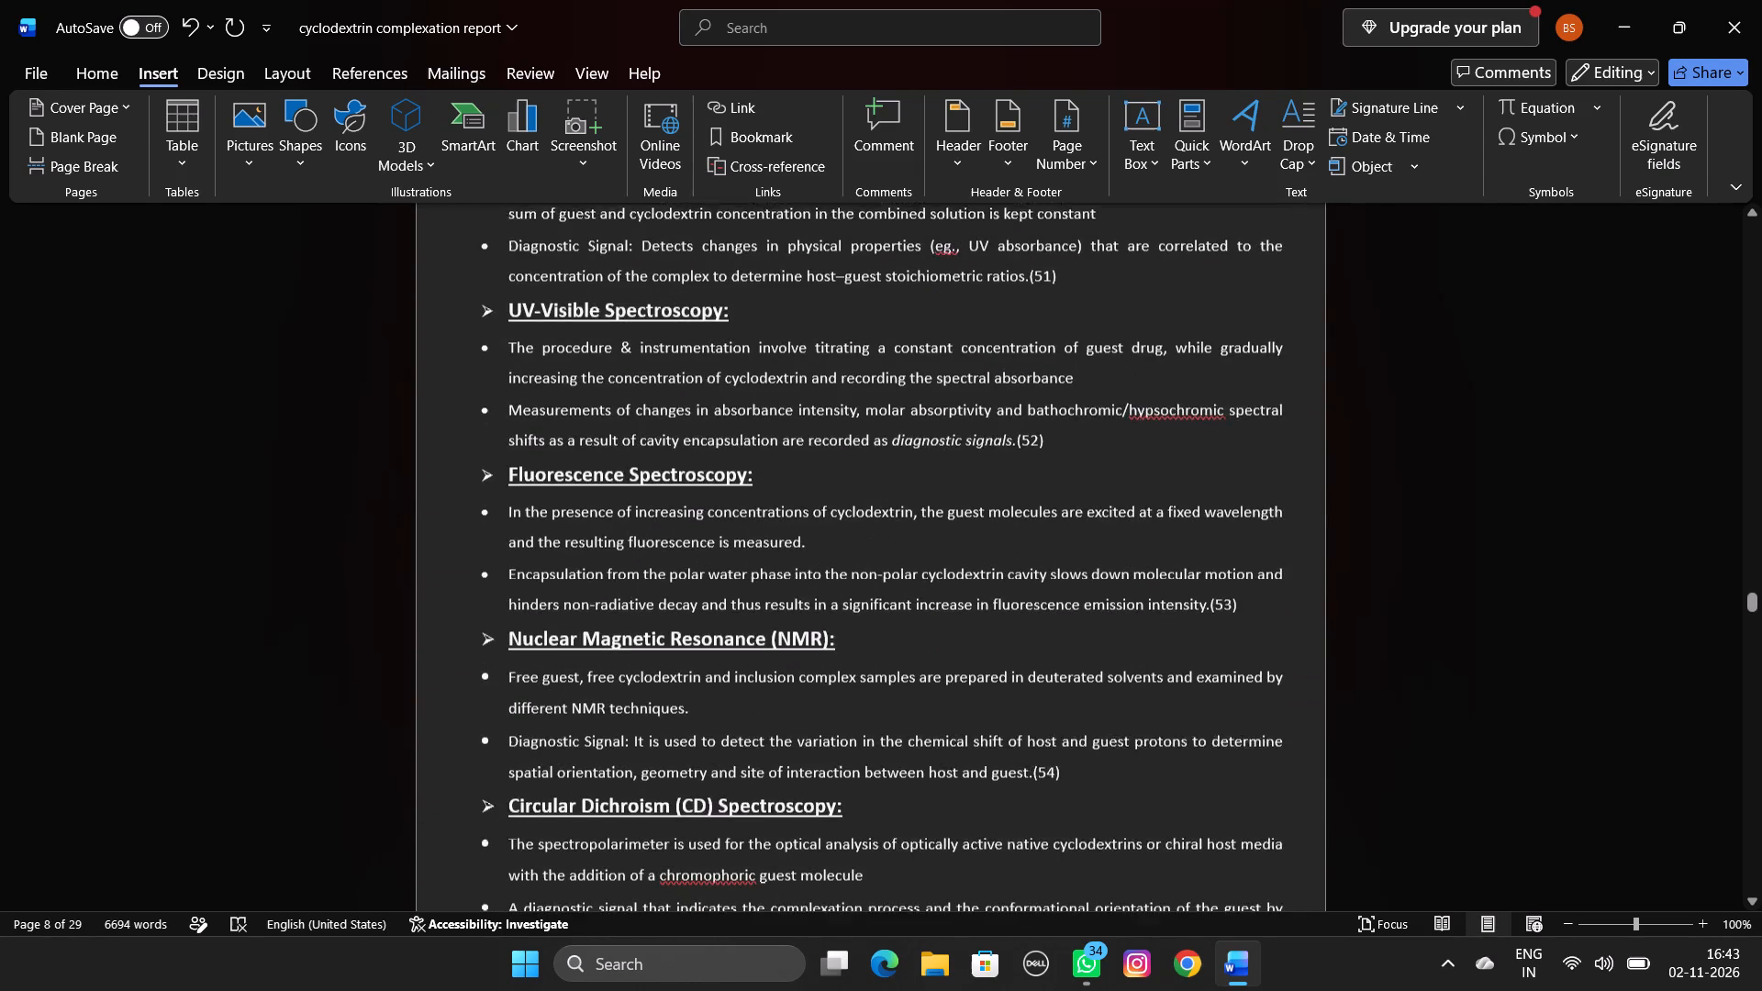
scroll(794, 365, down, 4)
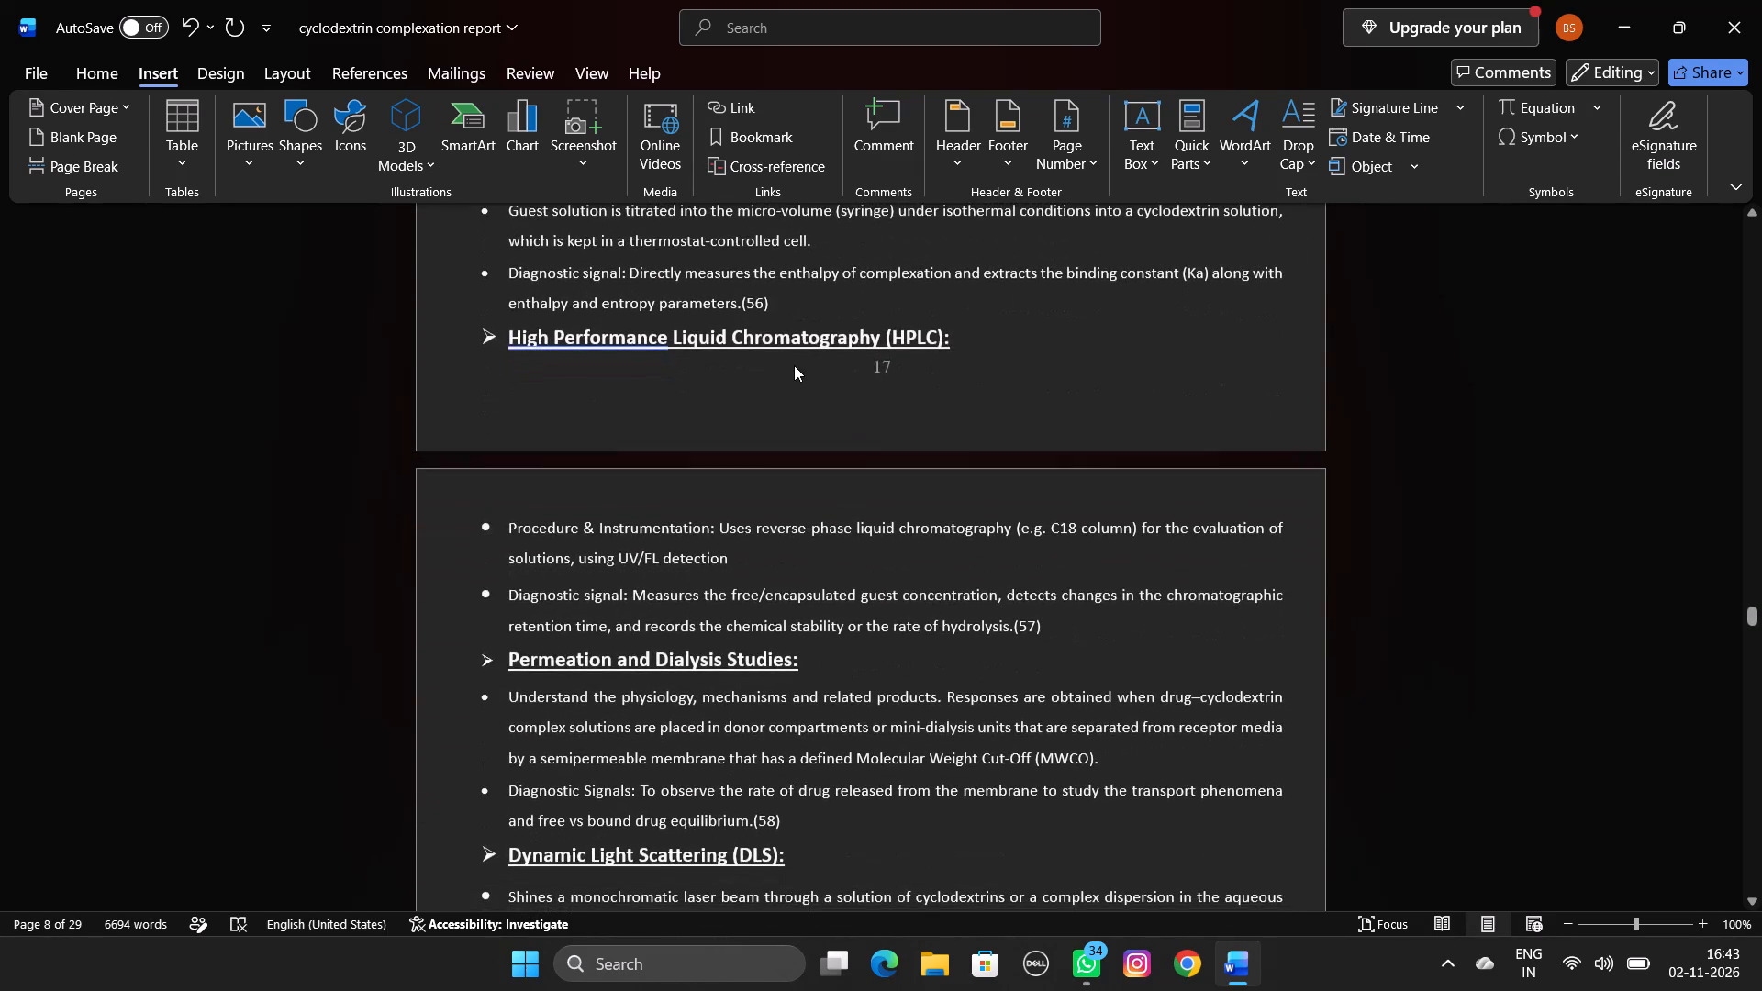
scroll(794, 365, down, 5)
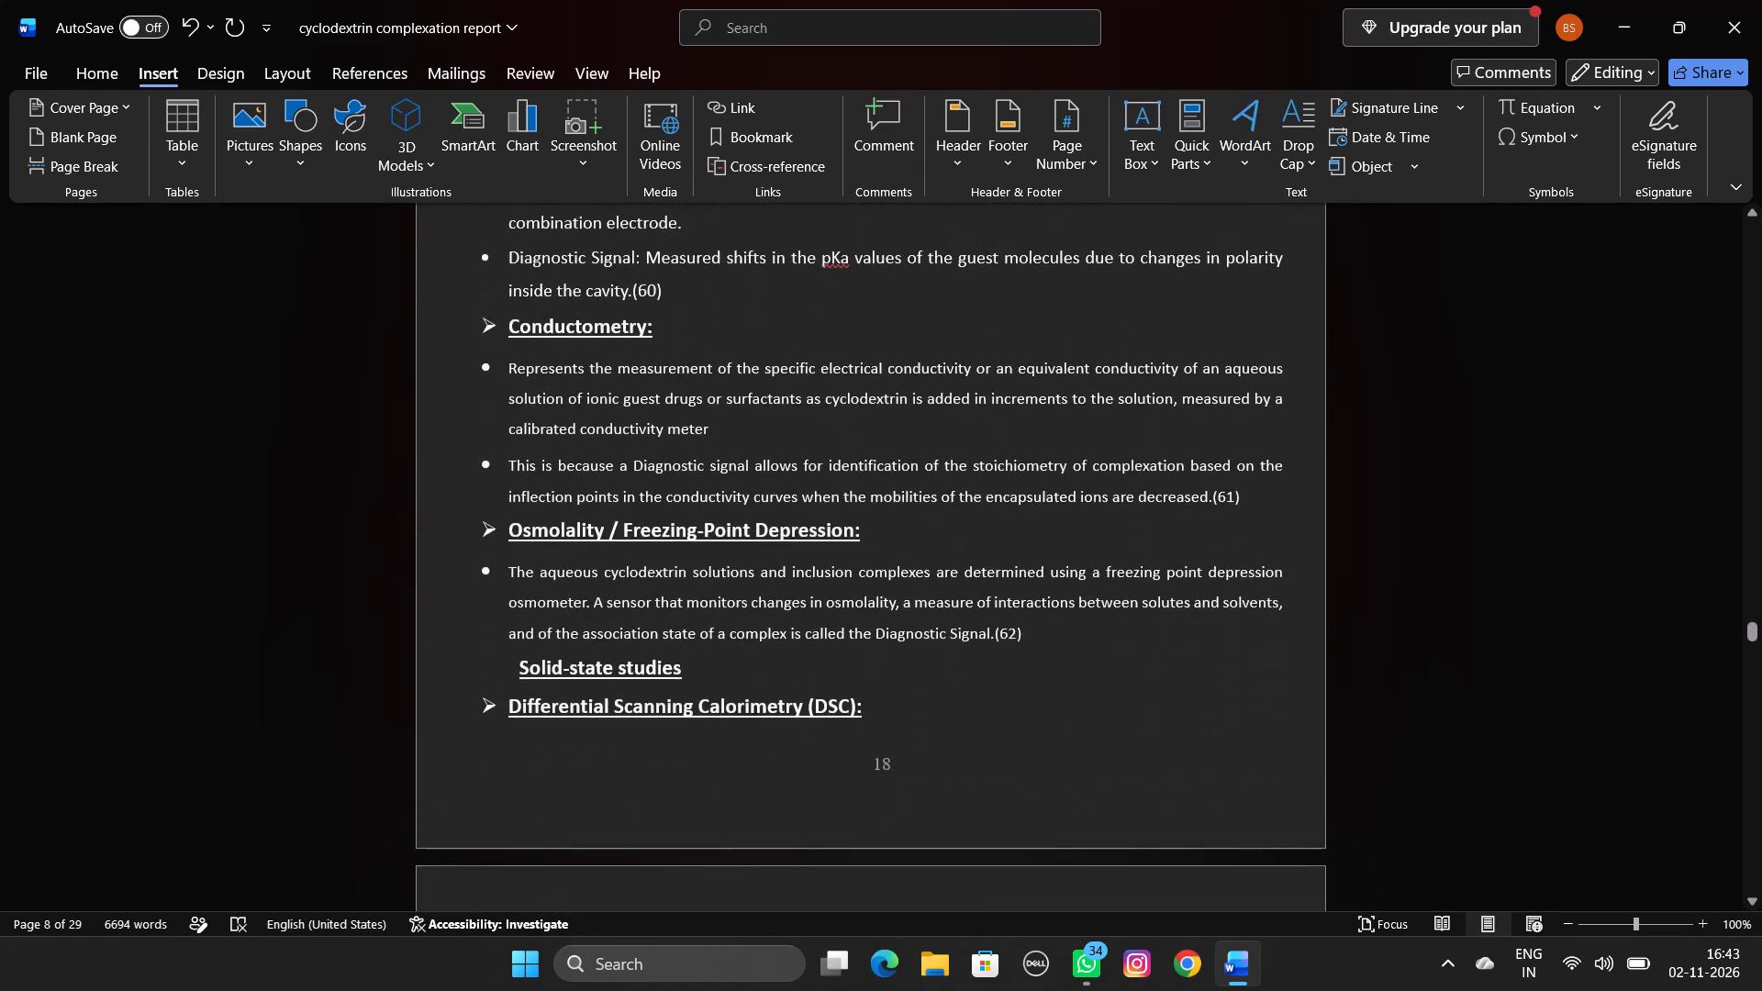
scroll(794, 365, down, 3)
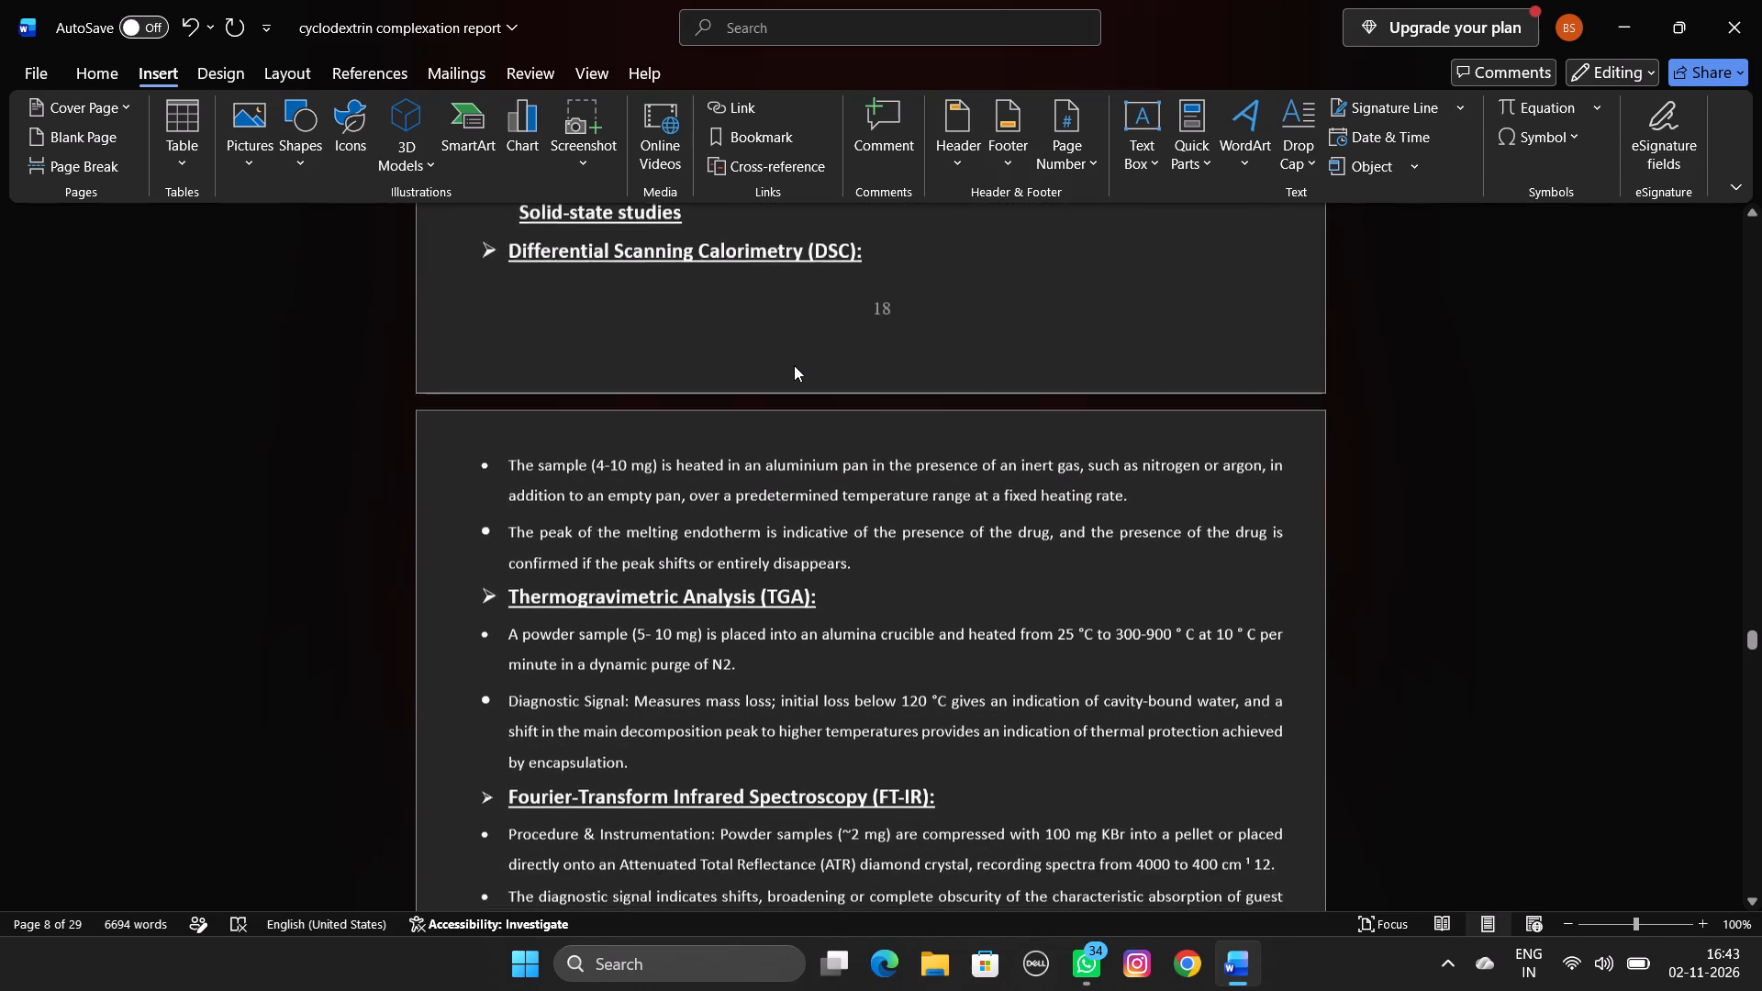
scroll(794, 365, down, 4)
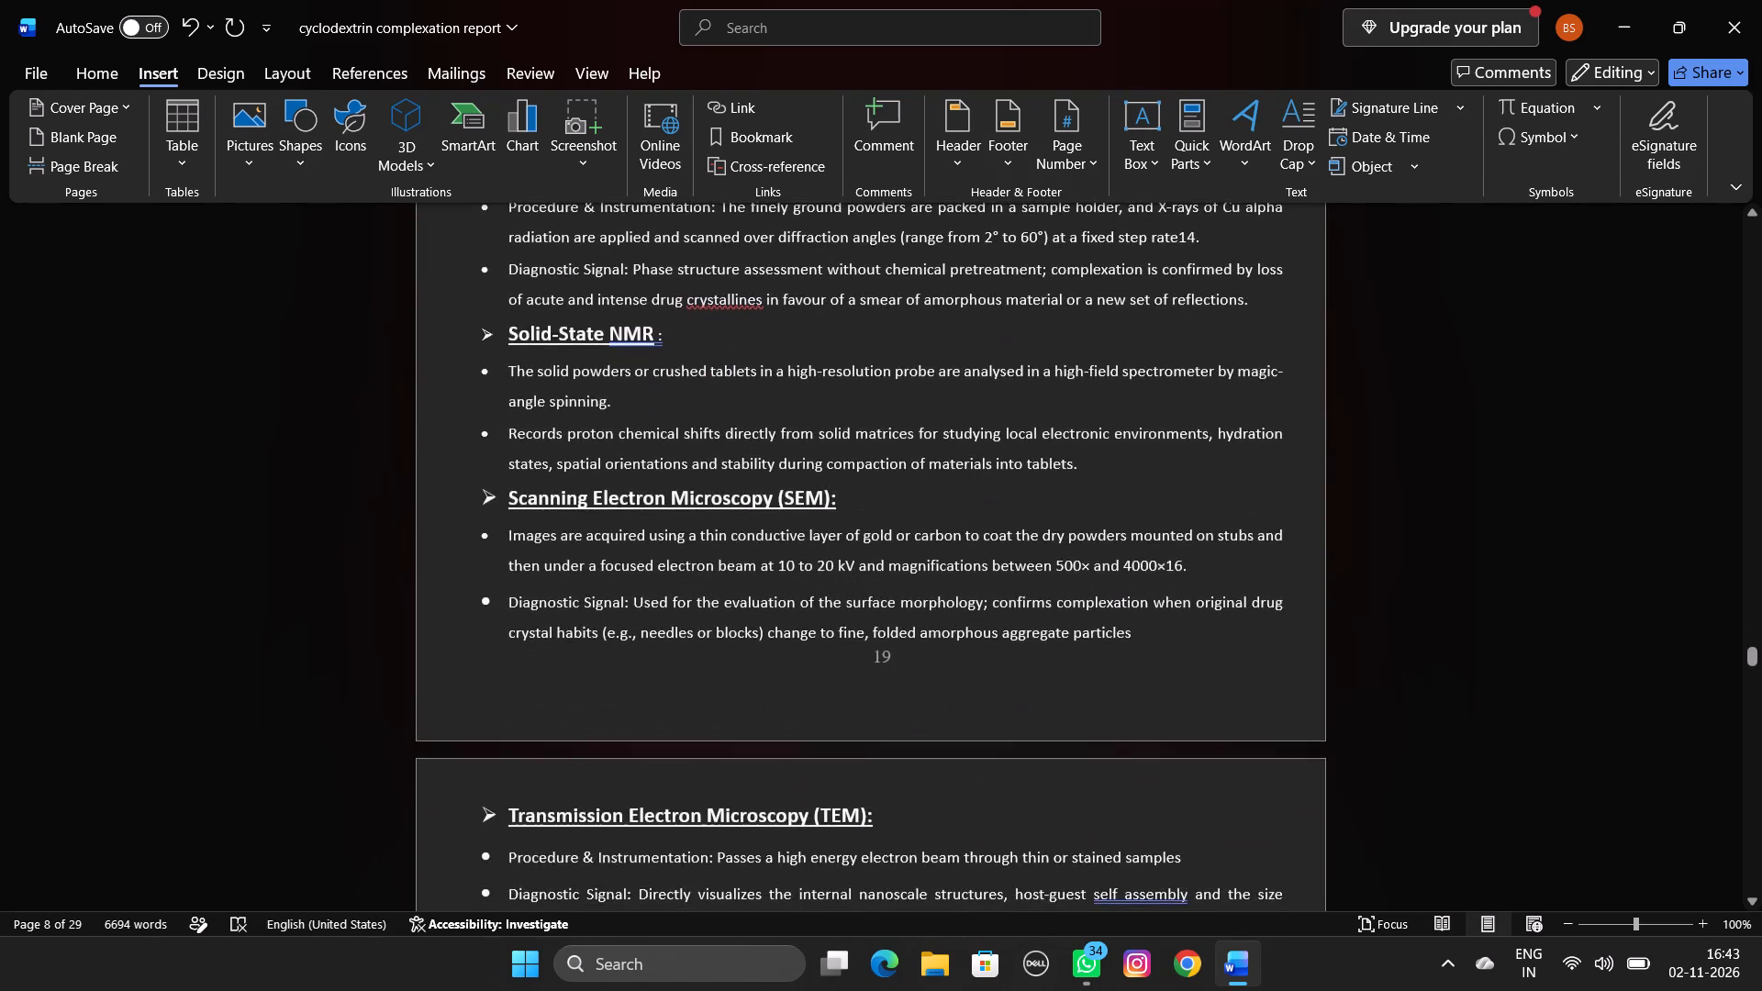
scroll(794, 365, down, 6)
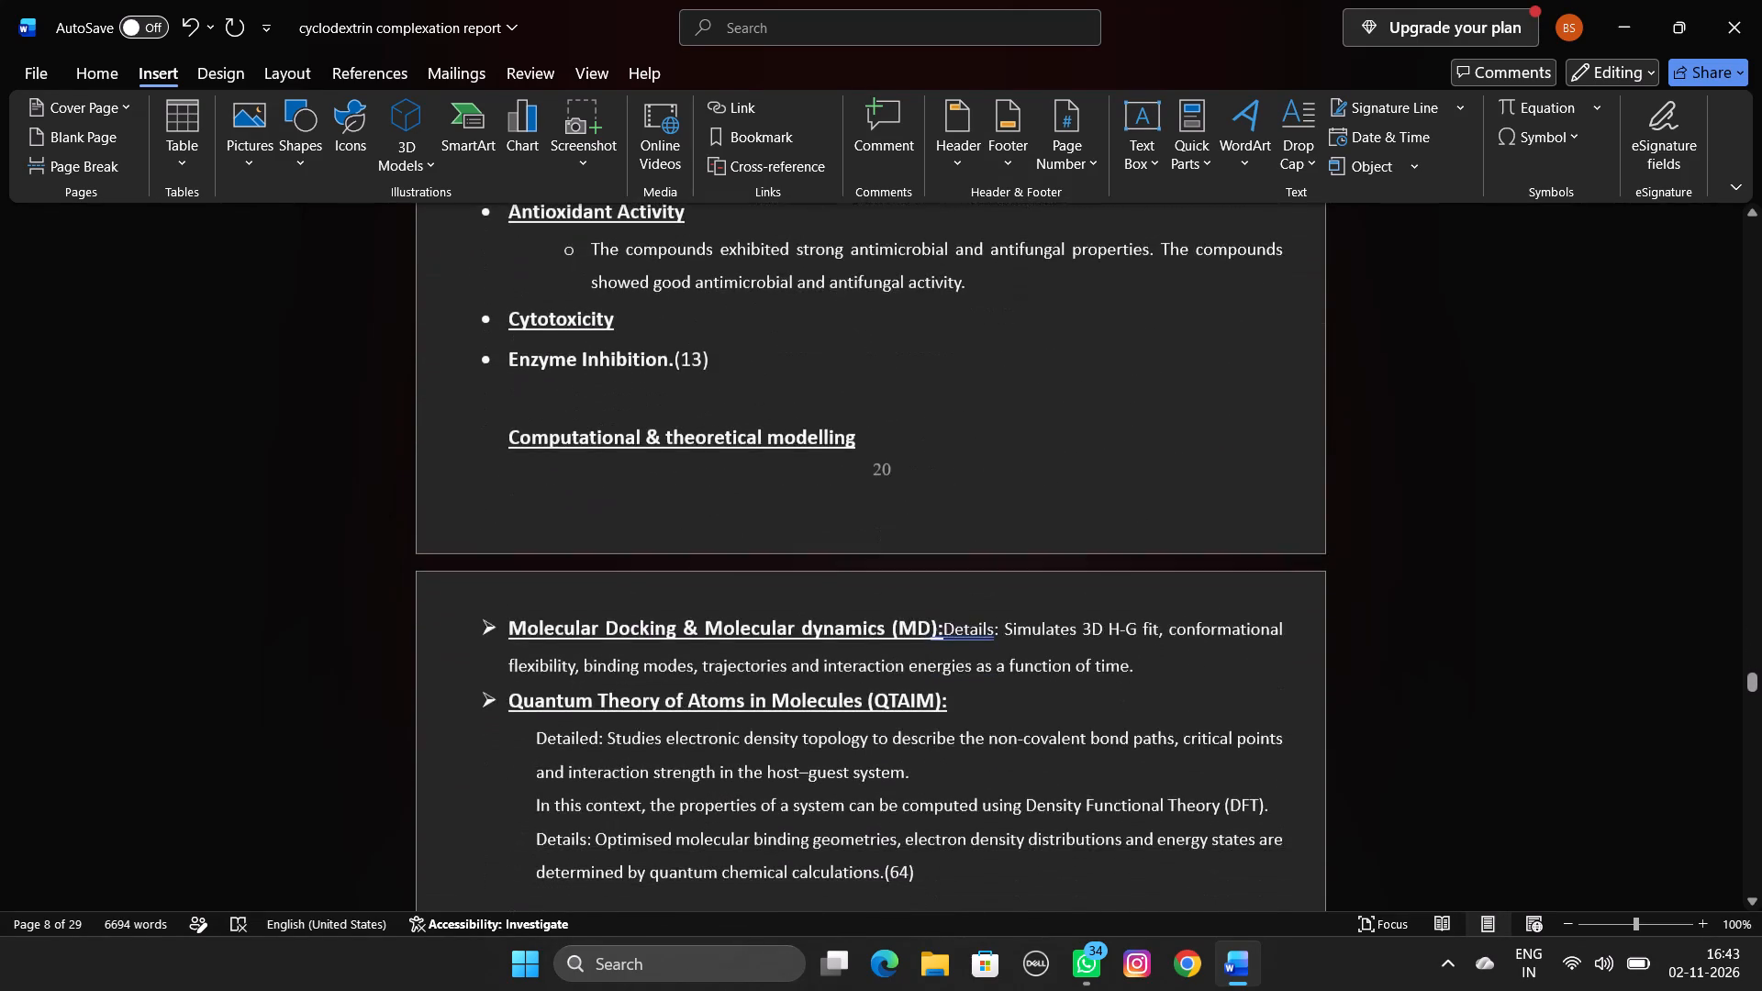
scroll(794, 365, down, 6)
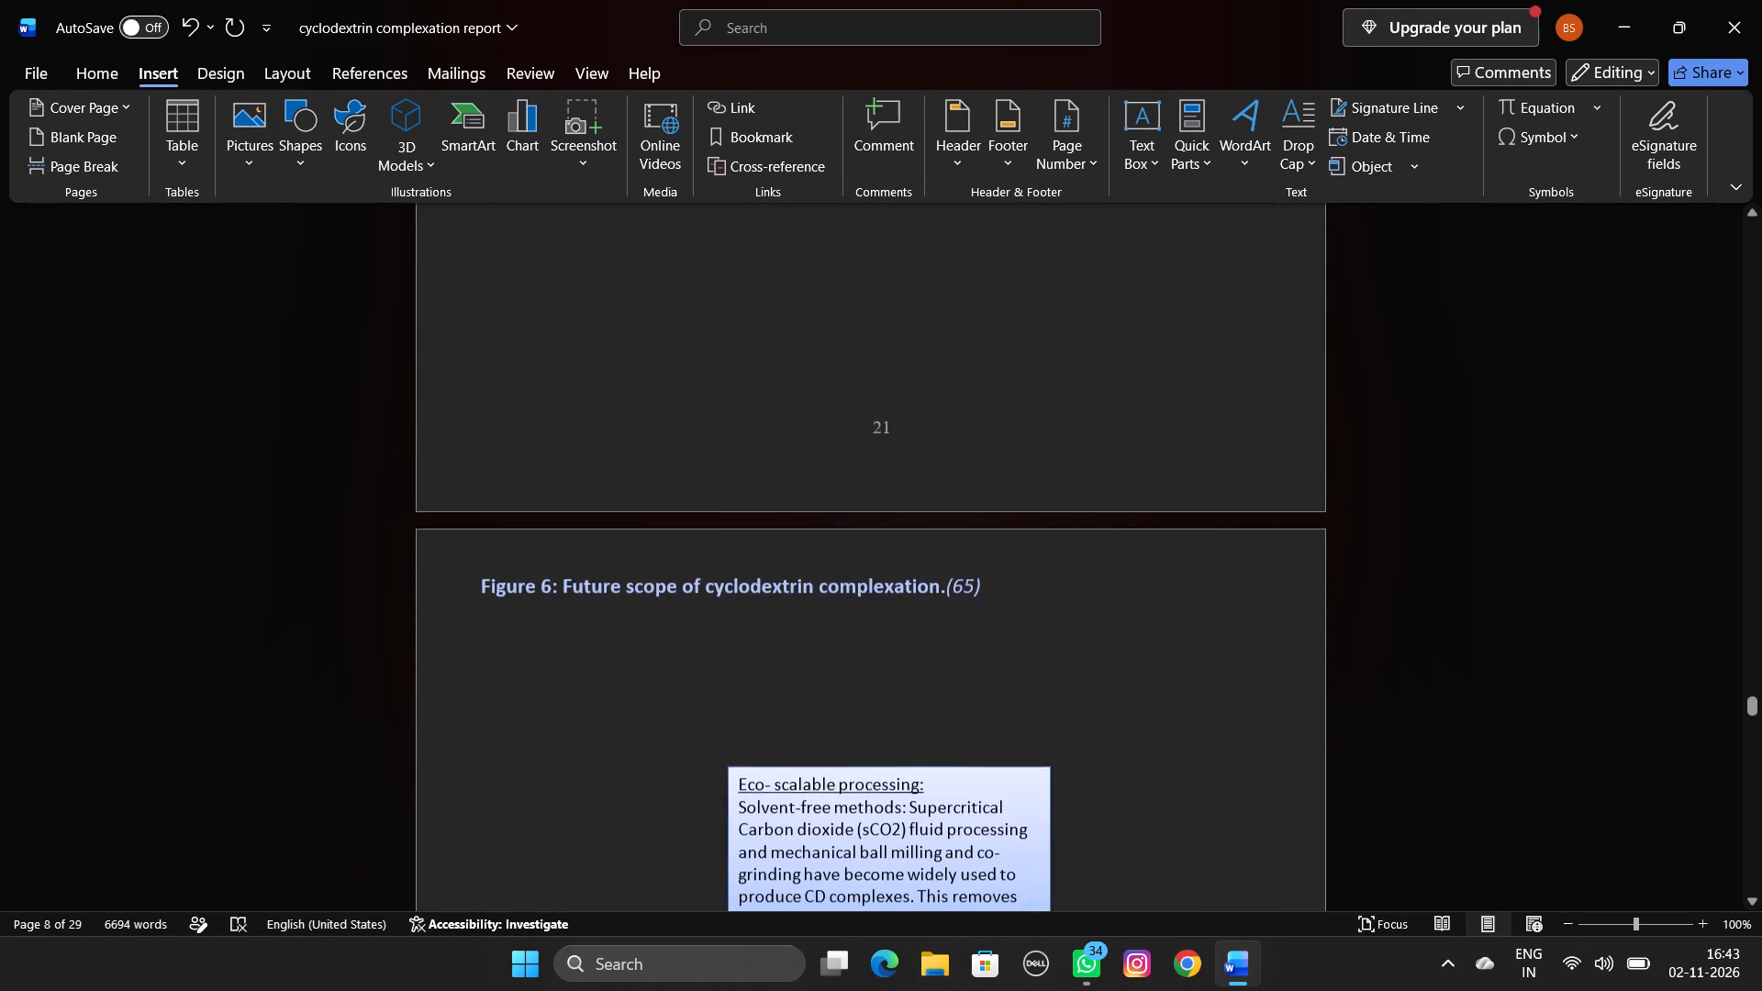
scroll(794, 365, down, 6)
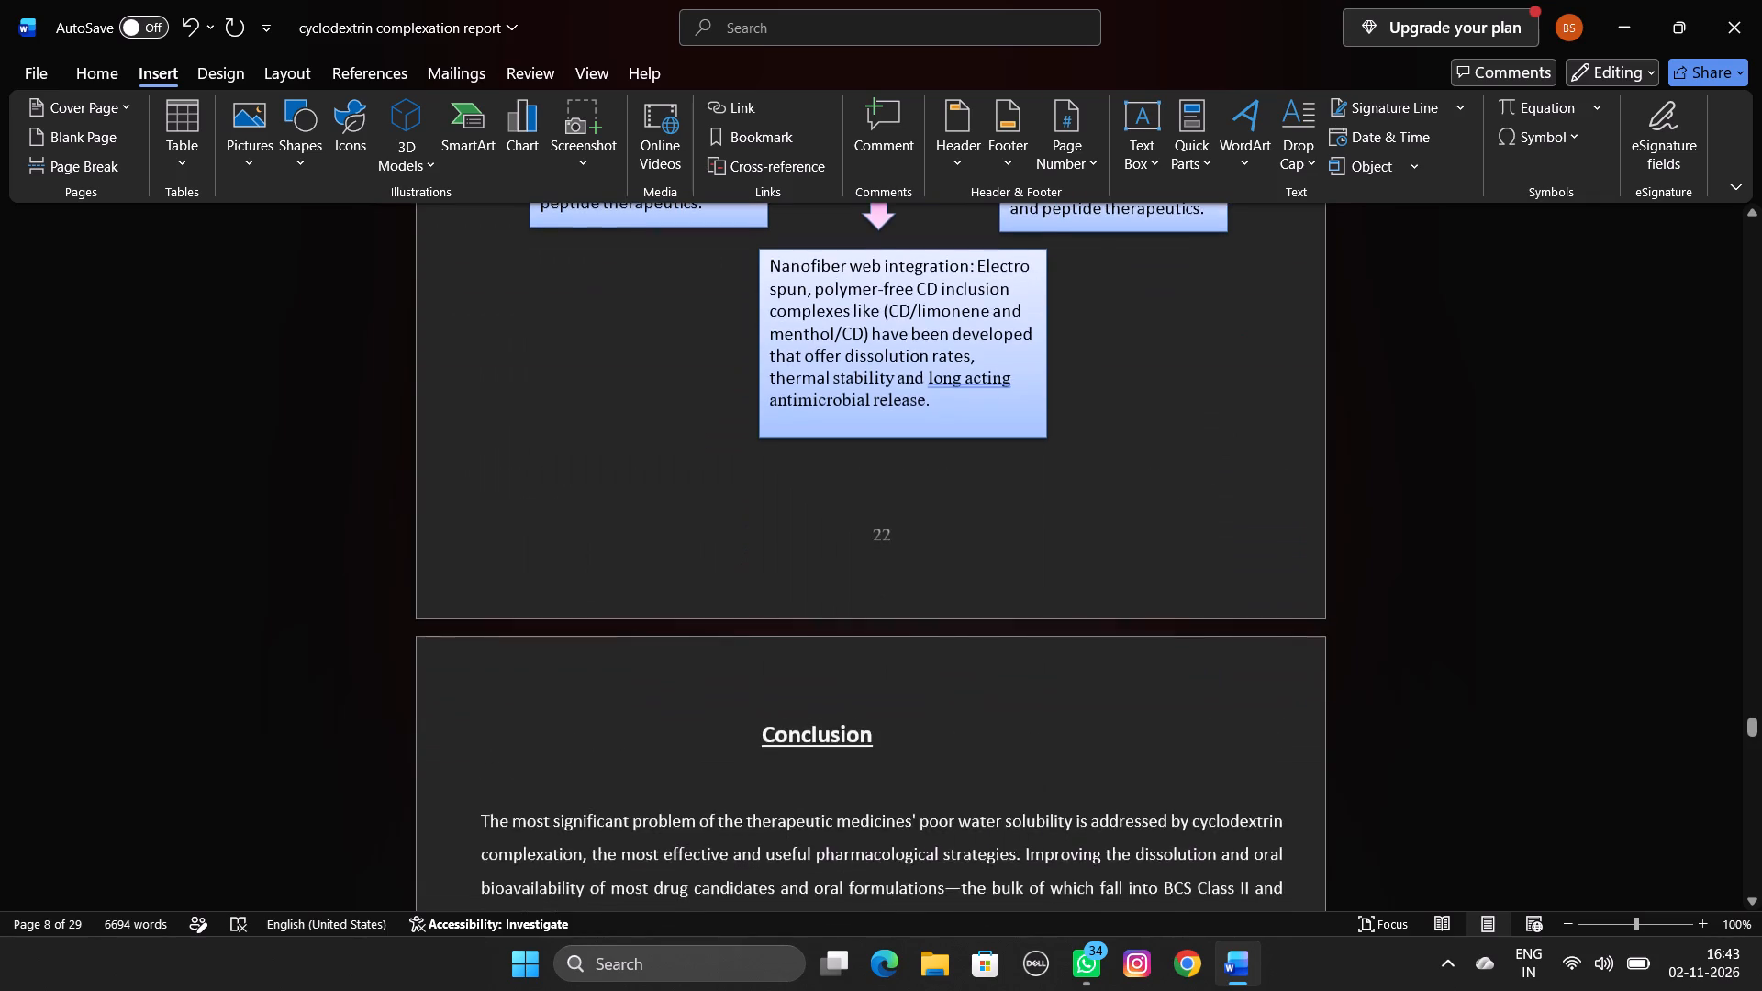
Check the footer page numbers from the Conclusion through the last page of the references.
scroll(794, 365, down, 5)
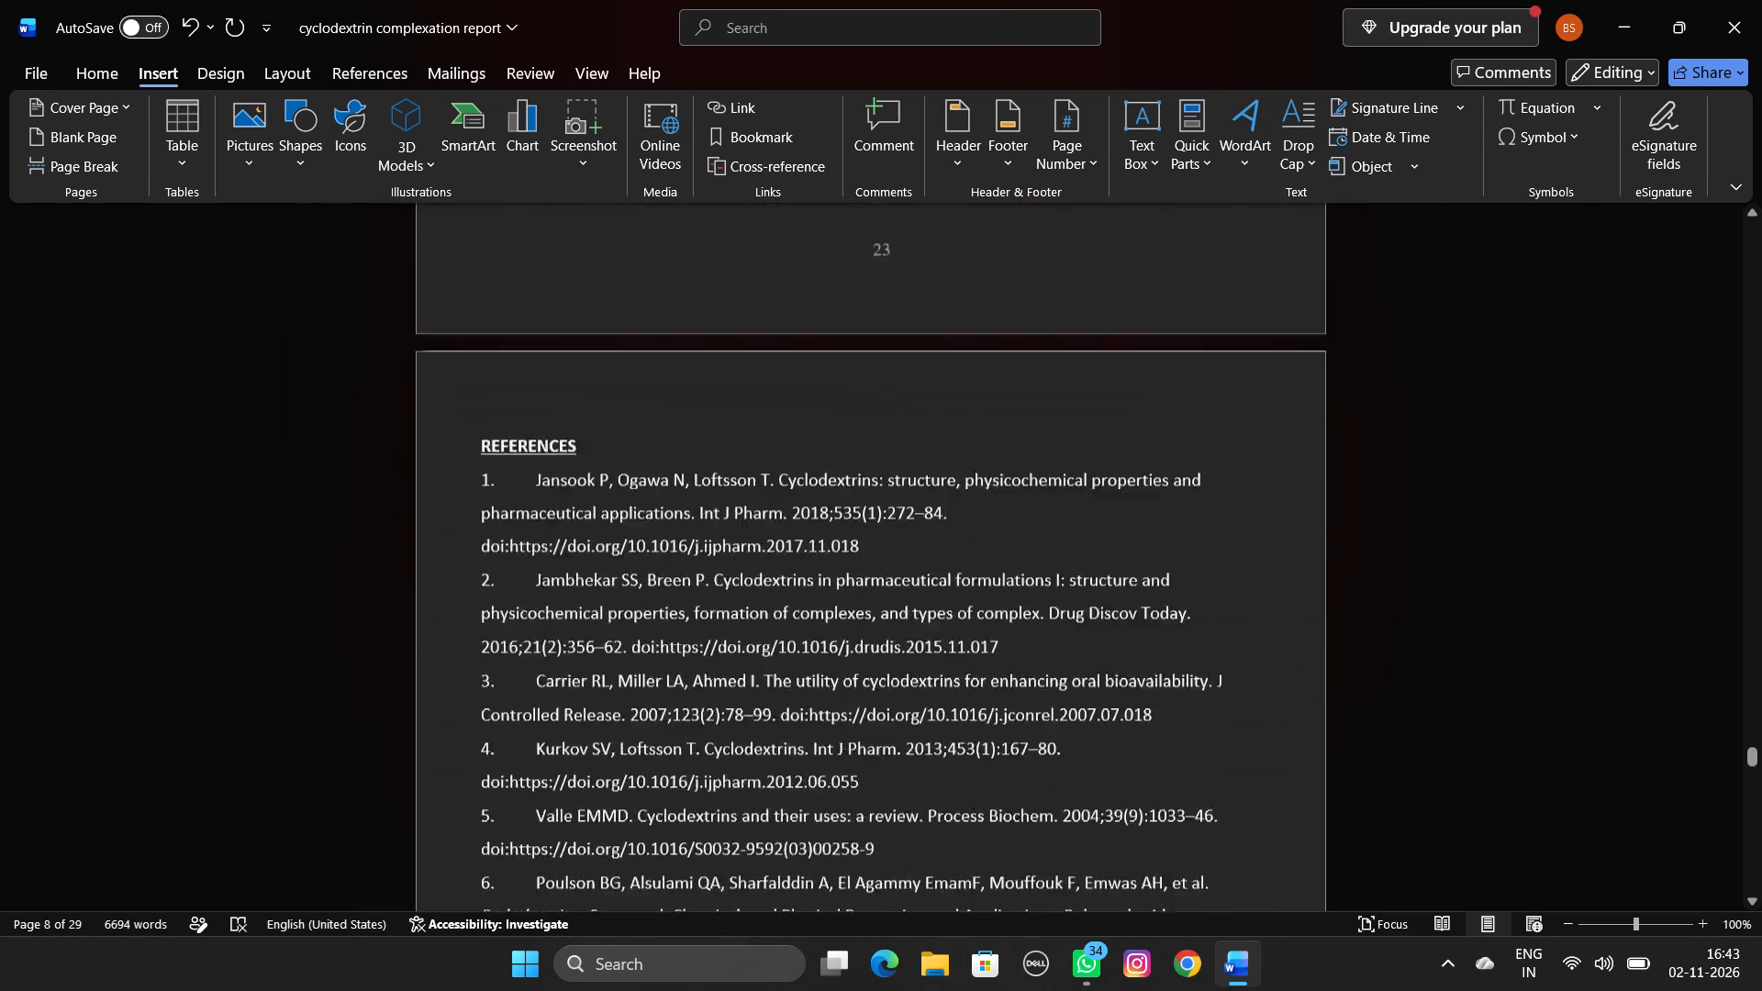
scroll(794, 365, down, 6)
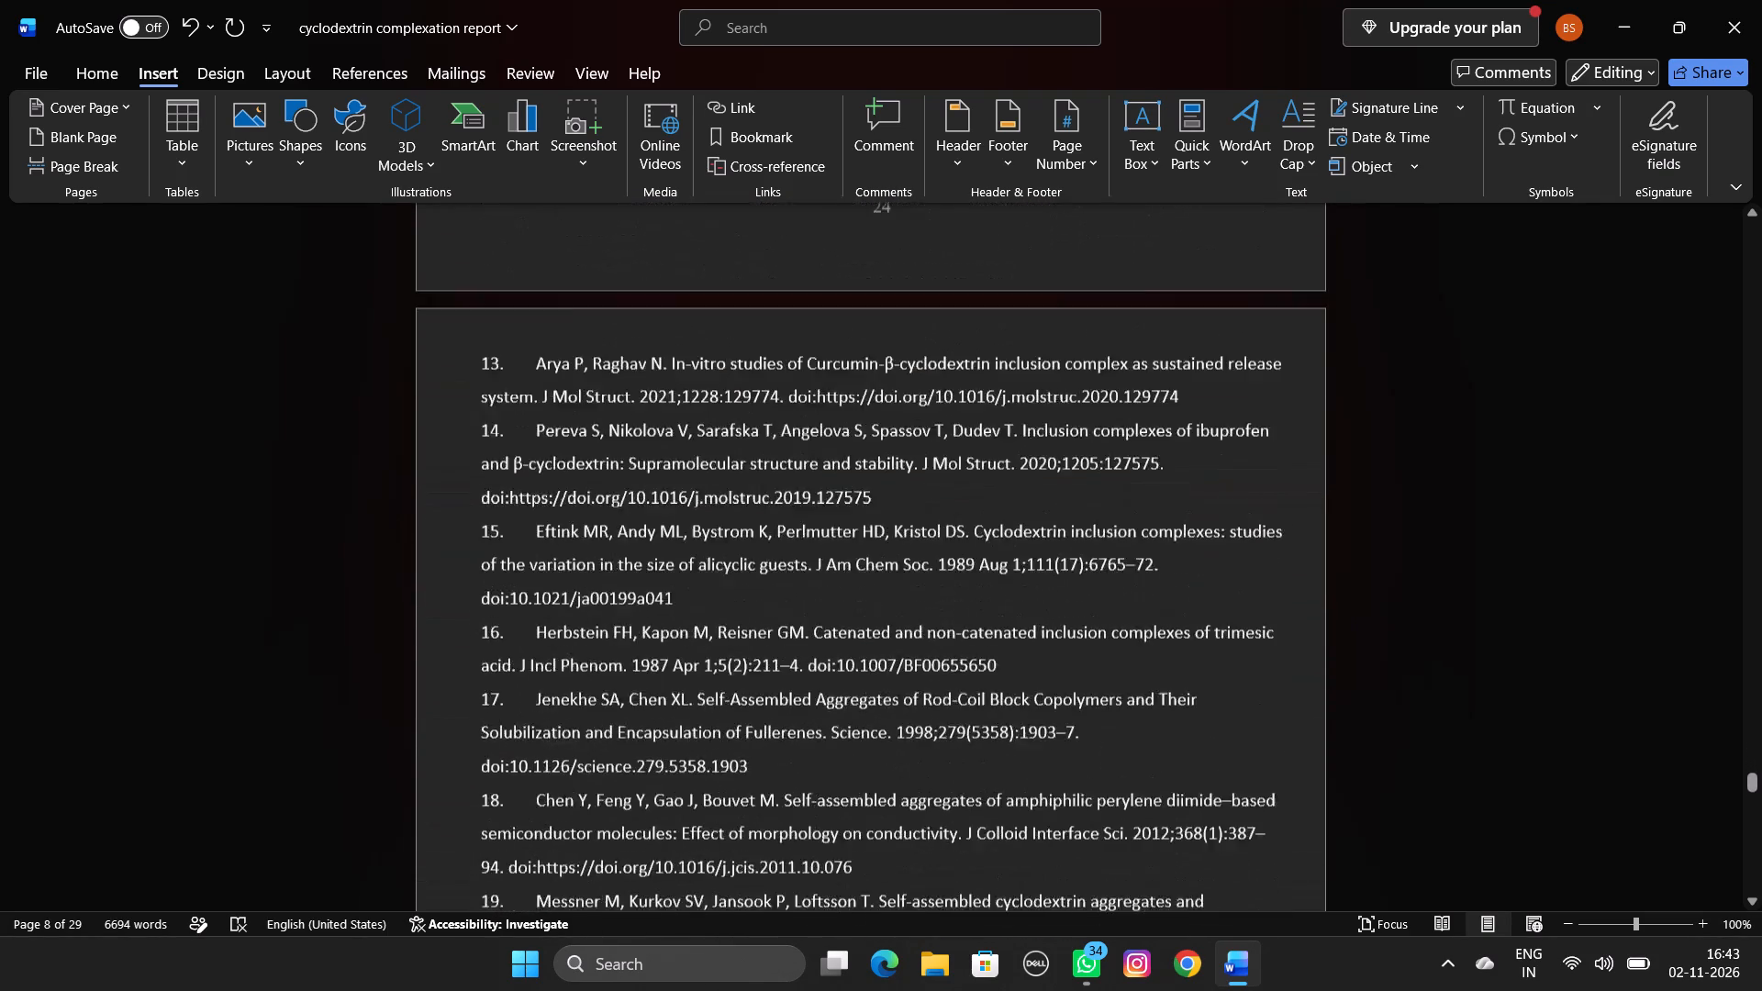
scroll(794, 365, down, 6)
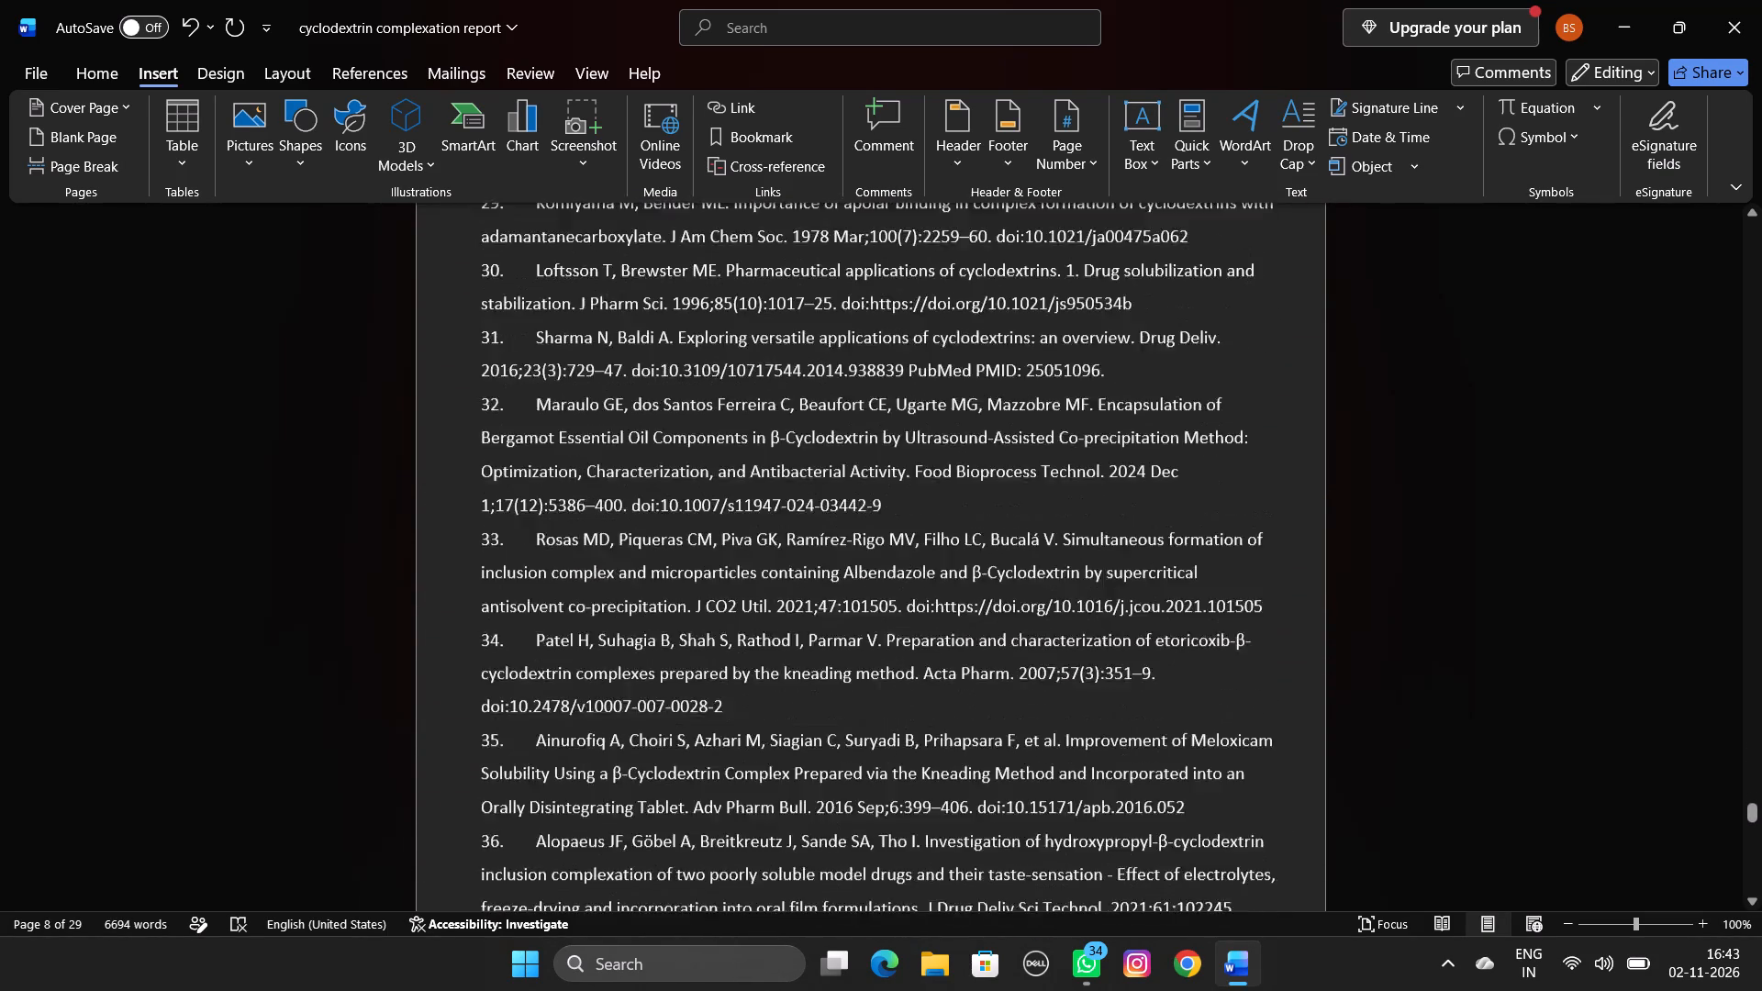
scroll(794, 365, down, 6)
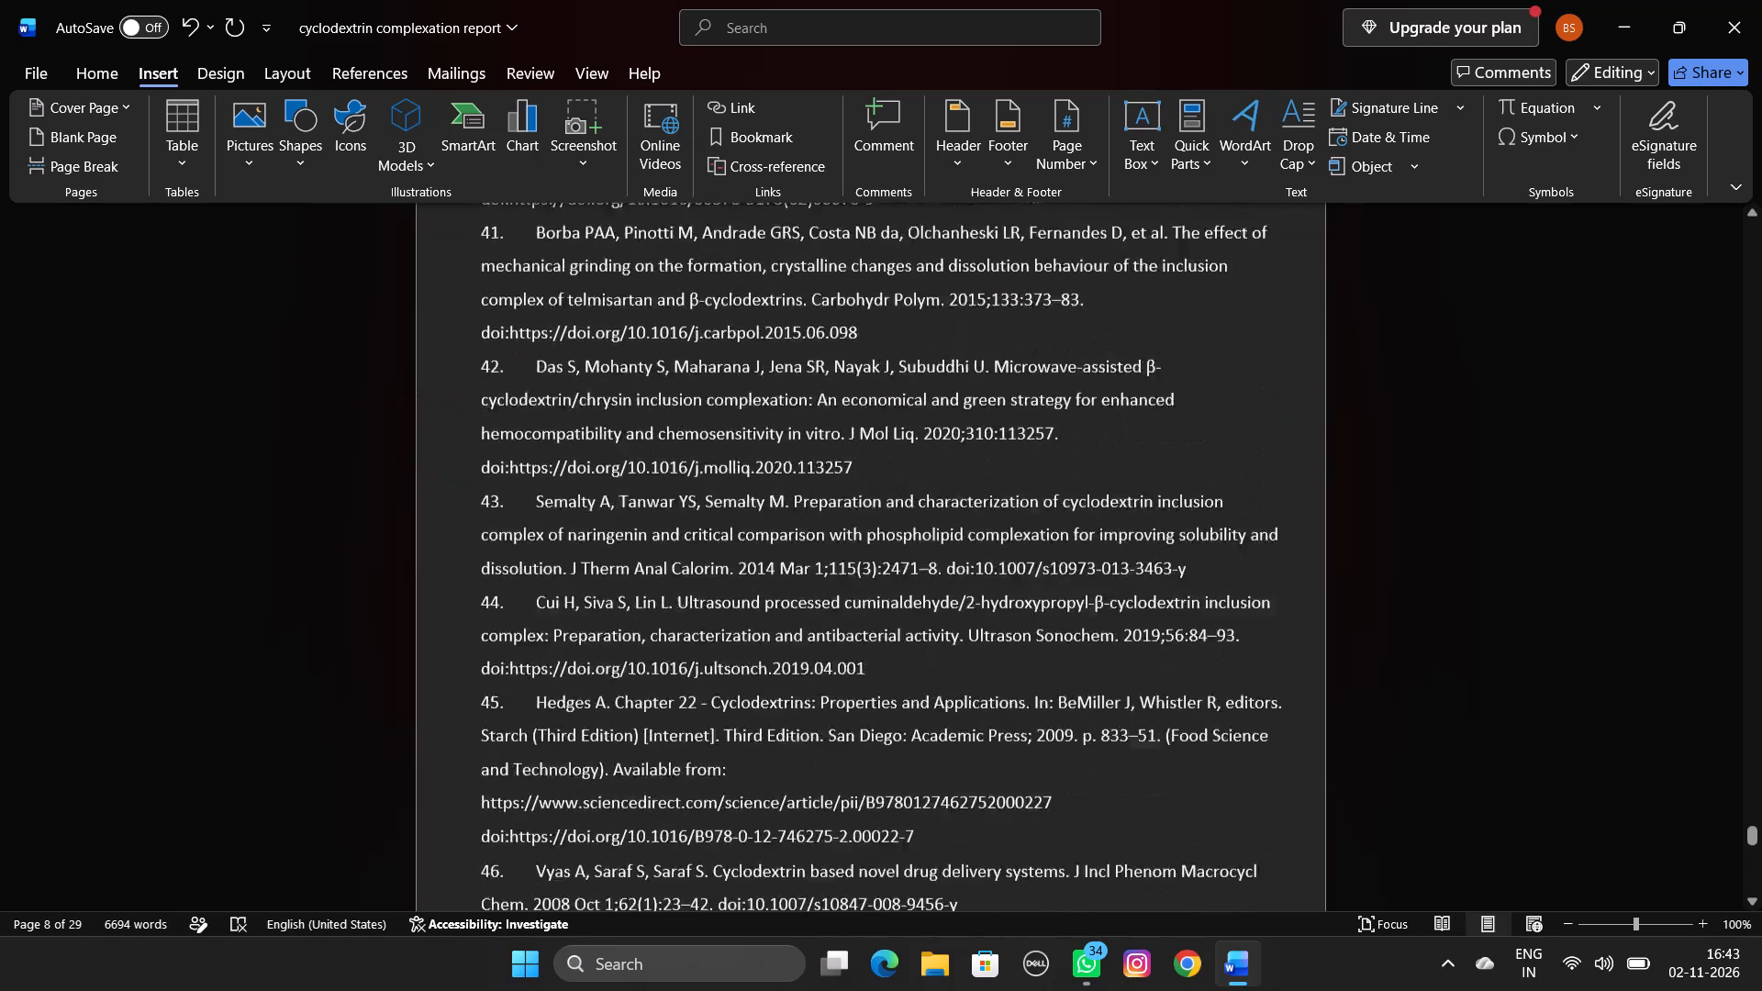
scroll(794, 365, down, 6)
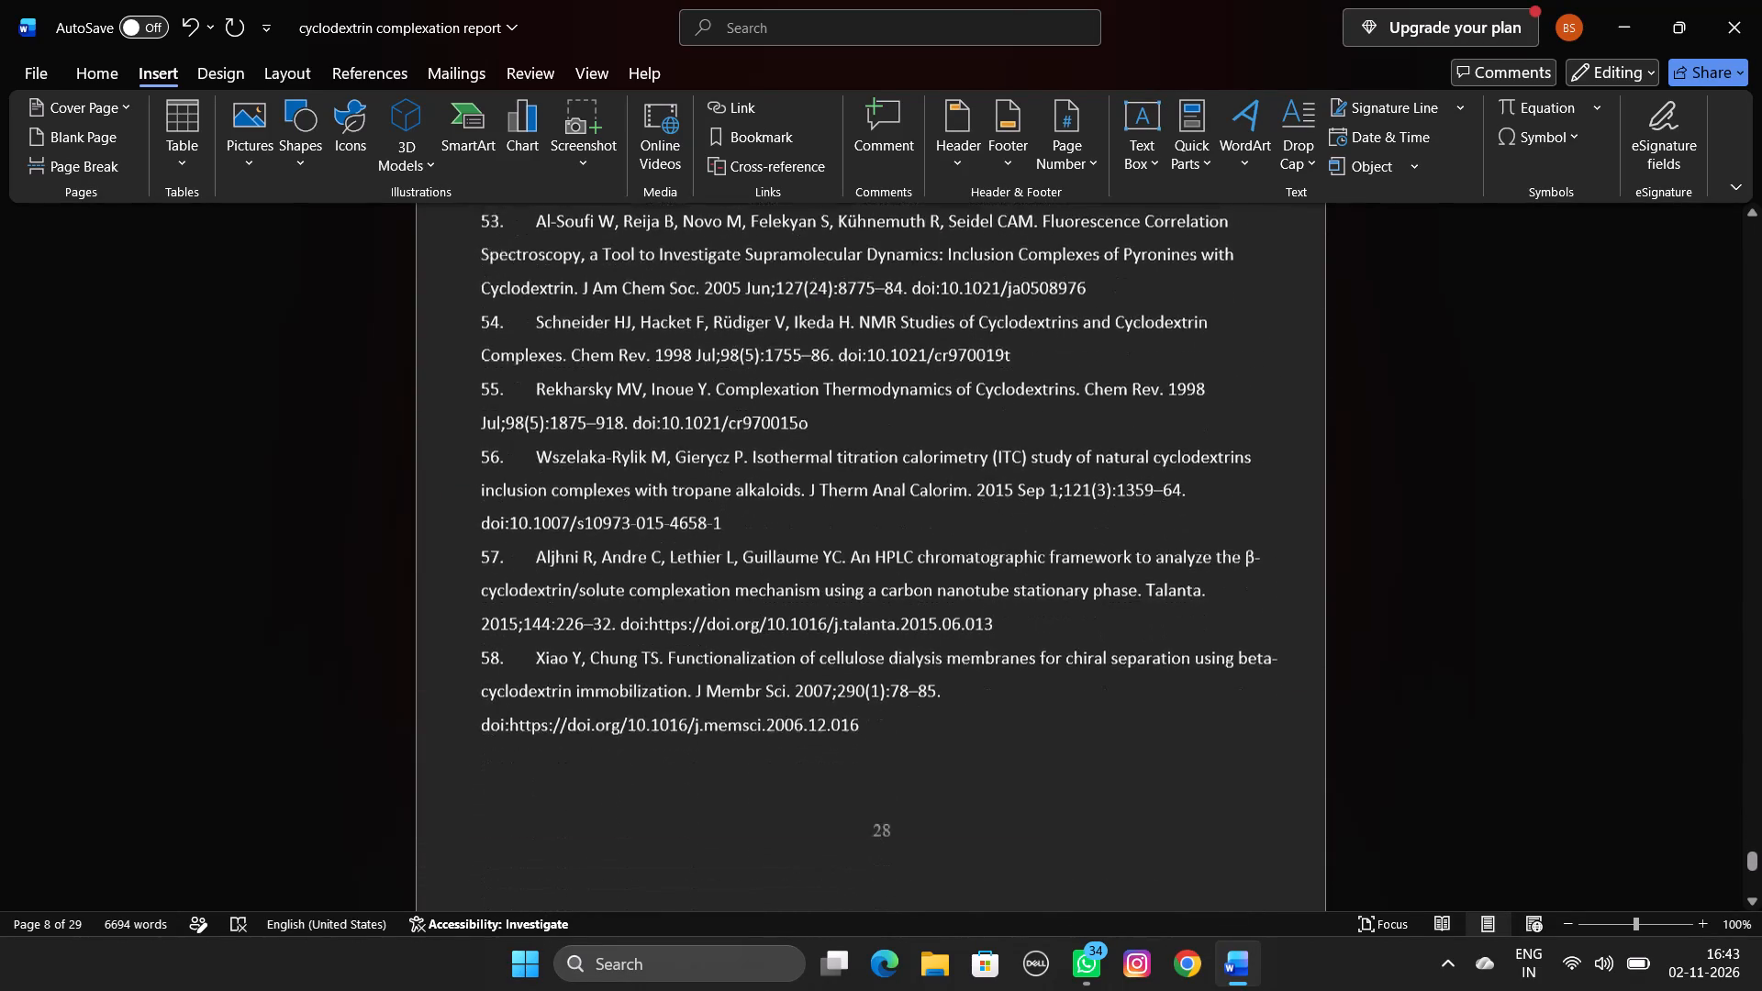
scroll(794, 365, down, 6)
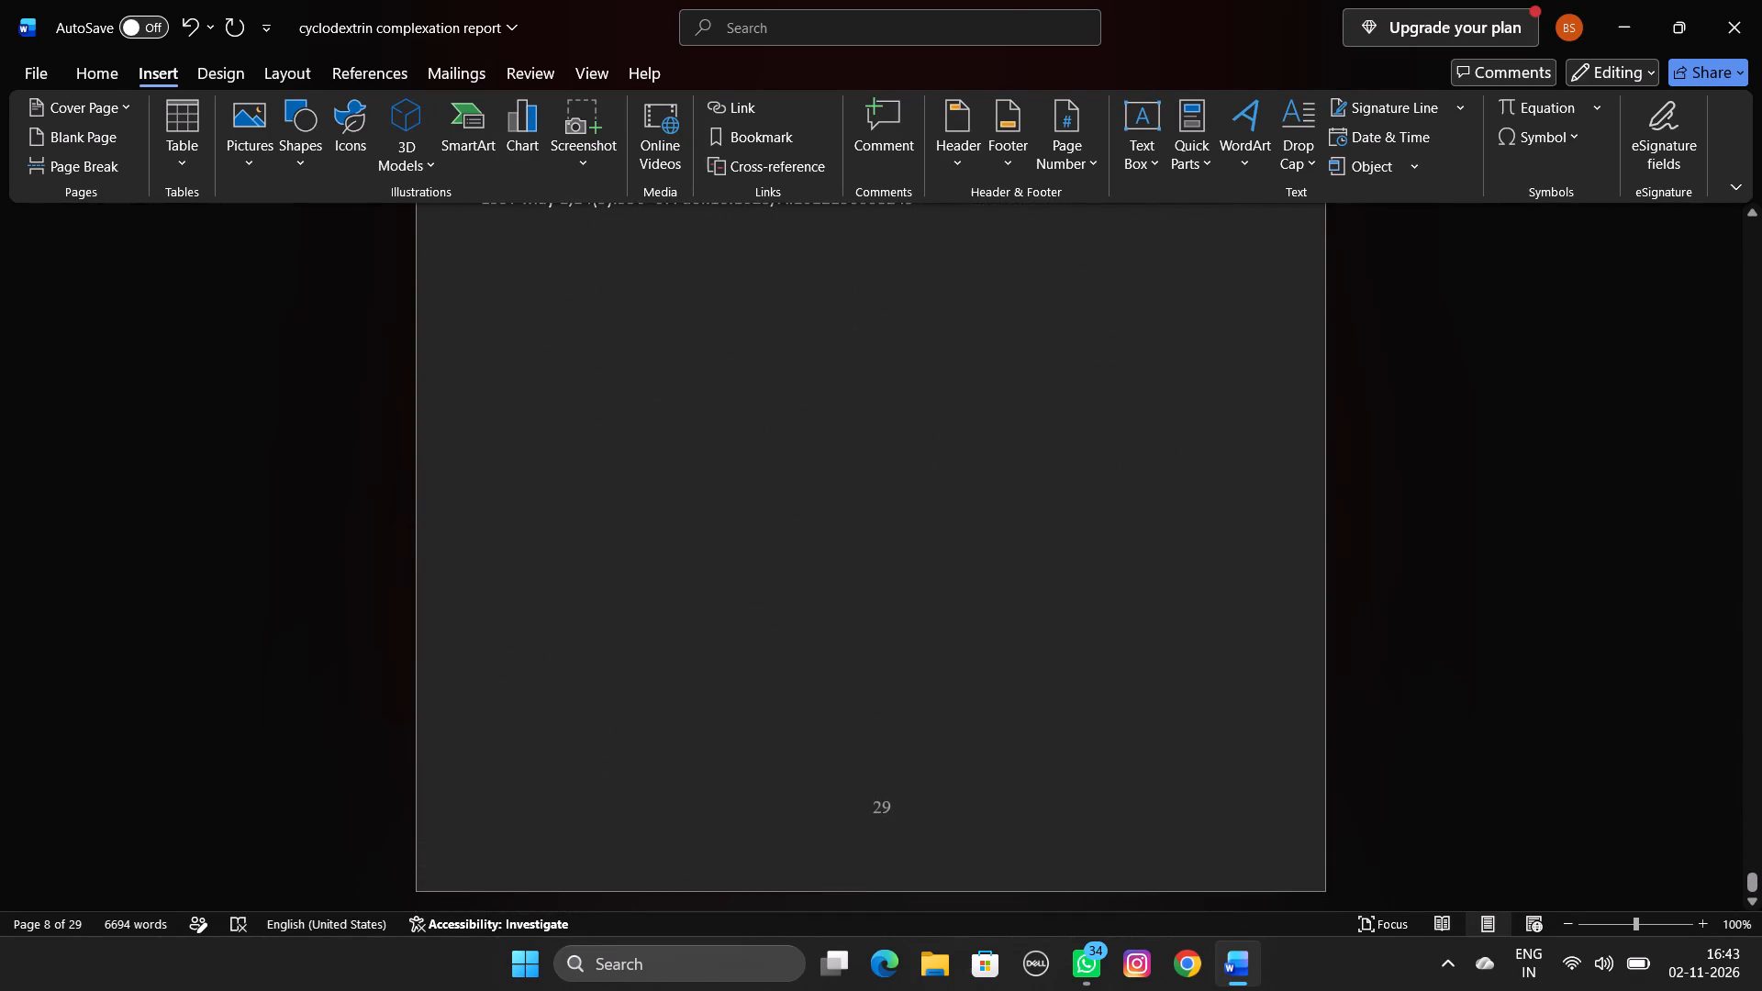
scroll(794, 365, down, 1)
Open the recent file cyclodextrin complexation report stored in the personal OneDrive Documents folder.
click(40, 58)
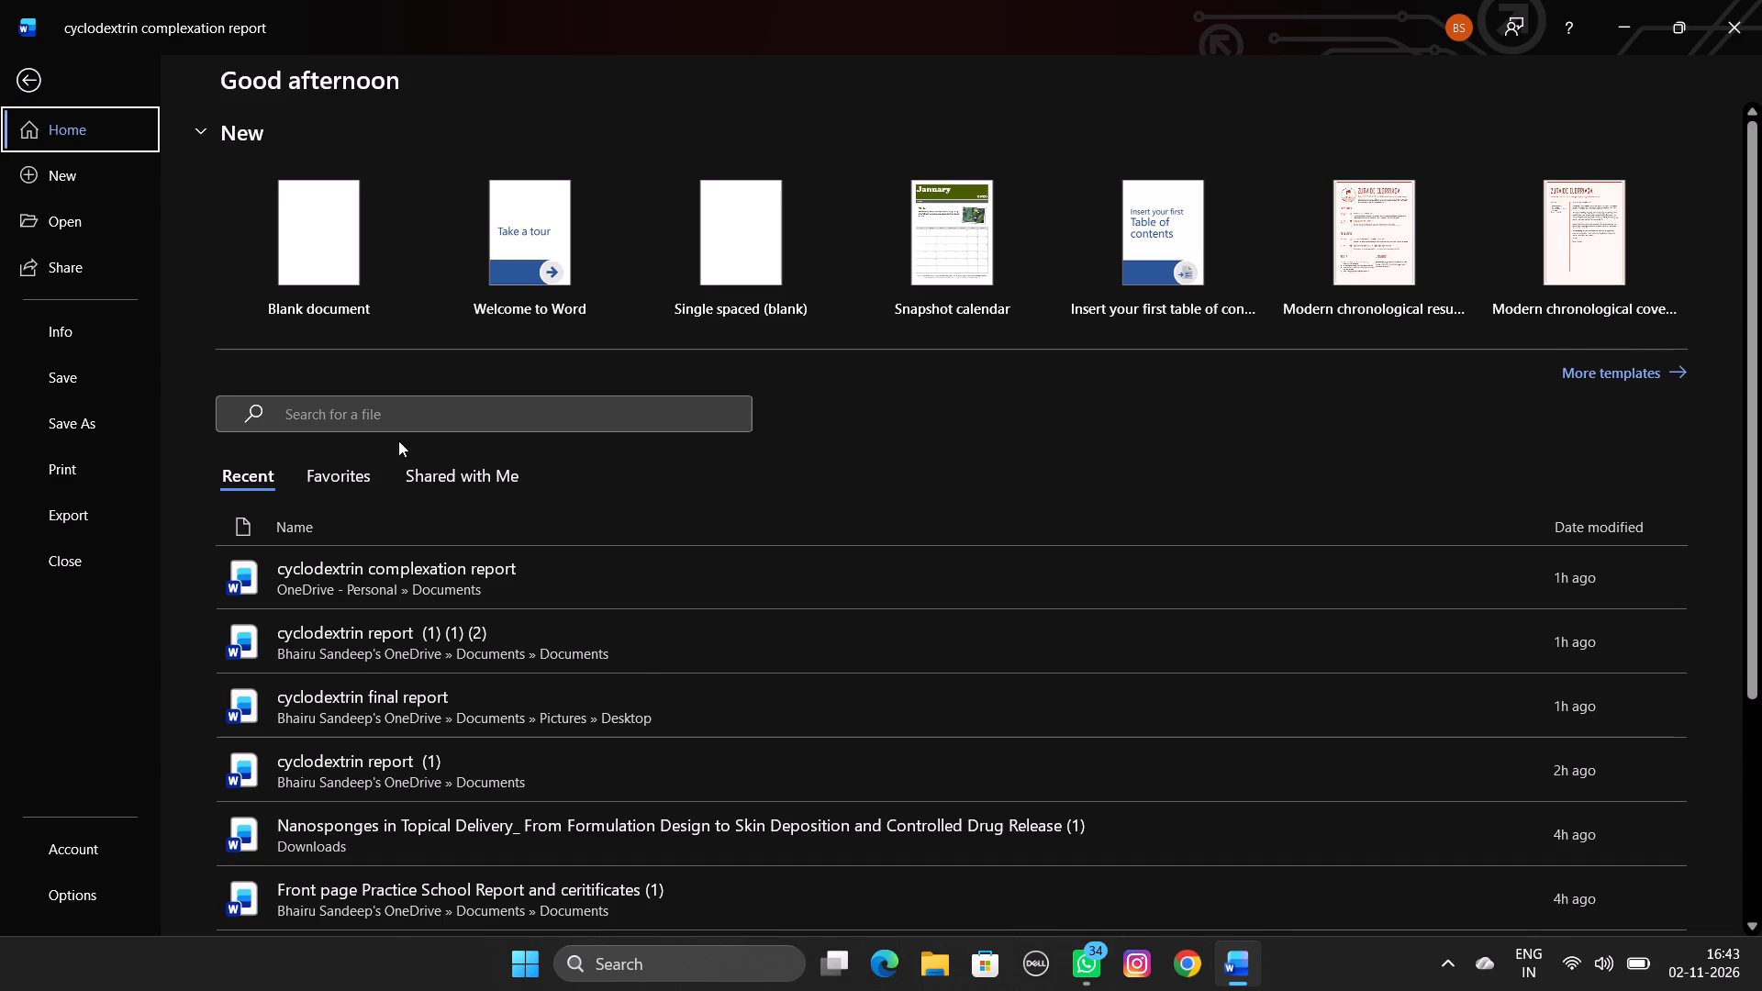
click(360, 567)
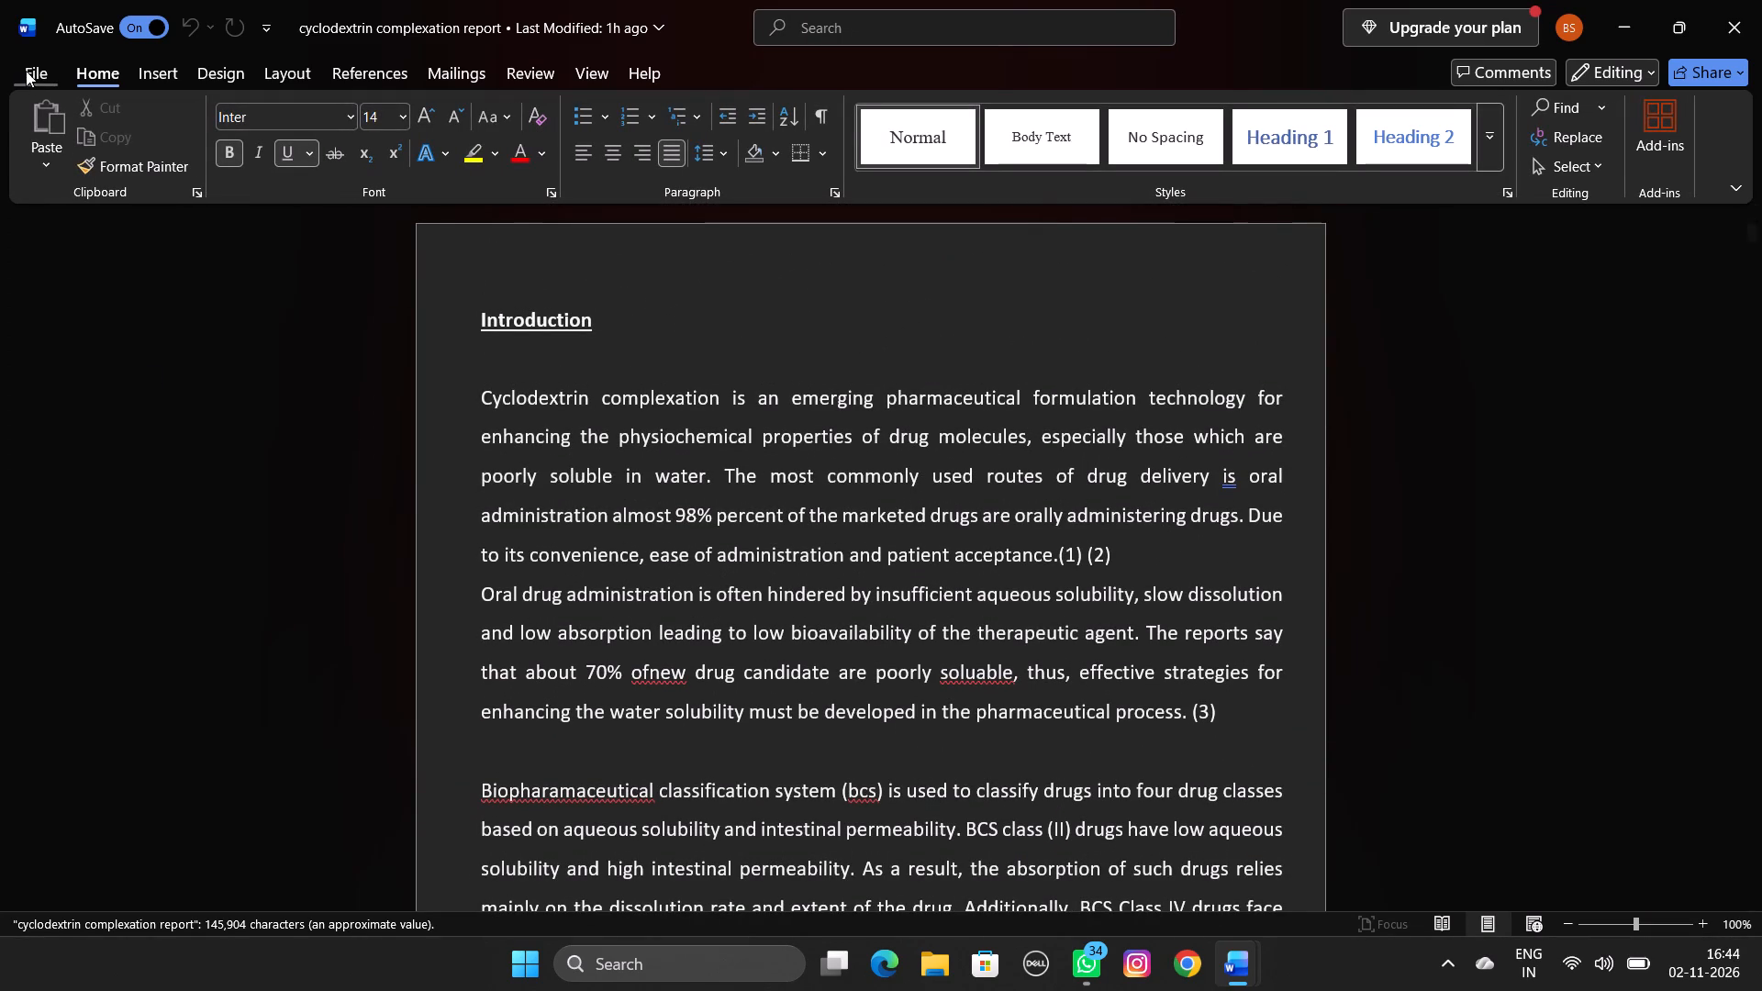
Reopen the recent cyclodextrin complexation report from OneDrive Documents and check its first footer number, file name and location.
click(30, 76)
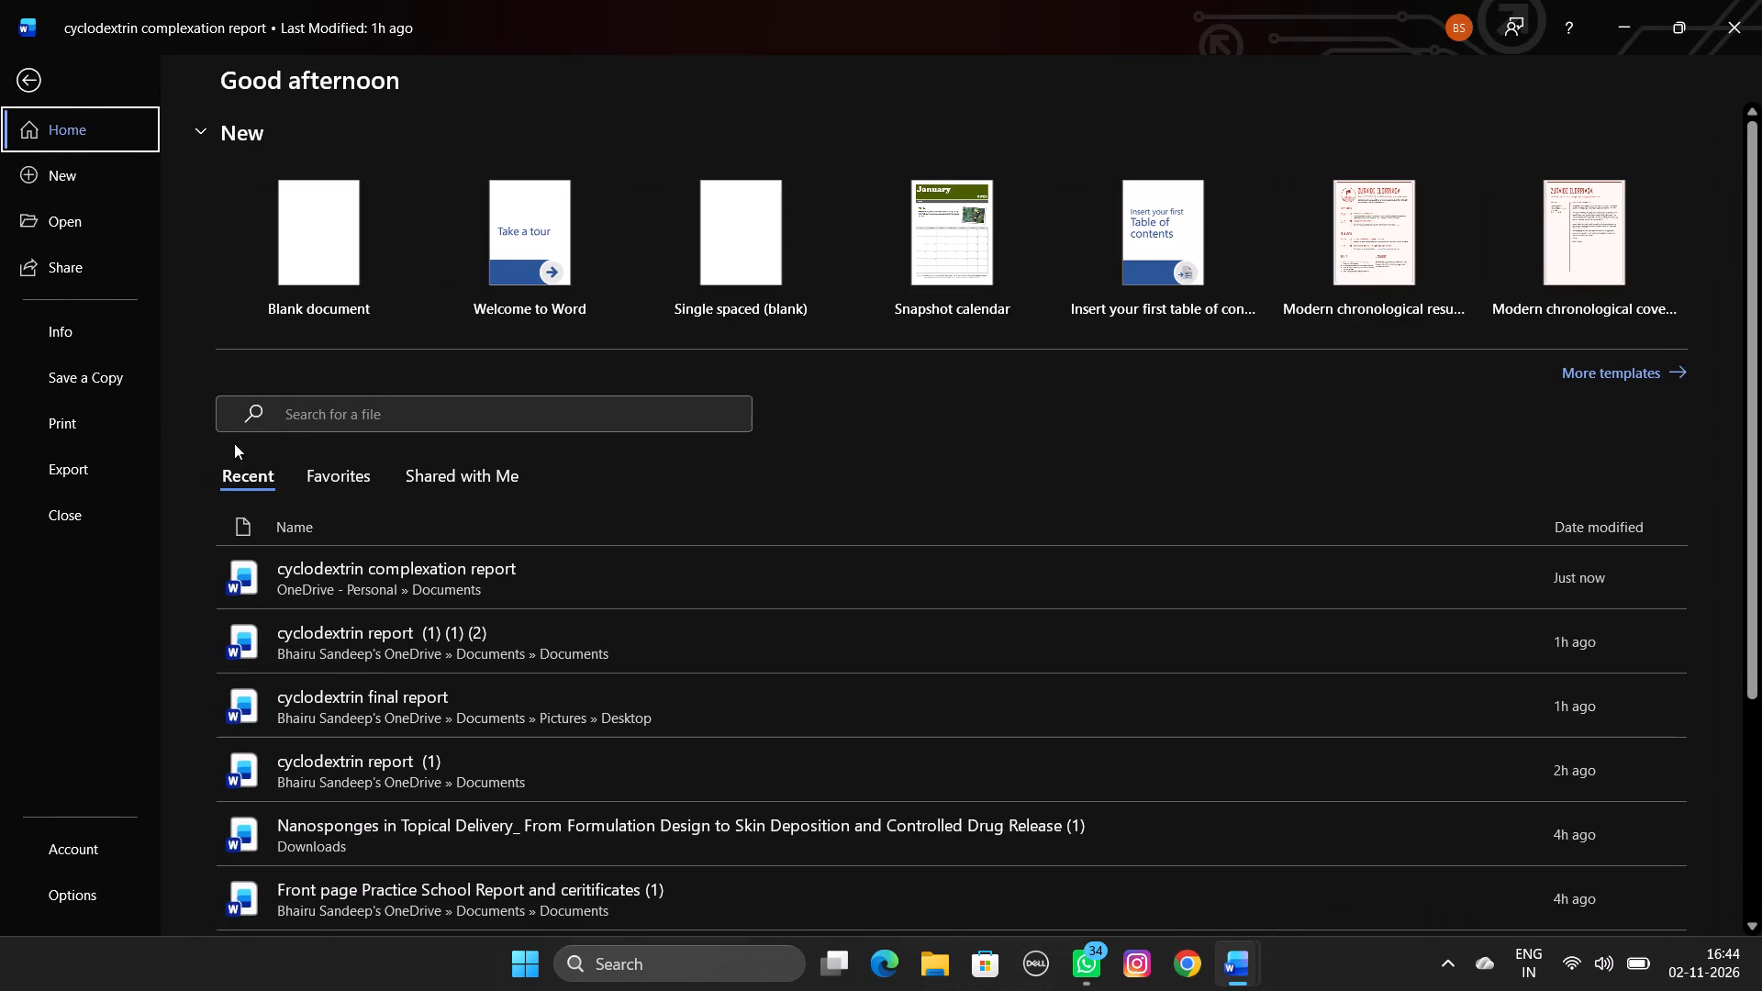
double_click(343, 583)
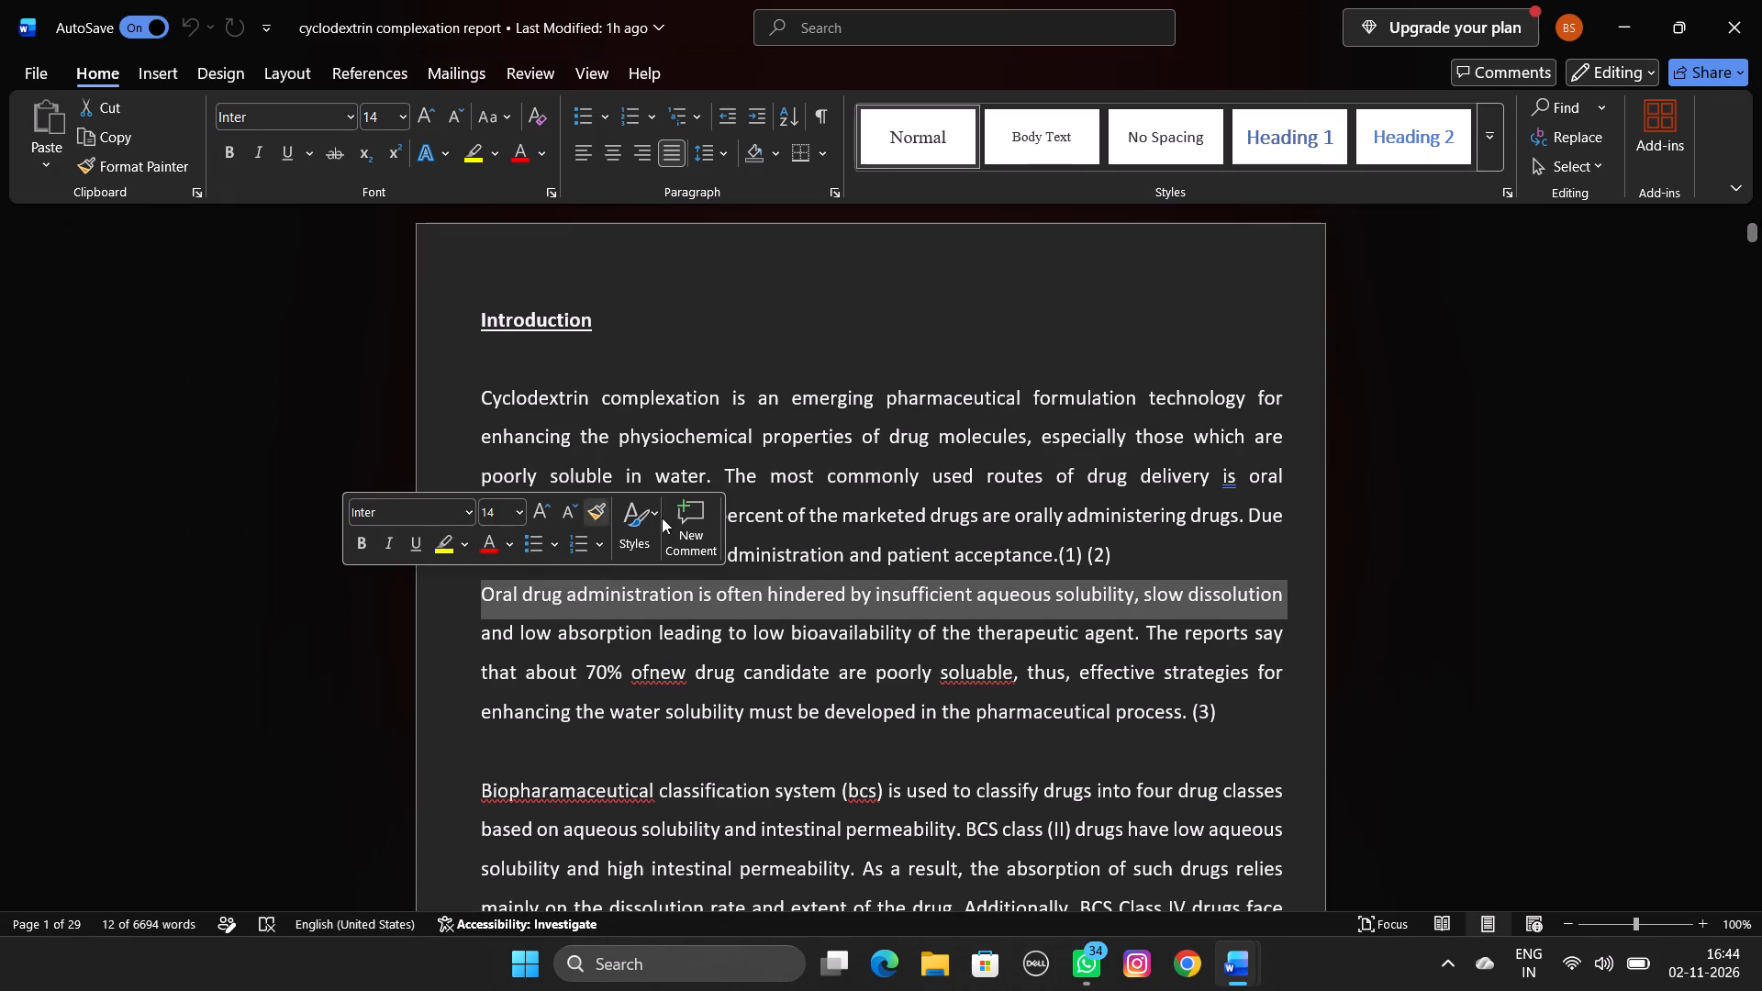
scroll(791, 321, down, 2)
scroll(791, 321, up, 1)
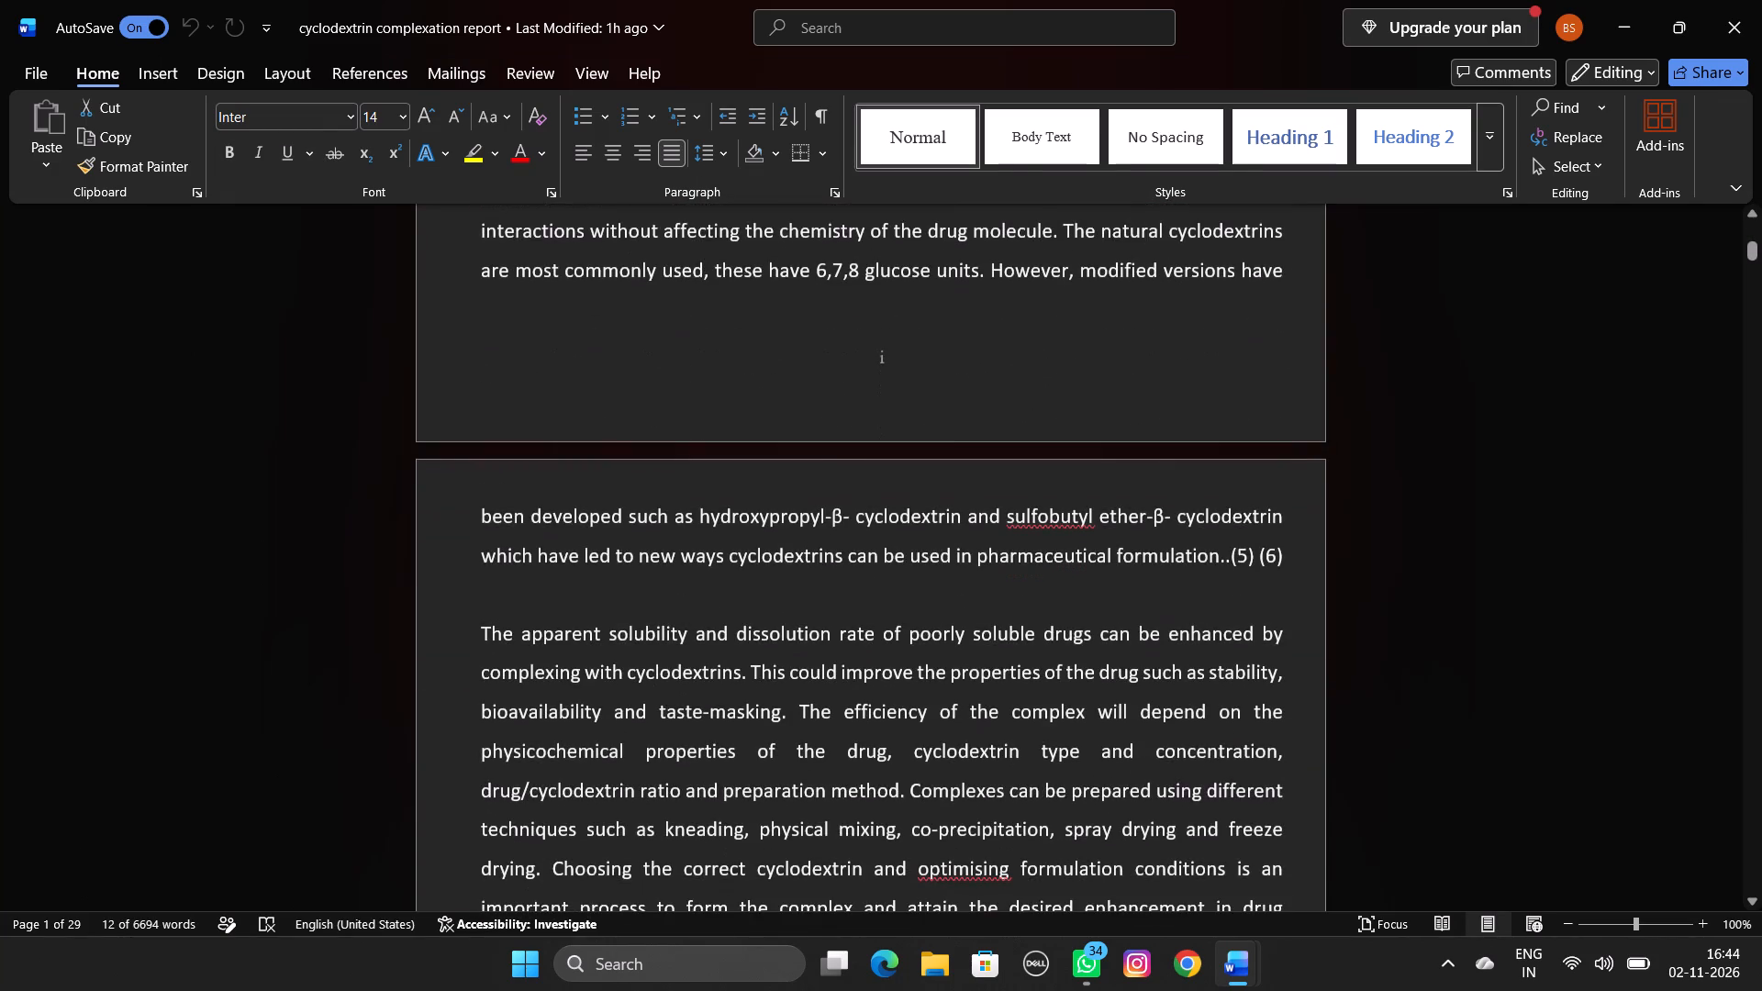
scroll(791, 321, up, 1)
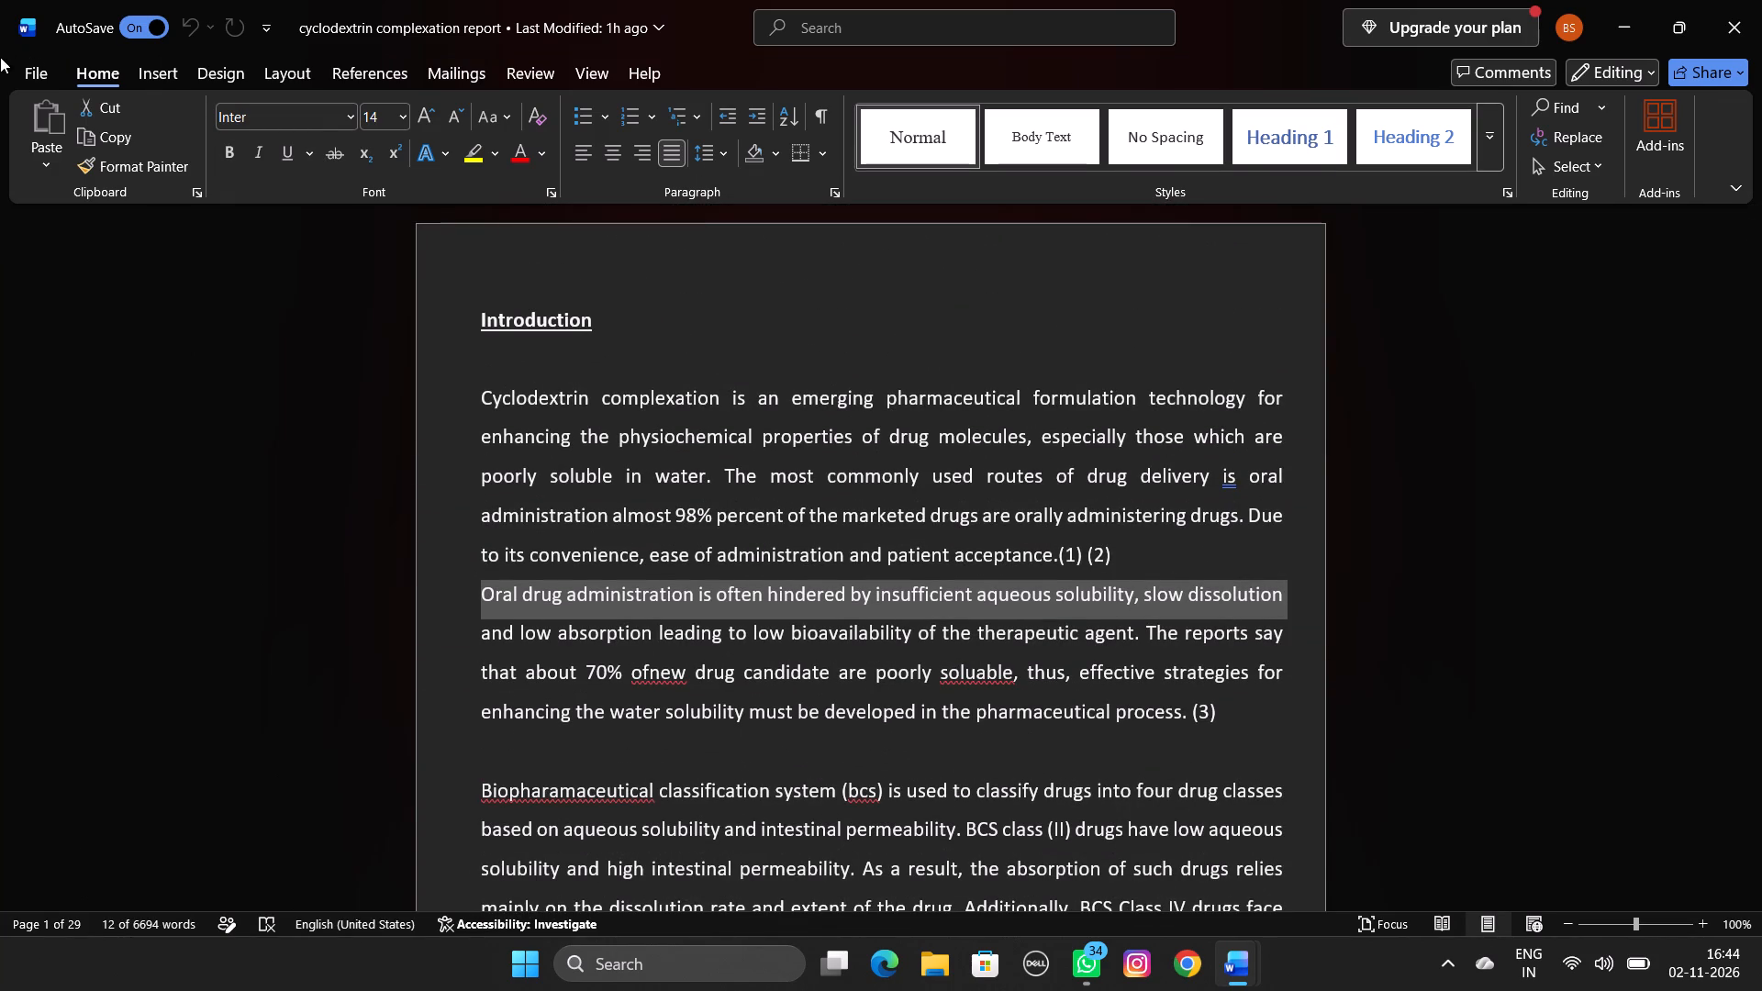
click(466, 28)
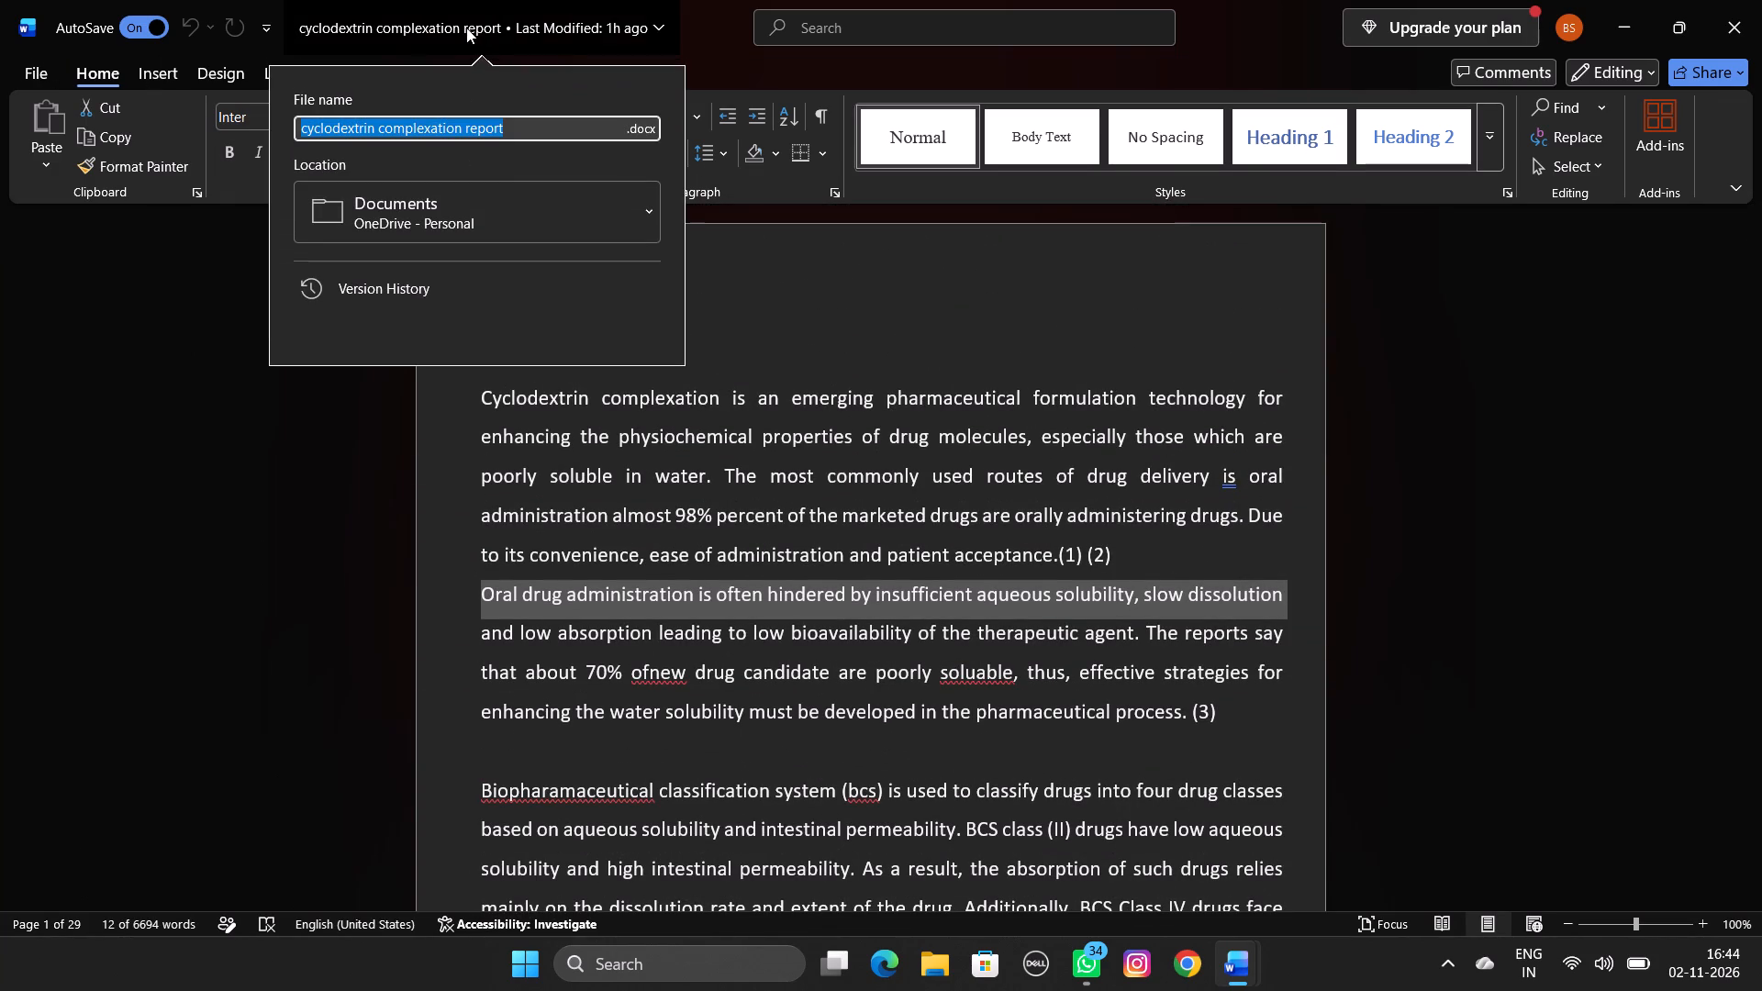
click(21, 415)
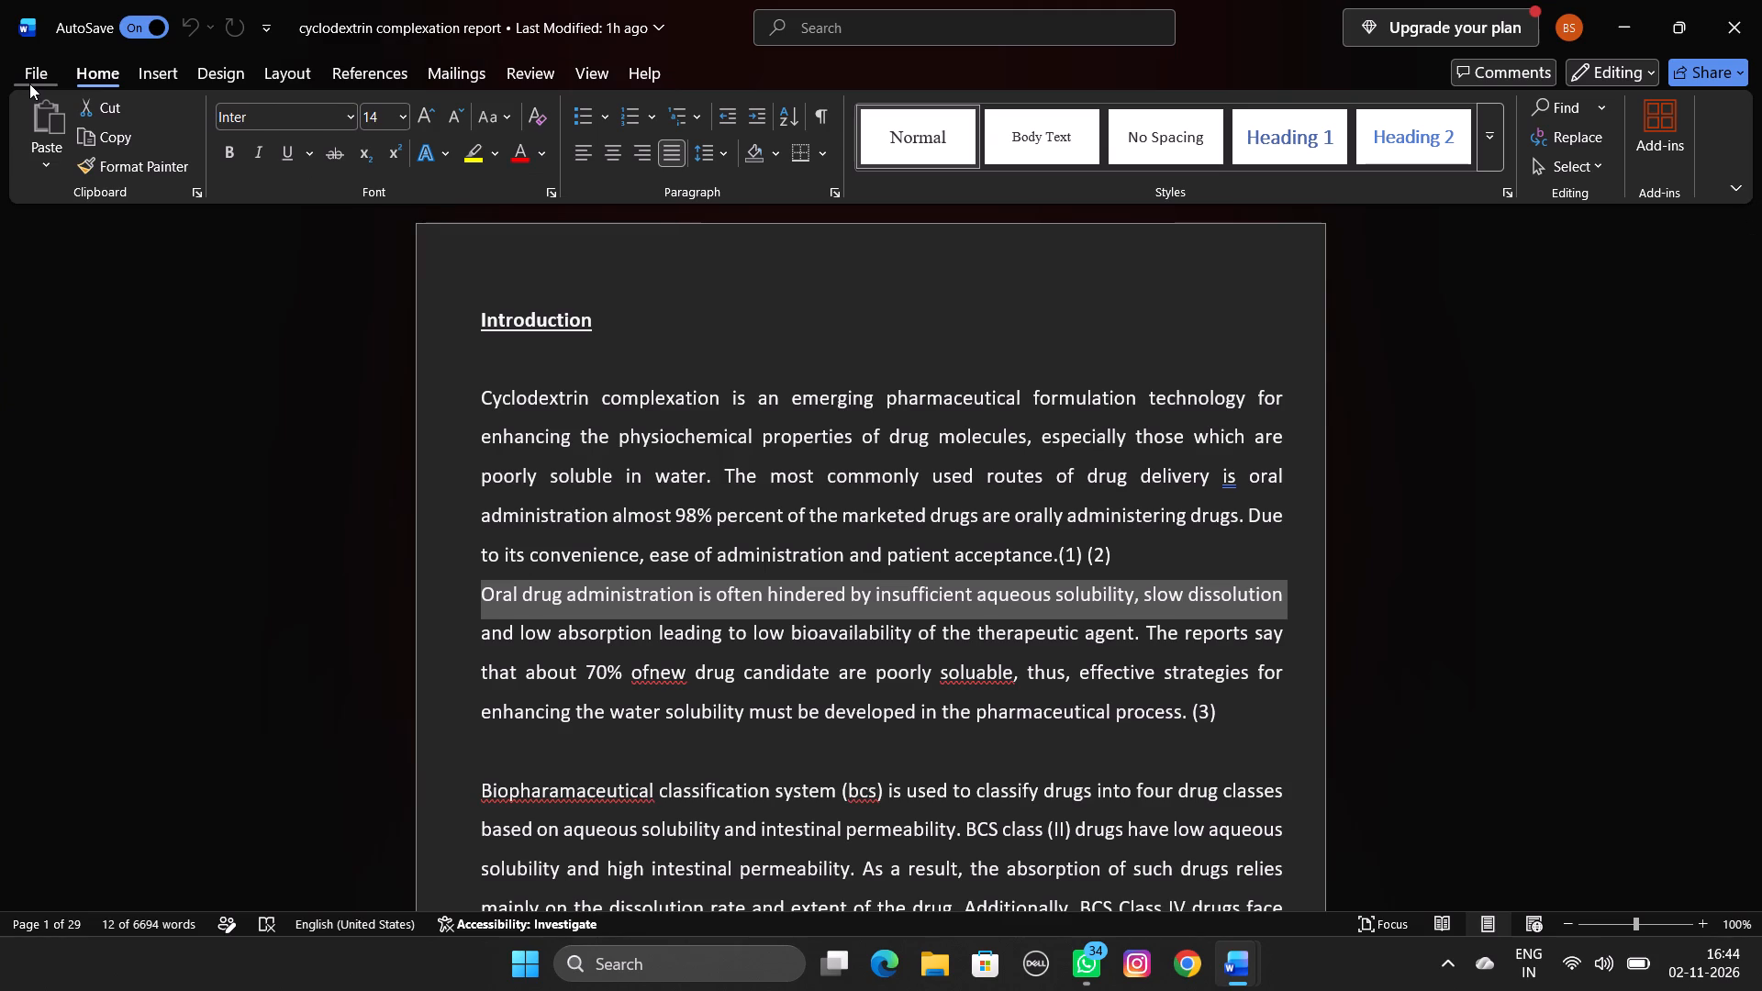
Change the page number format of the report from Roman numerals to 1, 2, 3.
click(167, 67)
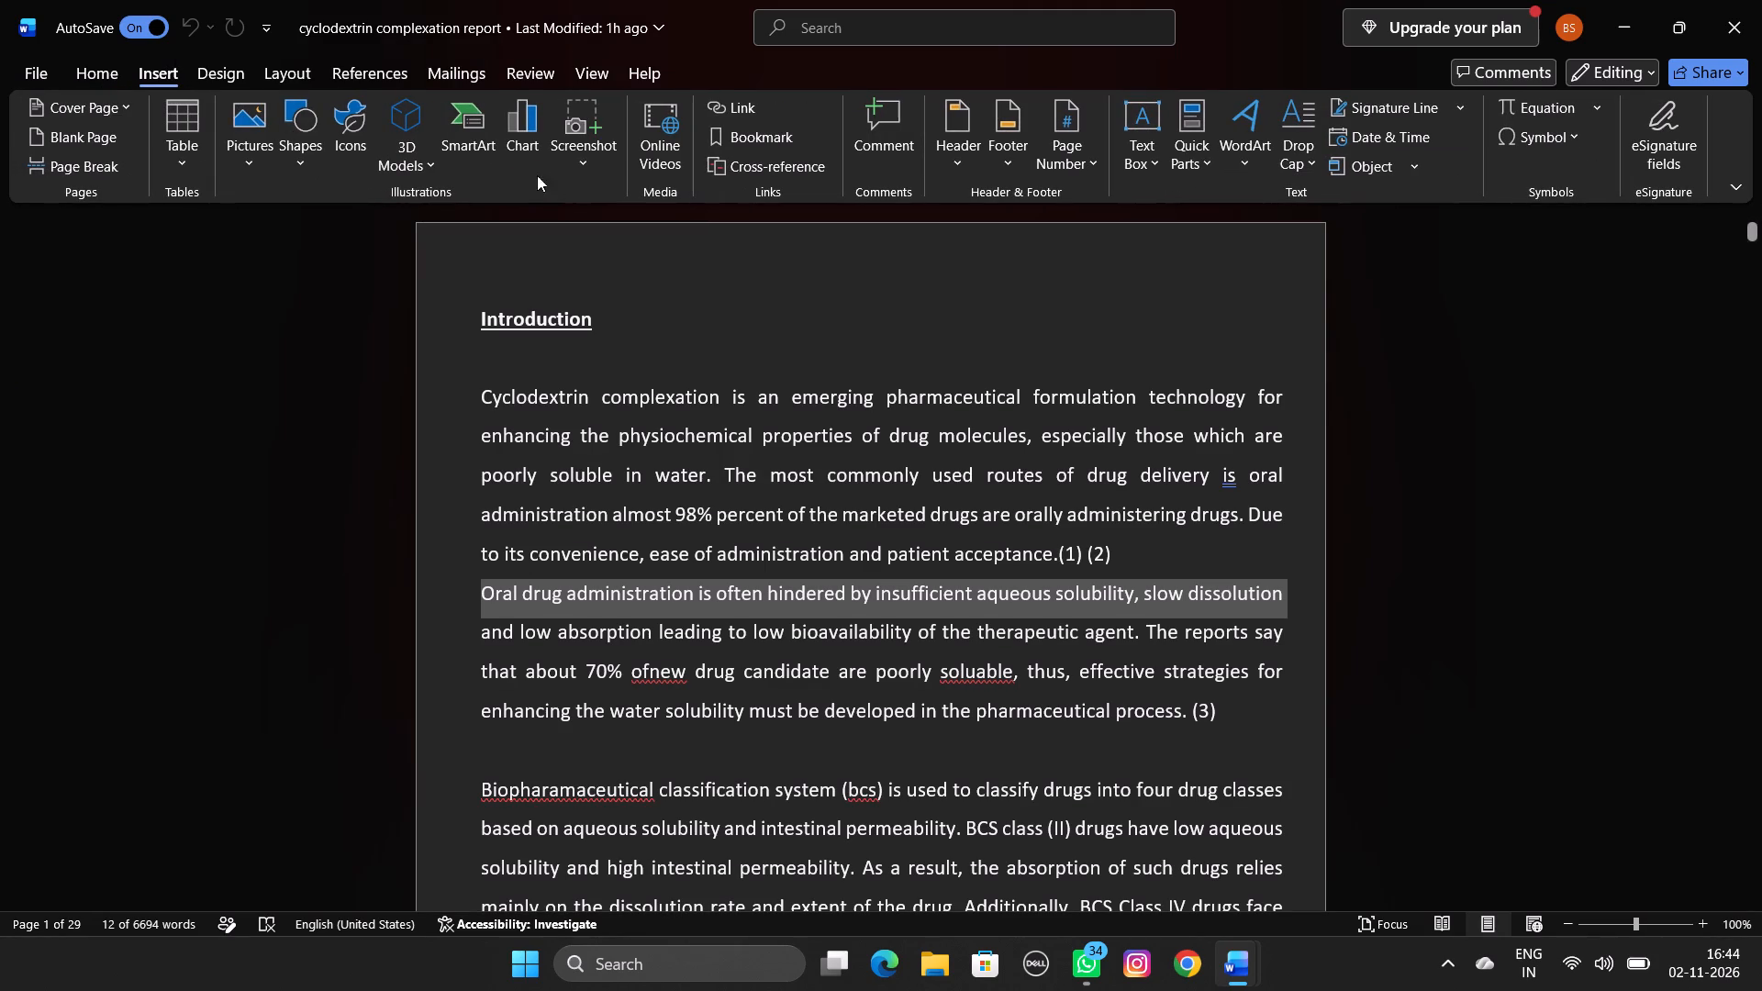
click(1062, 148)
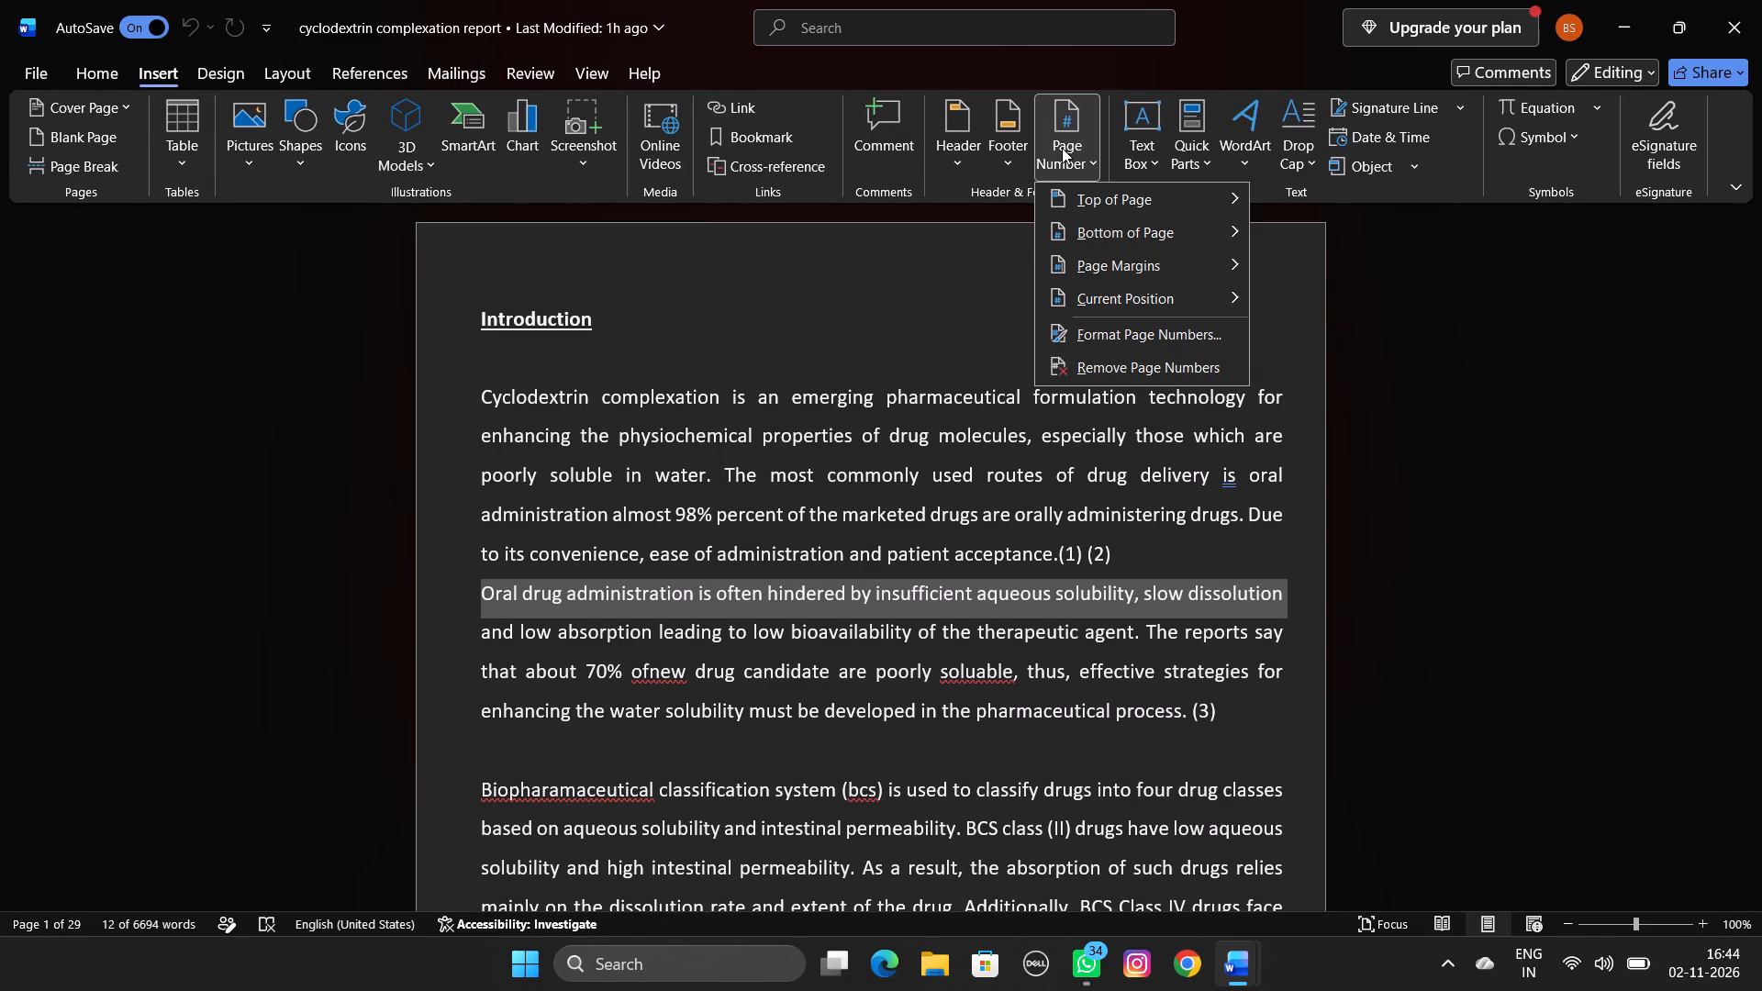
click(1124, 341)
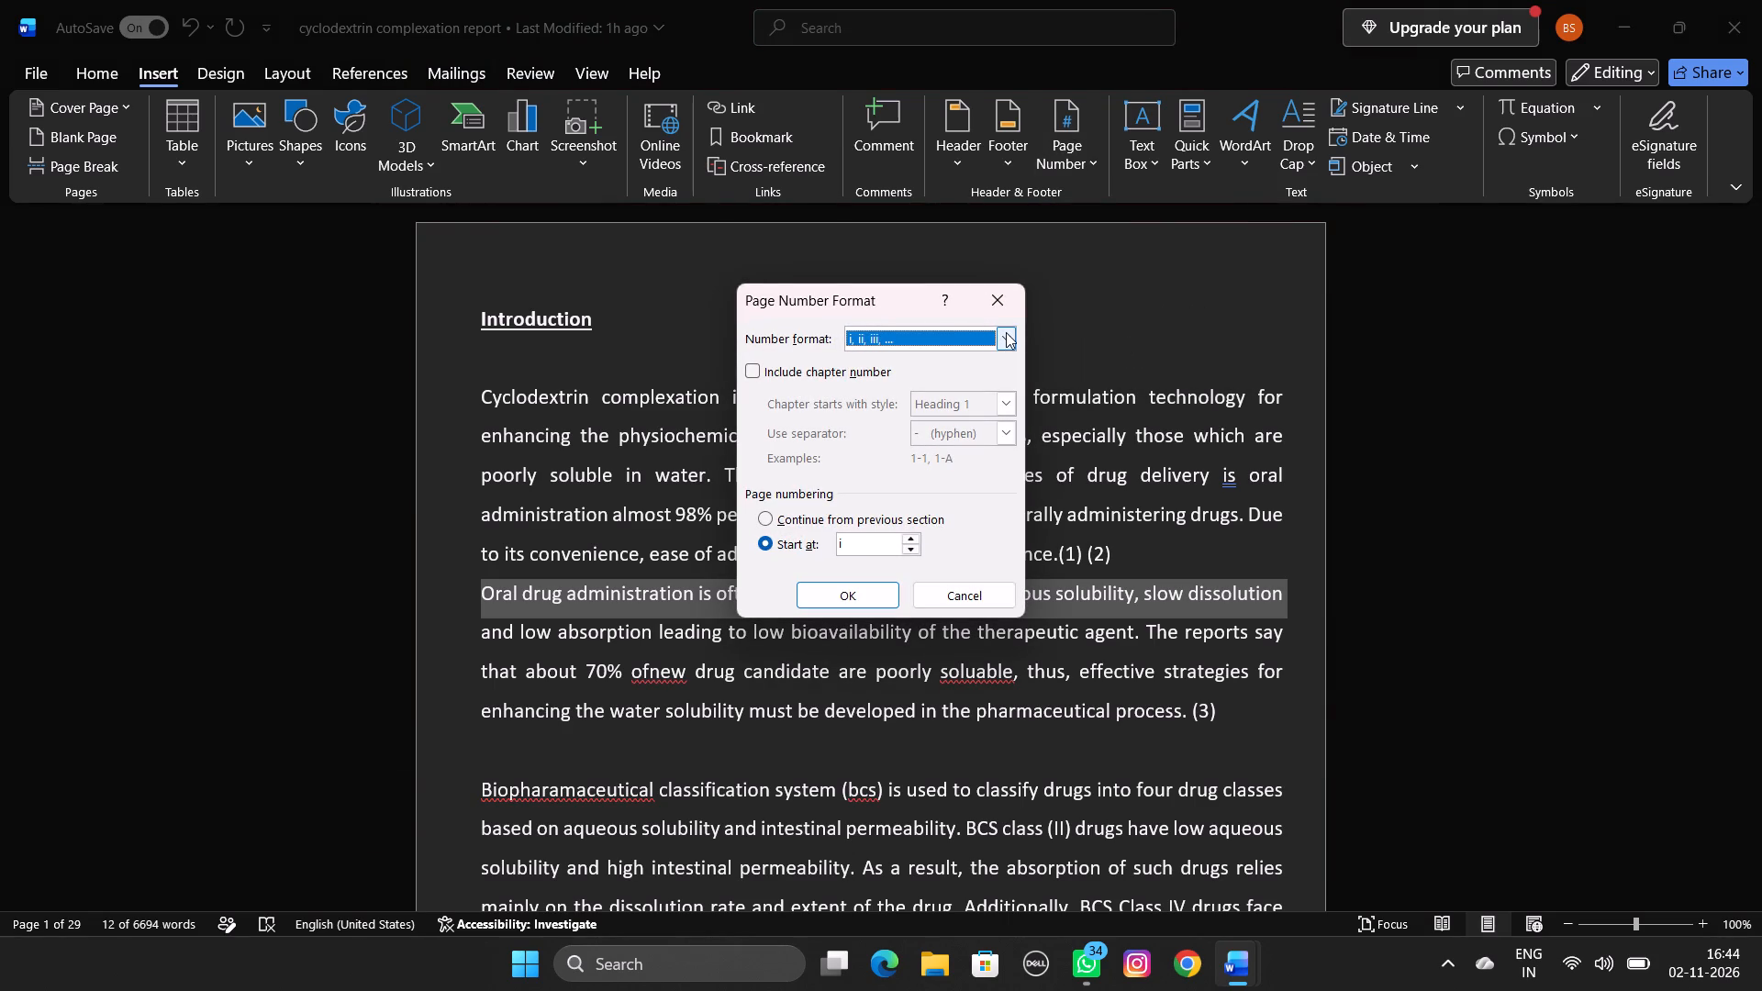
click(1006, 332)
click(947, 365)
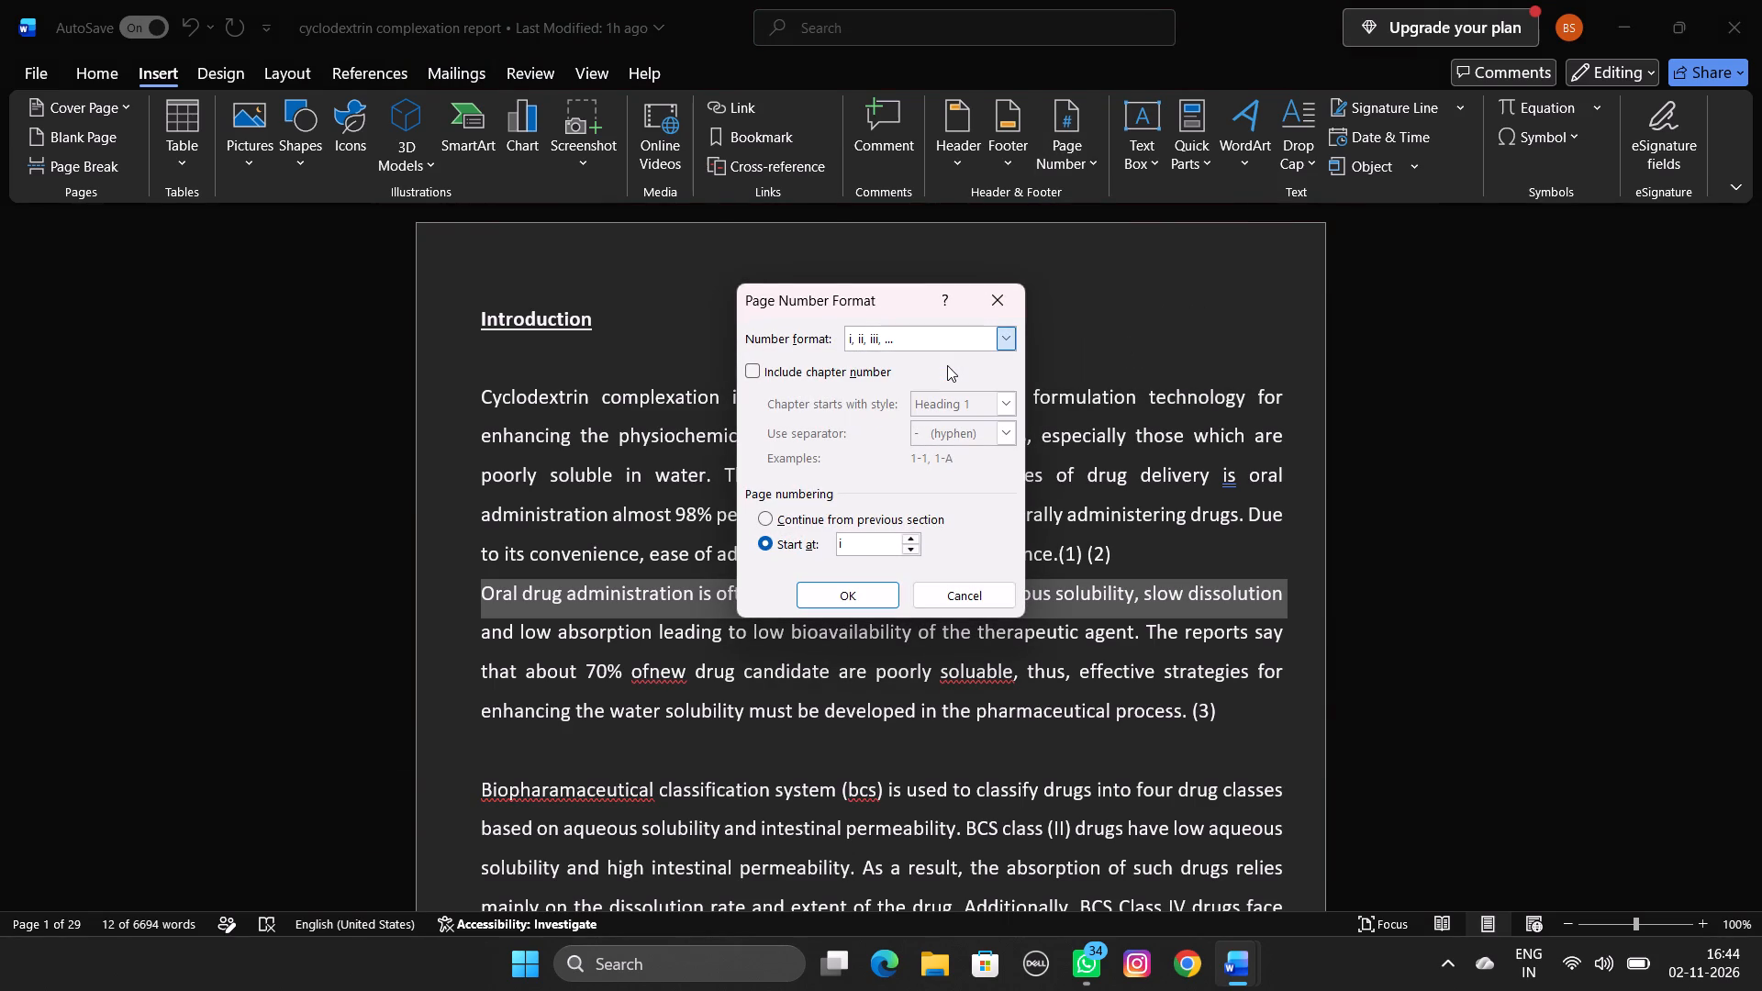
click(868, 594)
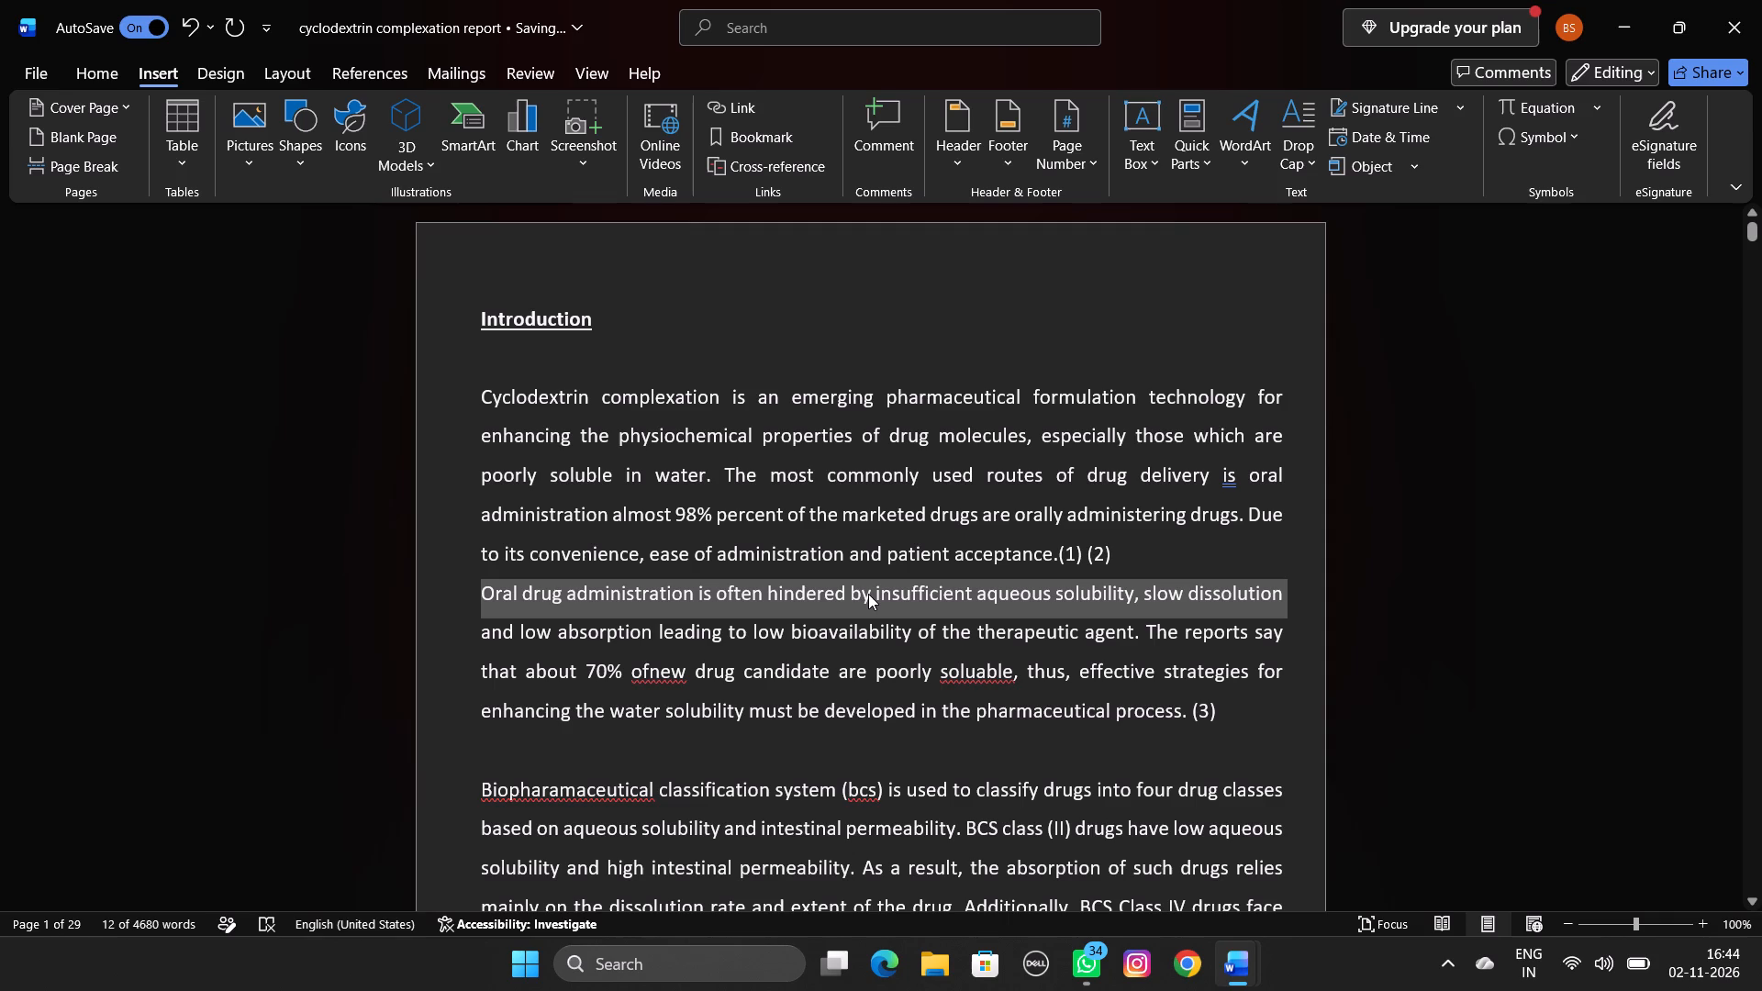
Correct "ofnew" to "of new" and "soluable" to "soluble" in the Introduction's second paragraph.
click(651, 672)
key(space)
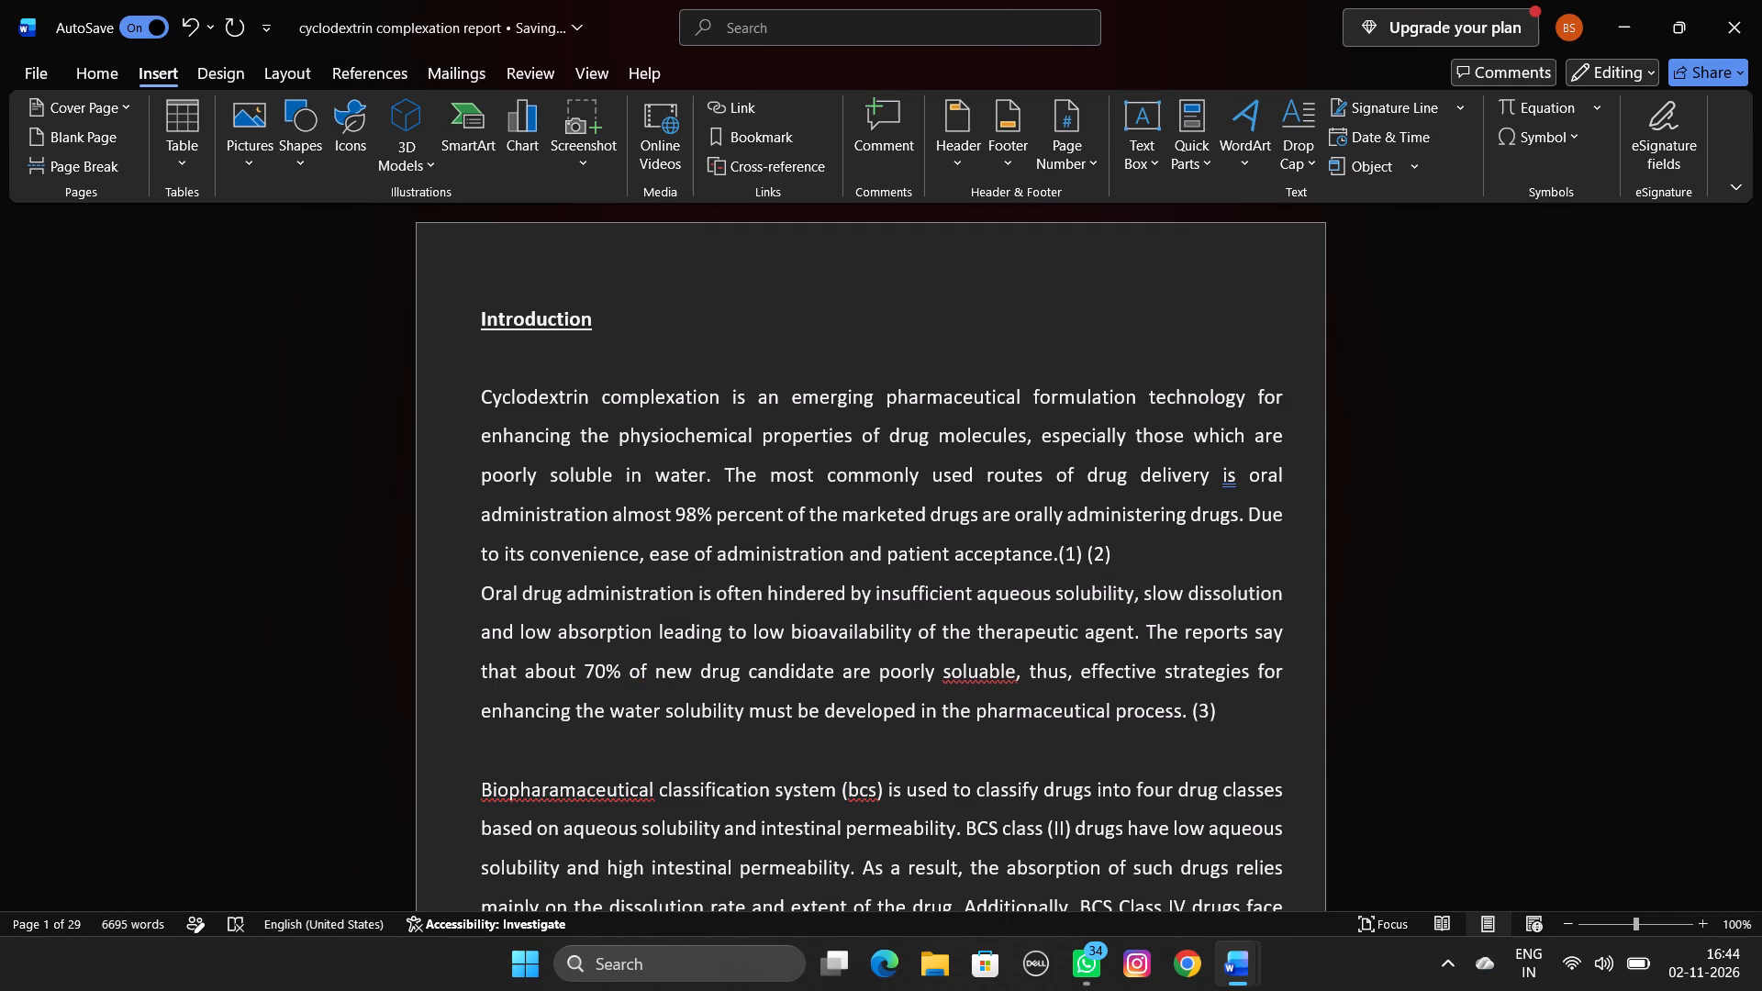
click(994, 679)
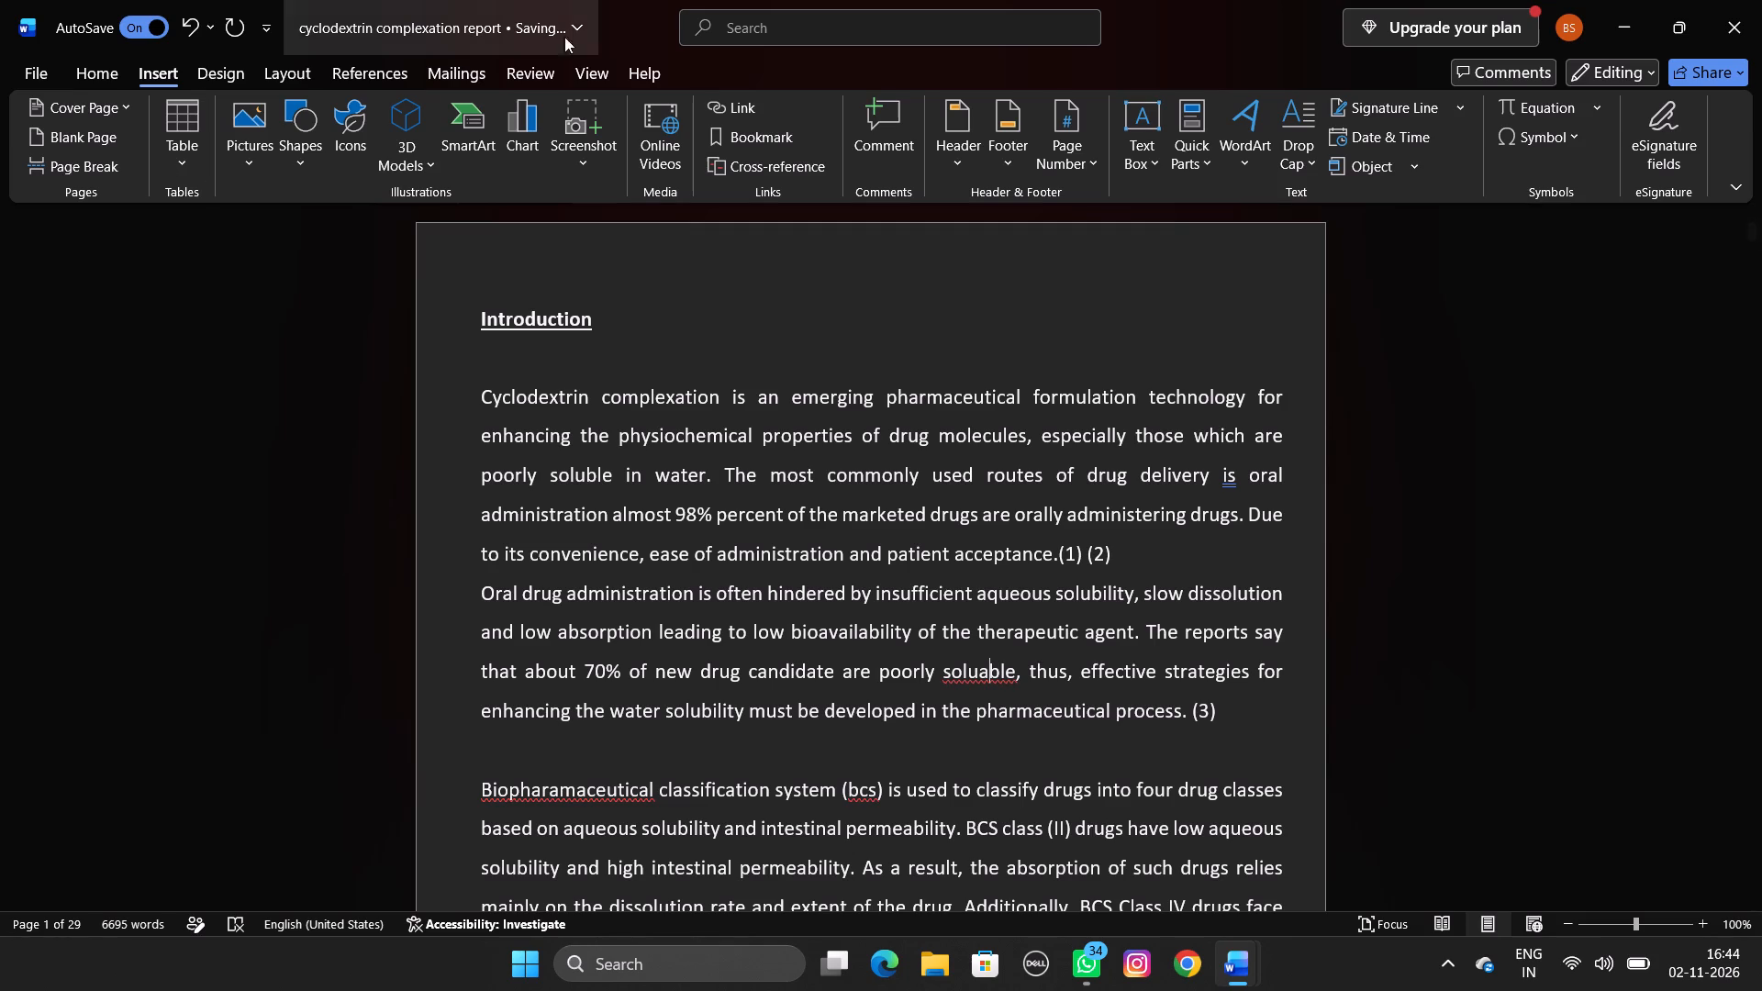
key(BackSpace)
Find and start the spelling and grammar check, and replace "Biopharamaceutical" with the suggestion "Biopharmaceutical".
click(727, 26)
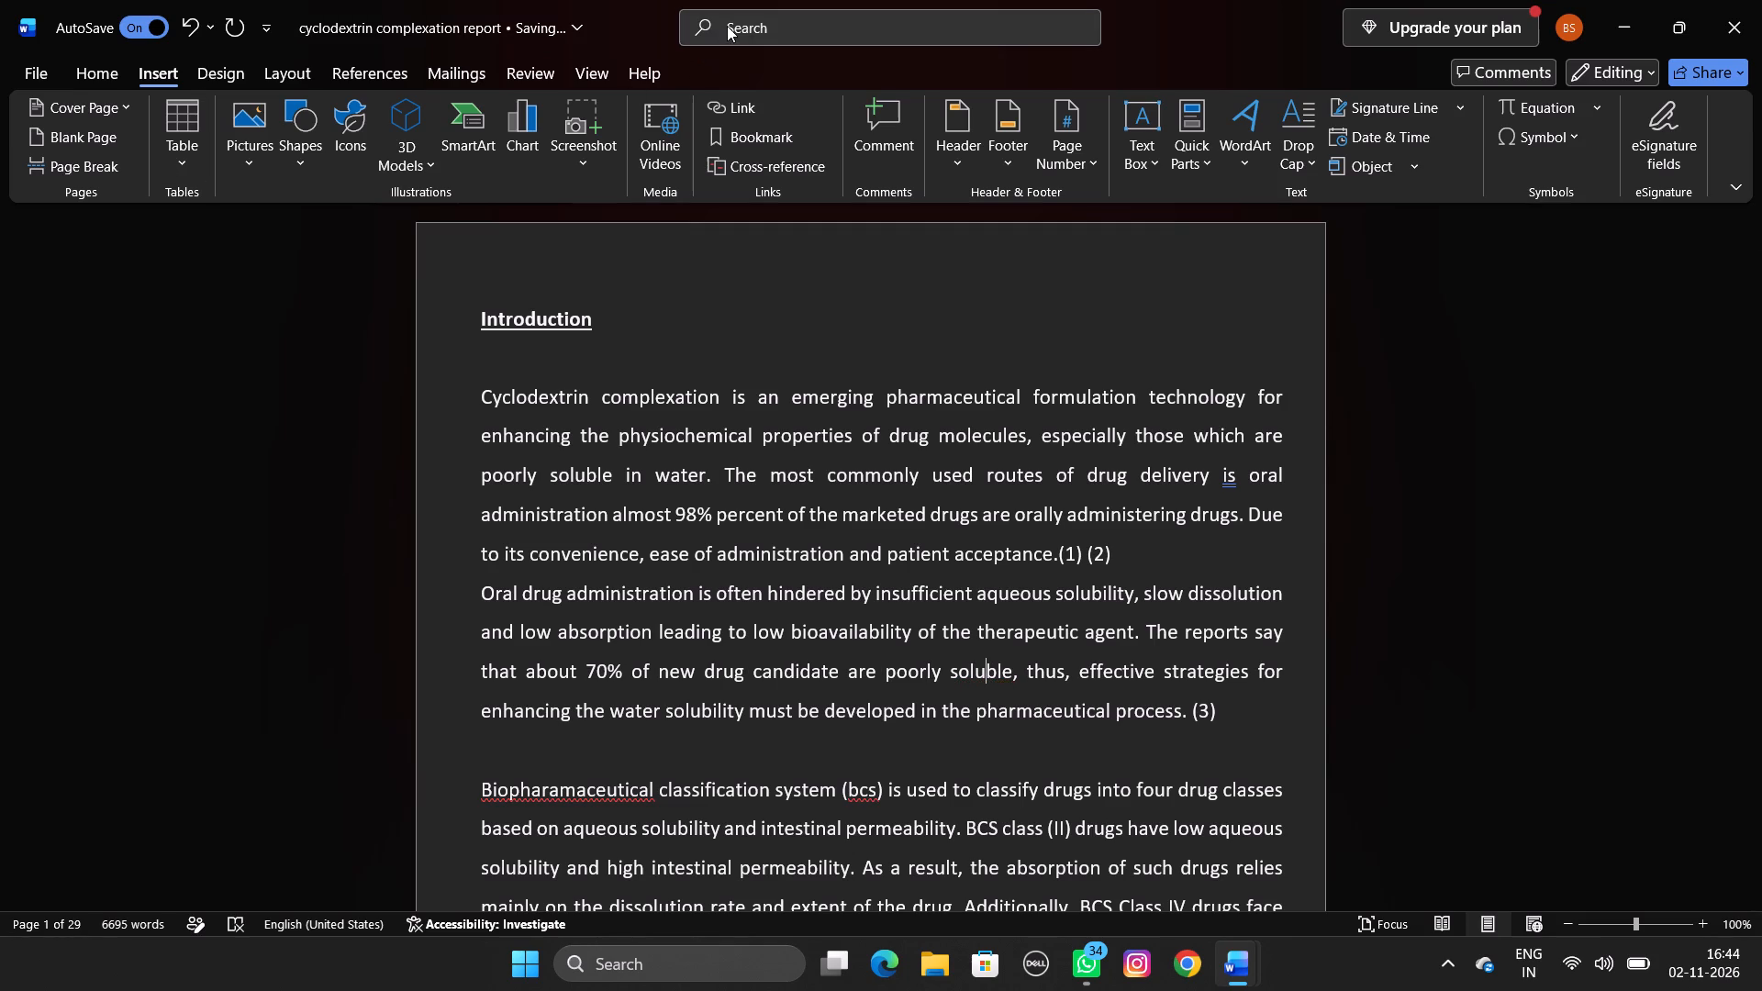
text(gra)
click(770, 105)
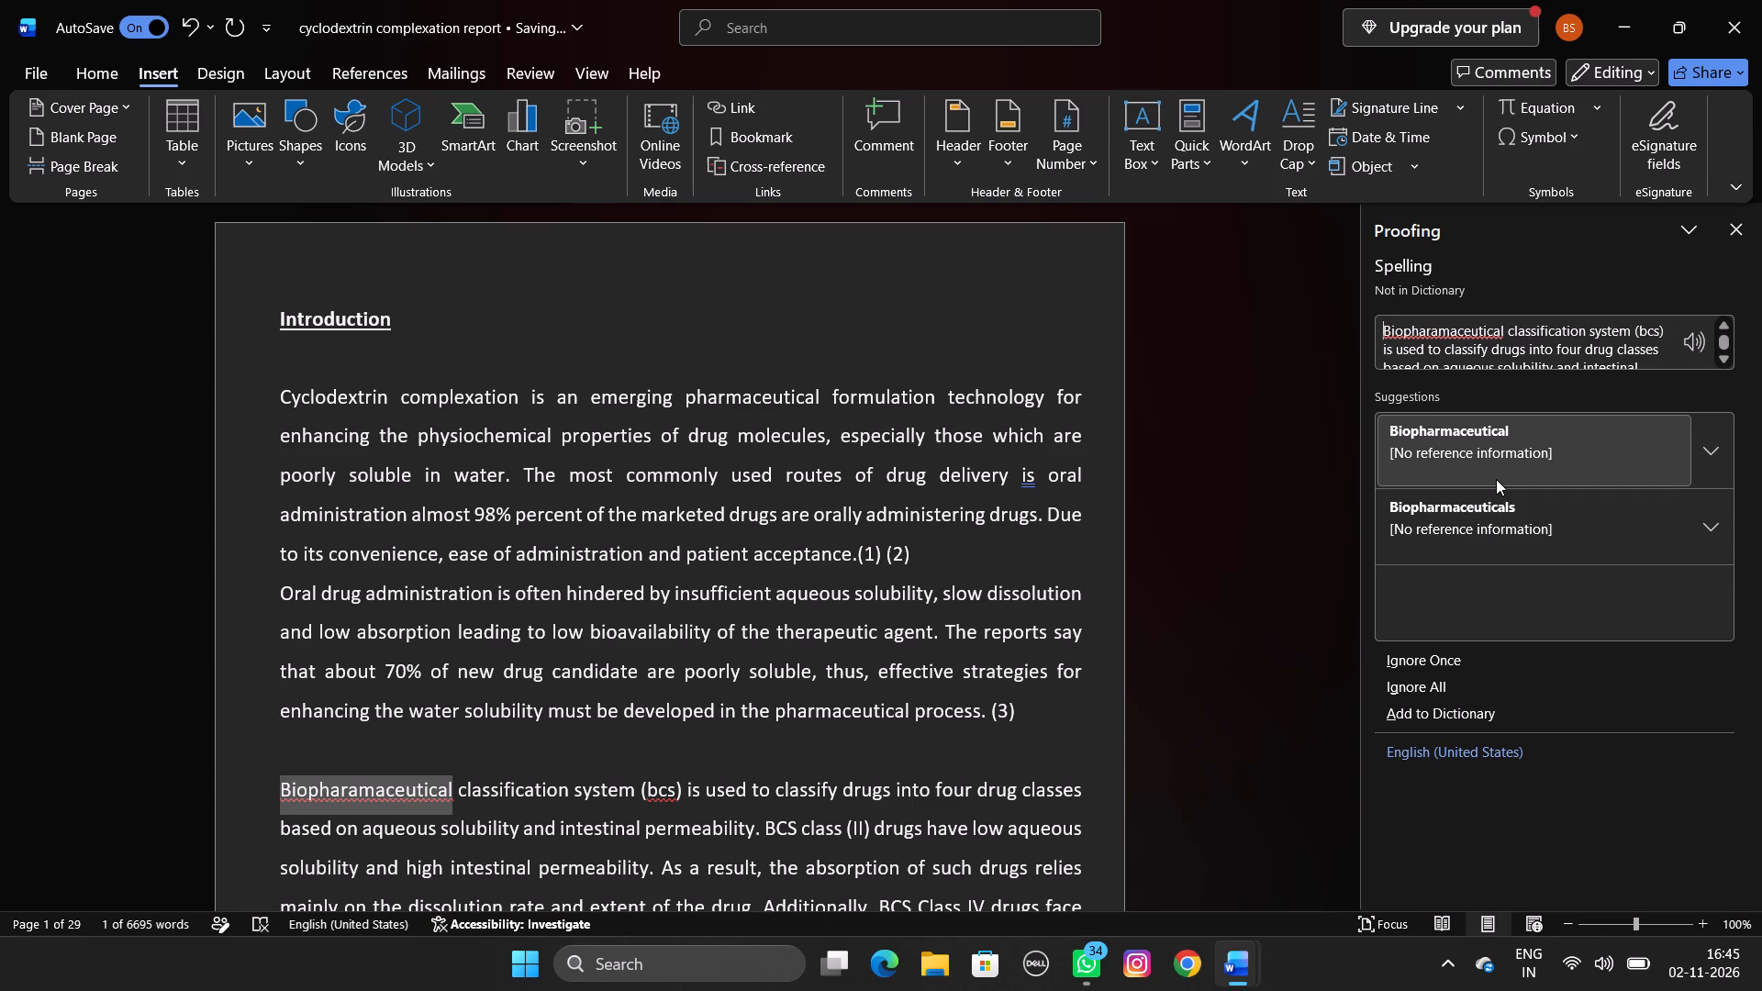
click(1496, 479)
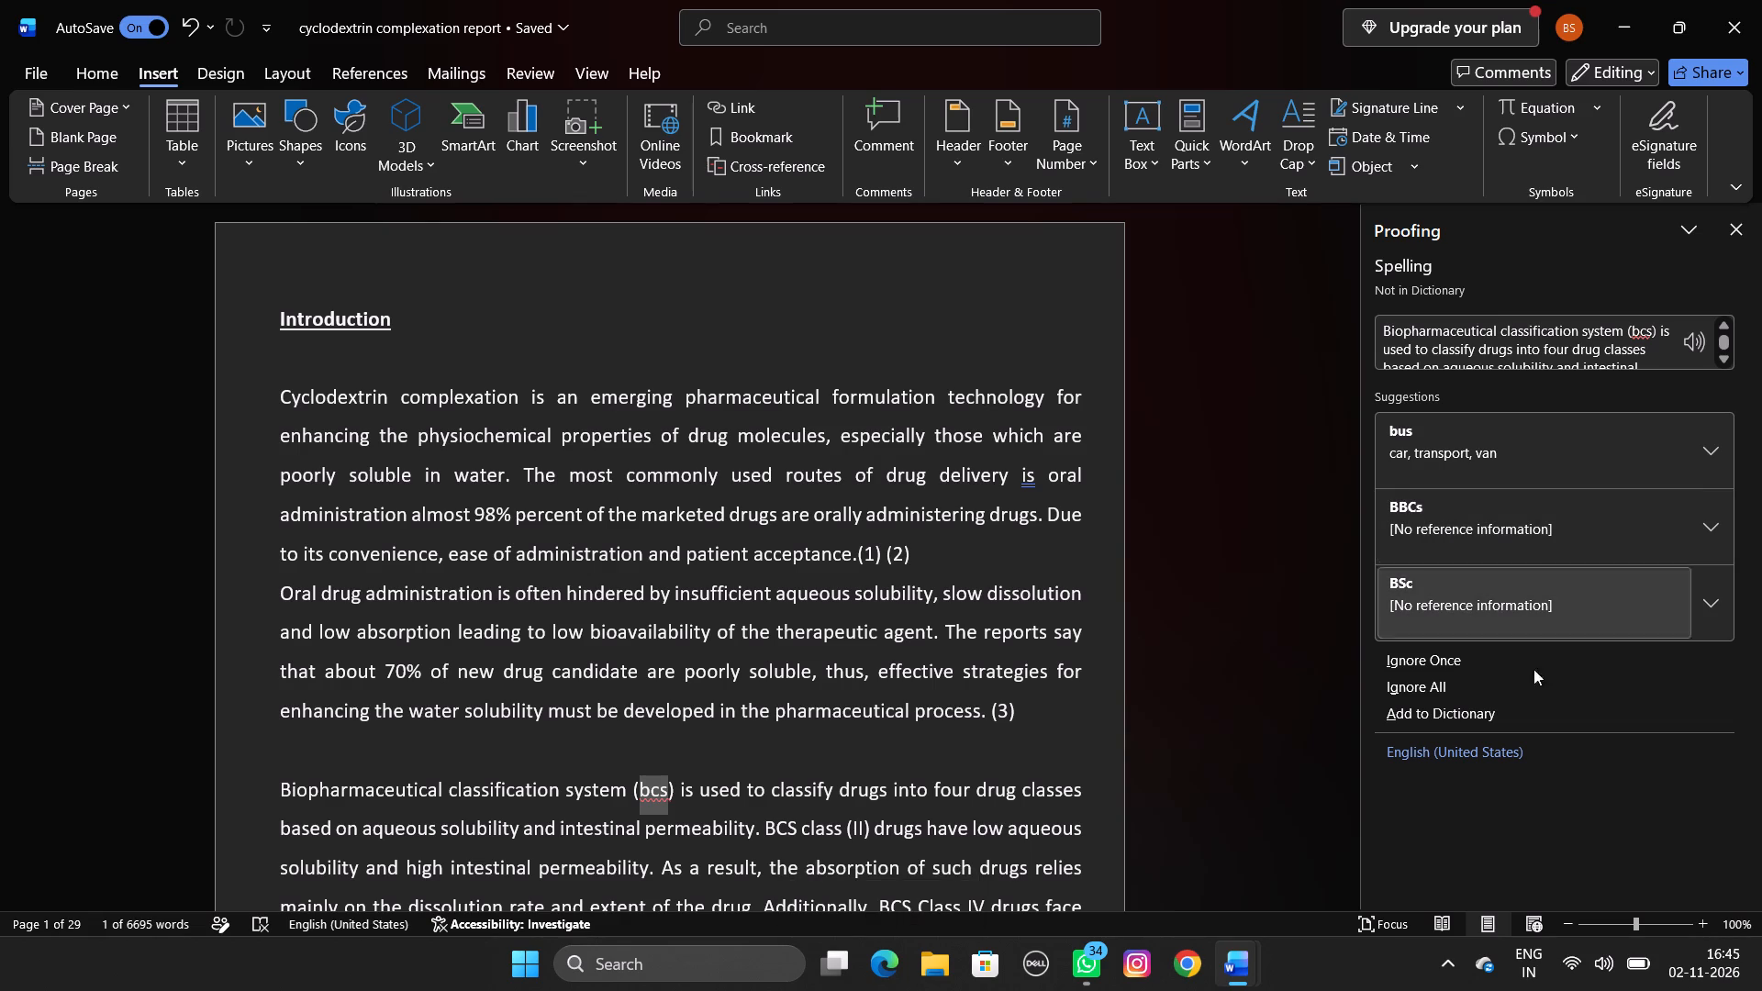
Ignore once the flagged words "bcs" and "sulfobutyl" in the Introduction.
click(655, 793)
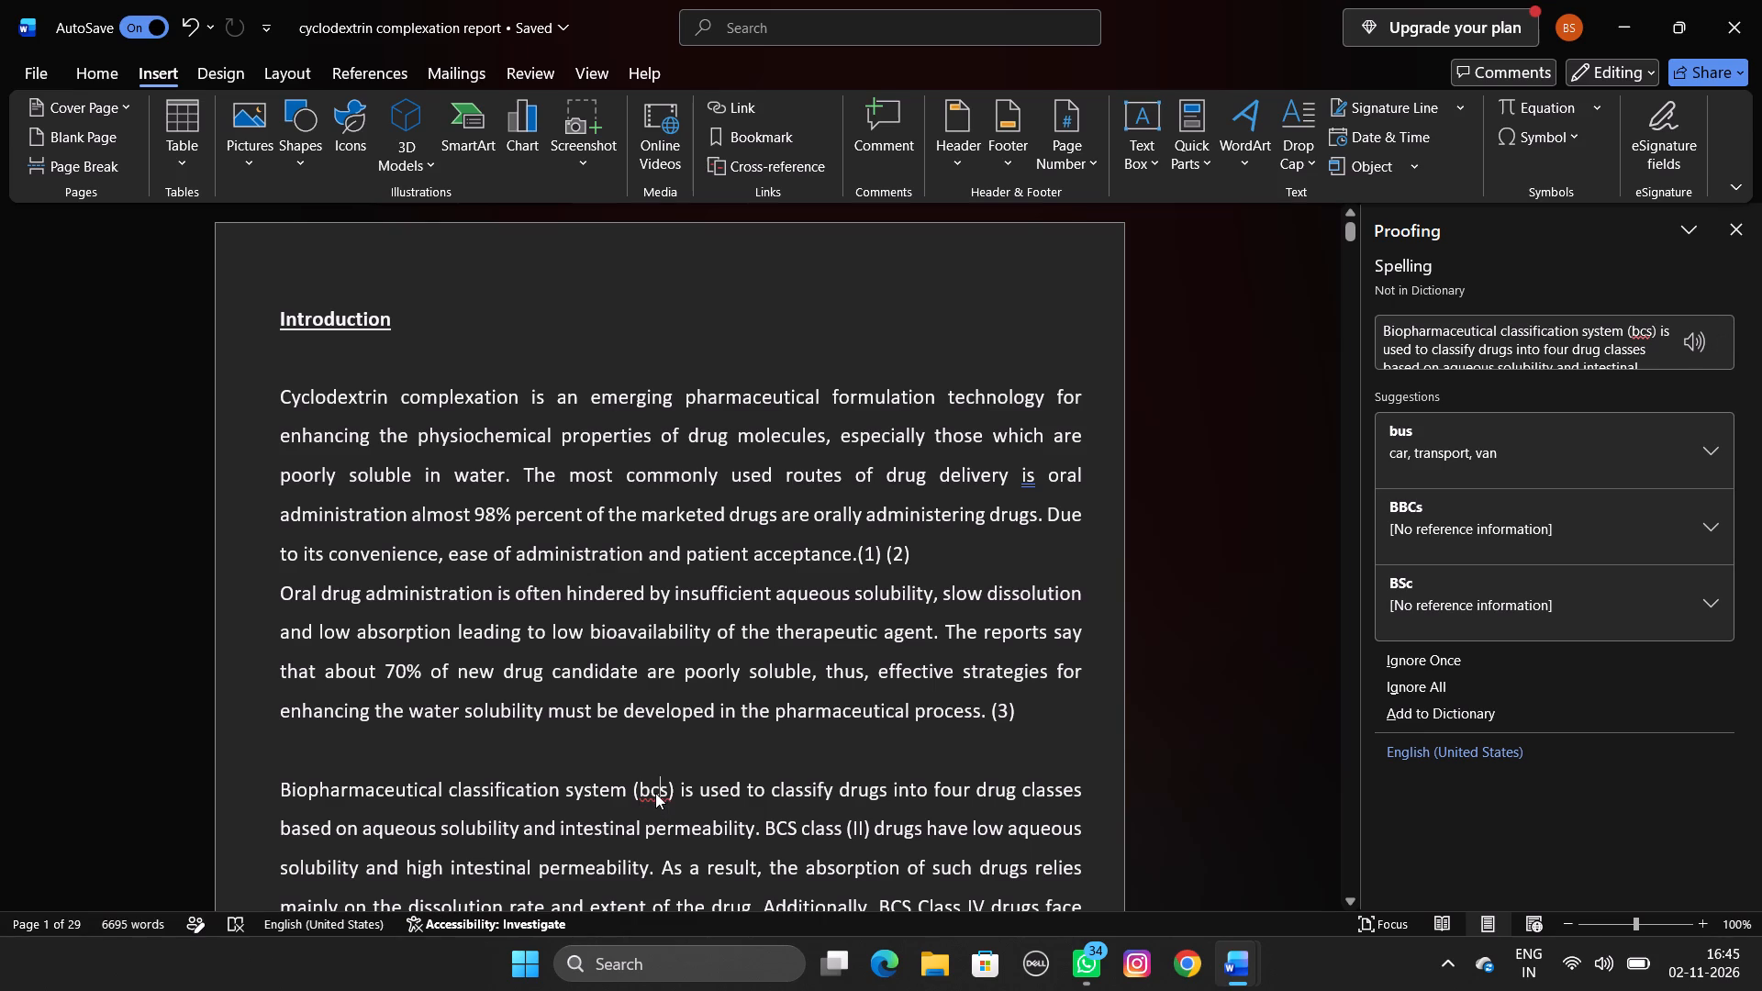
key(Right)
click(1415, 660)
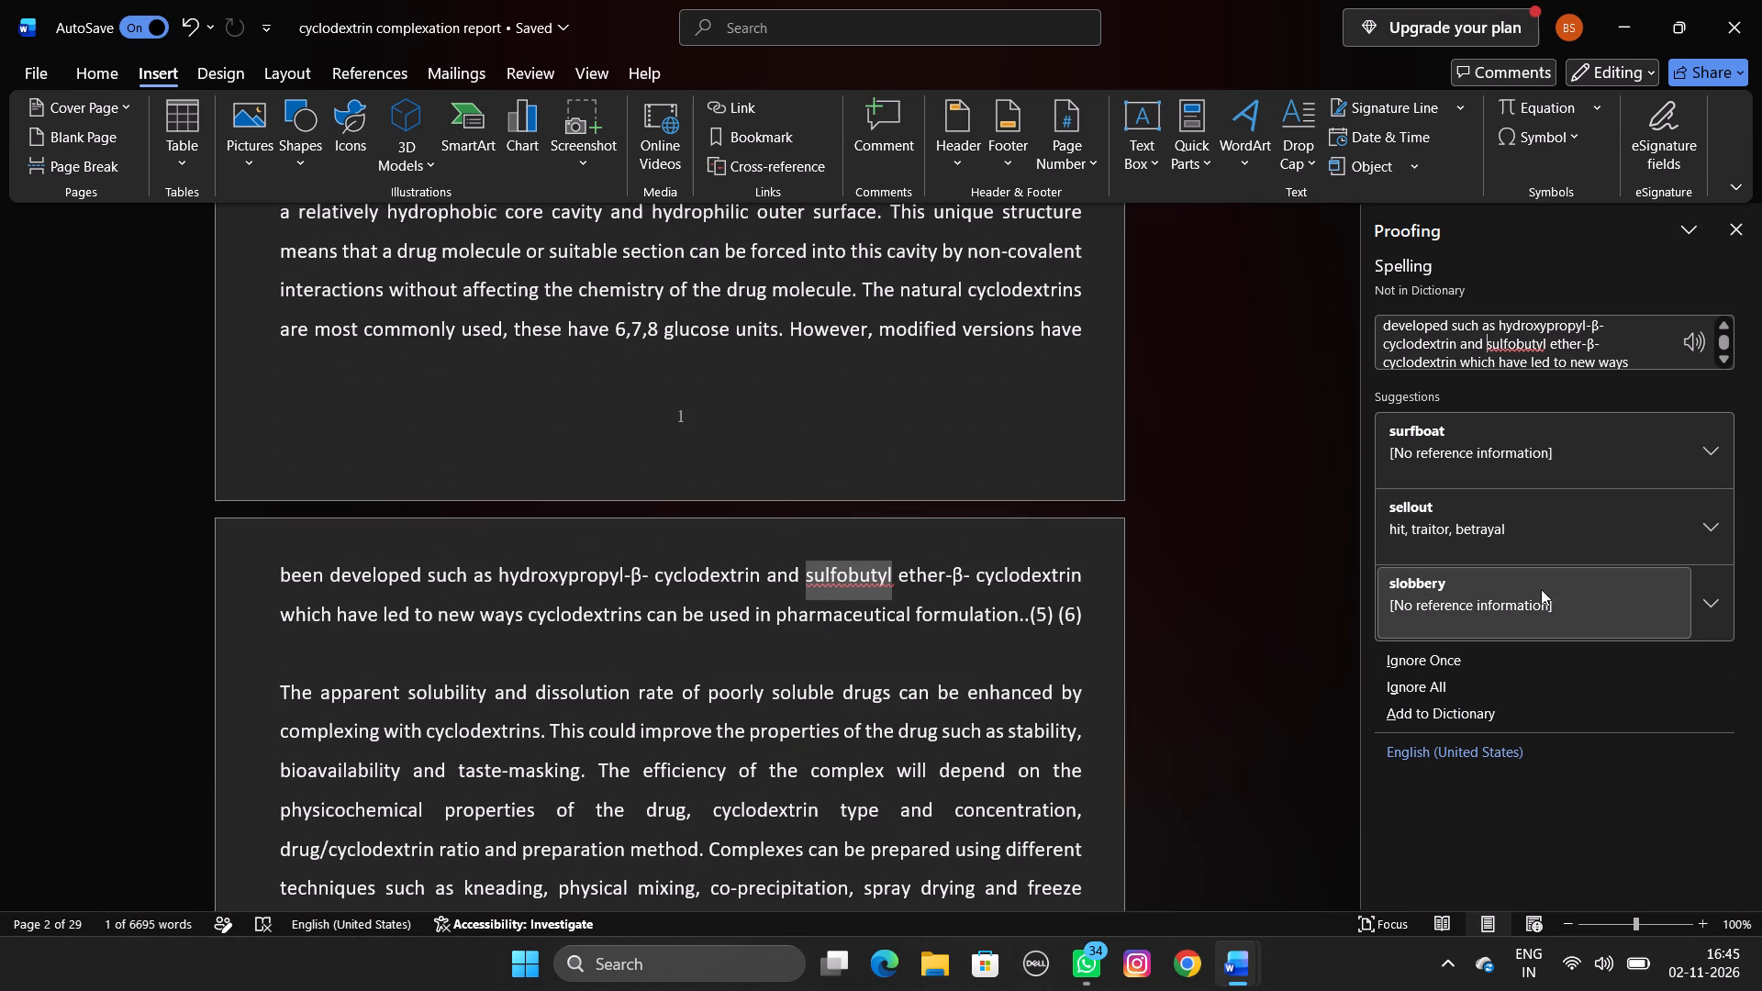
click(1437, 667)
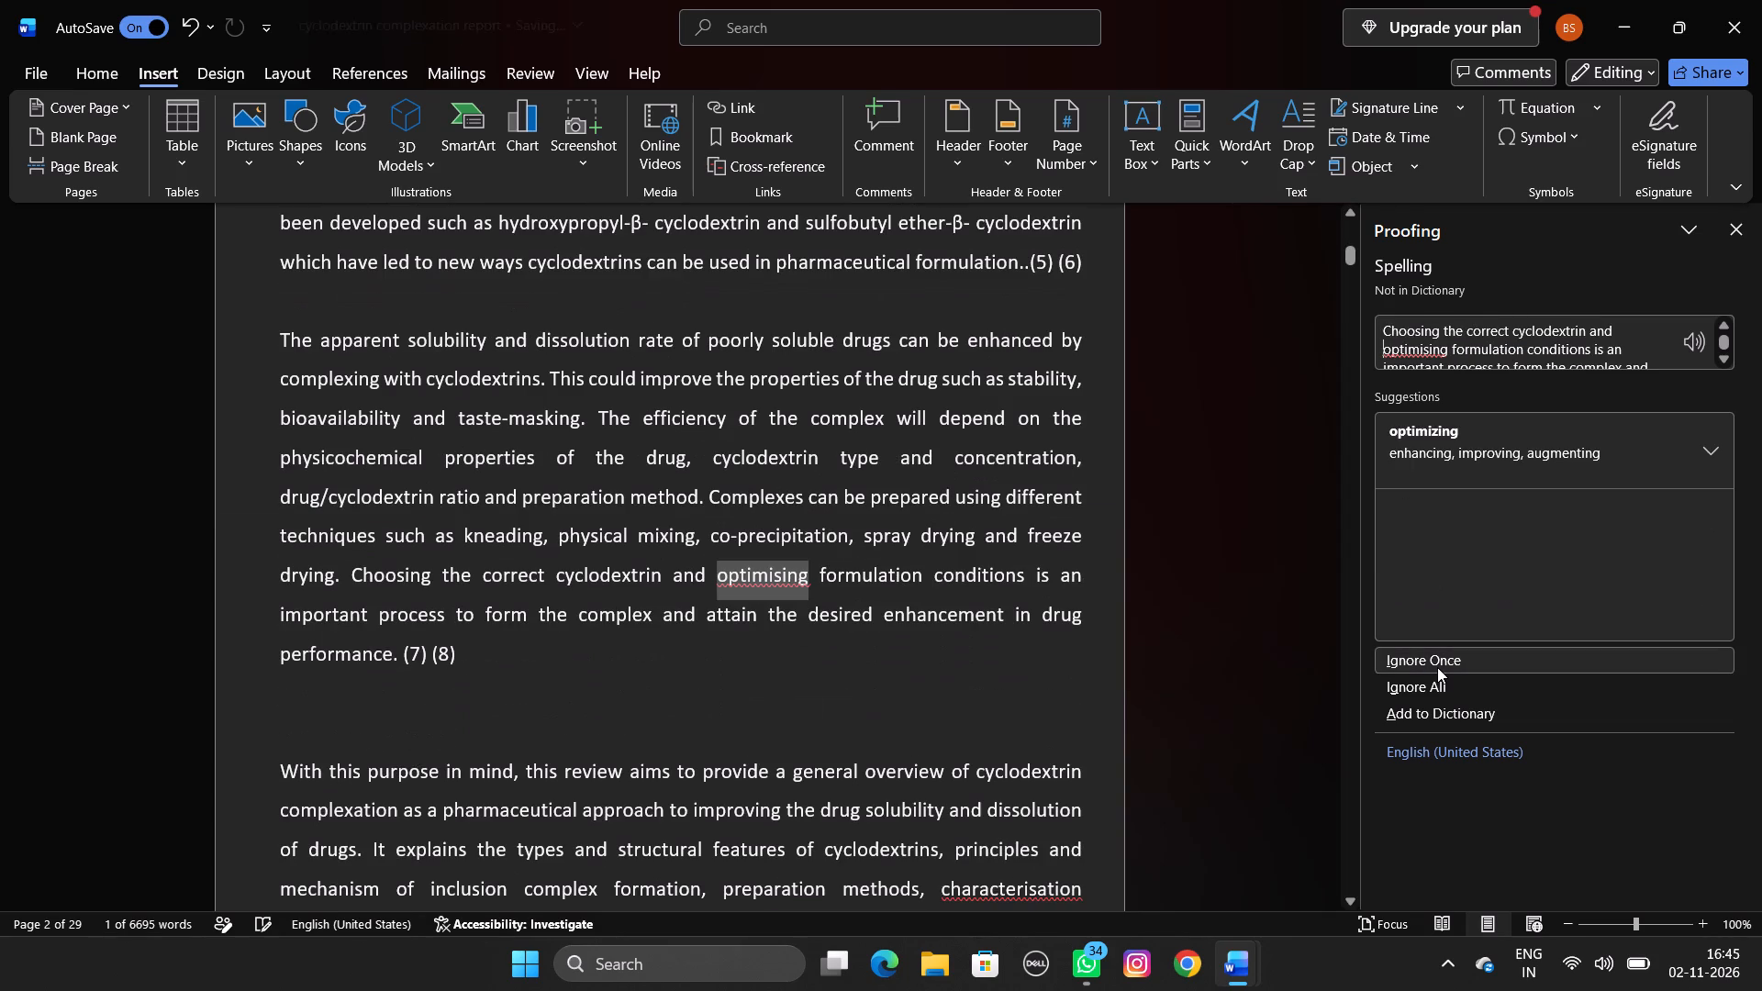
Accept the spelling suggestions "optimizing", "characterization" and "emphasizes" in the rest of the Introduction.
click(1500, 438)
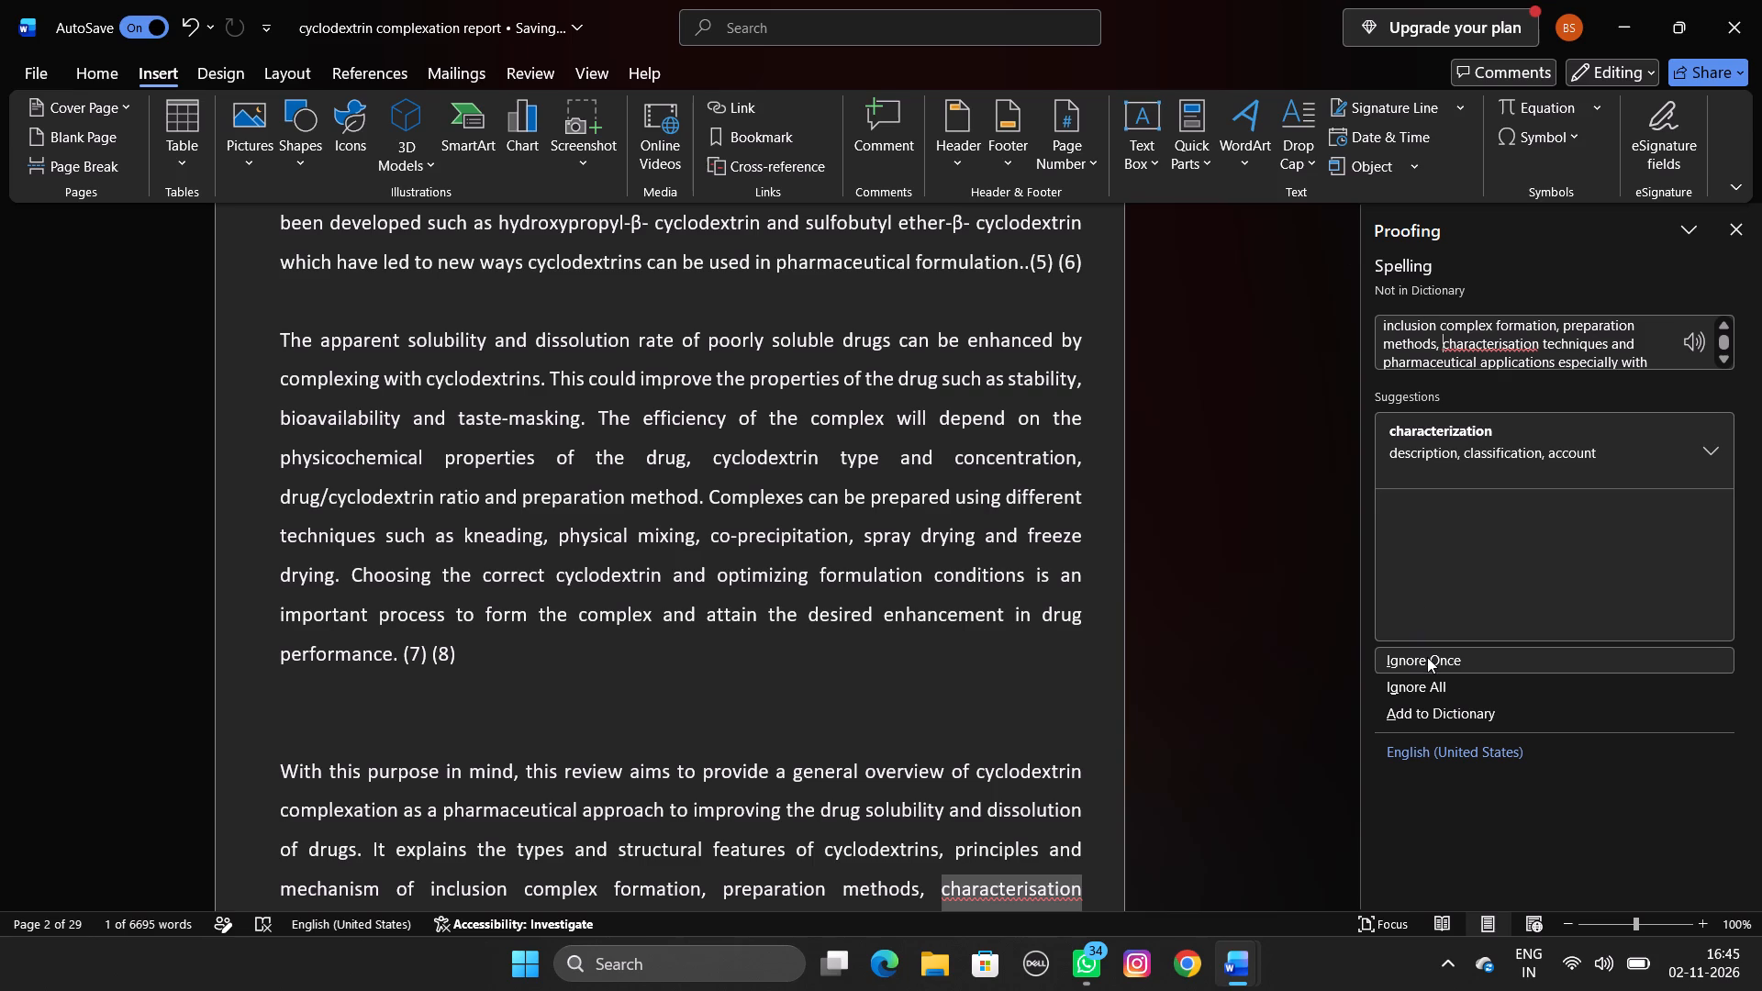
click(1496, 437)
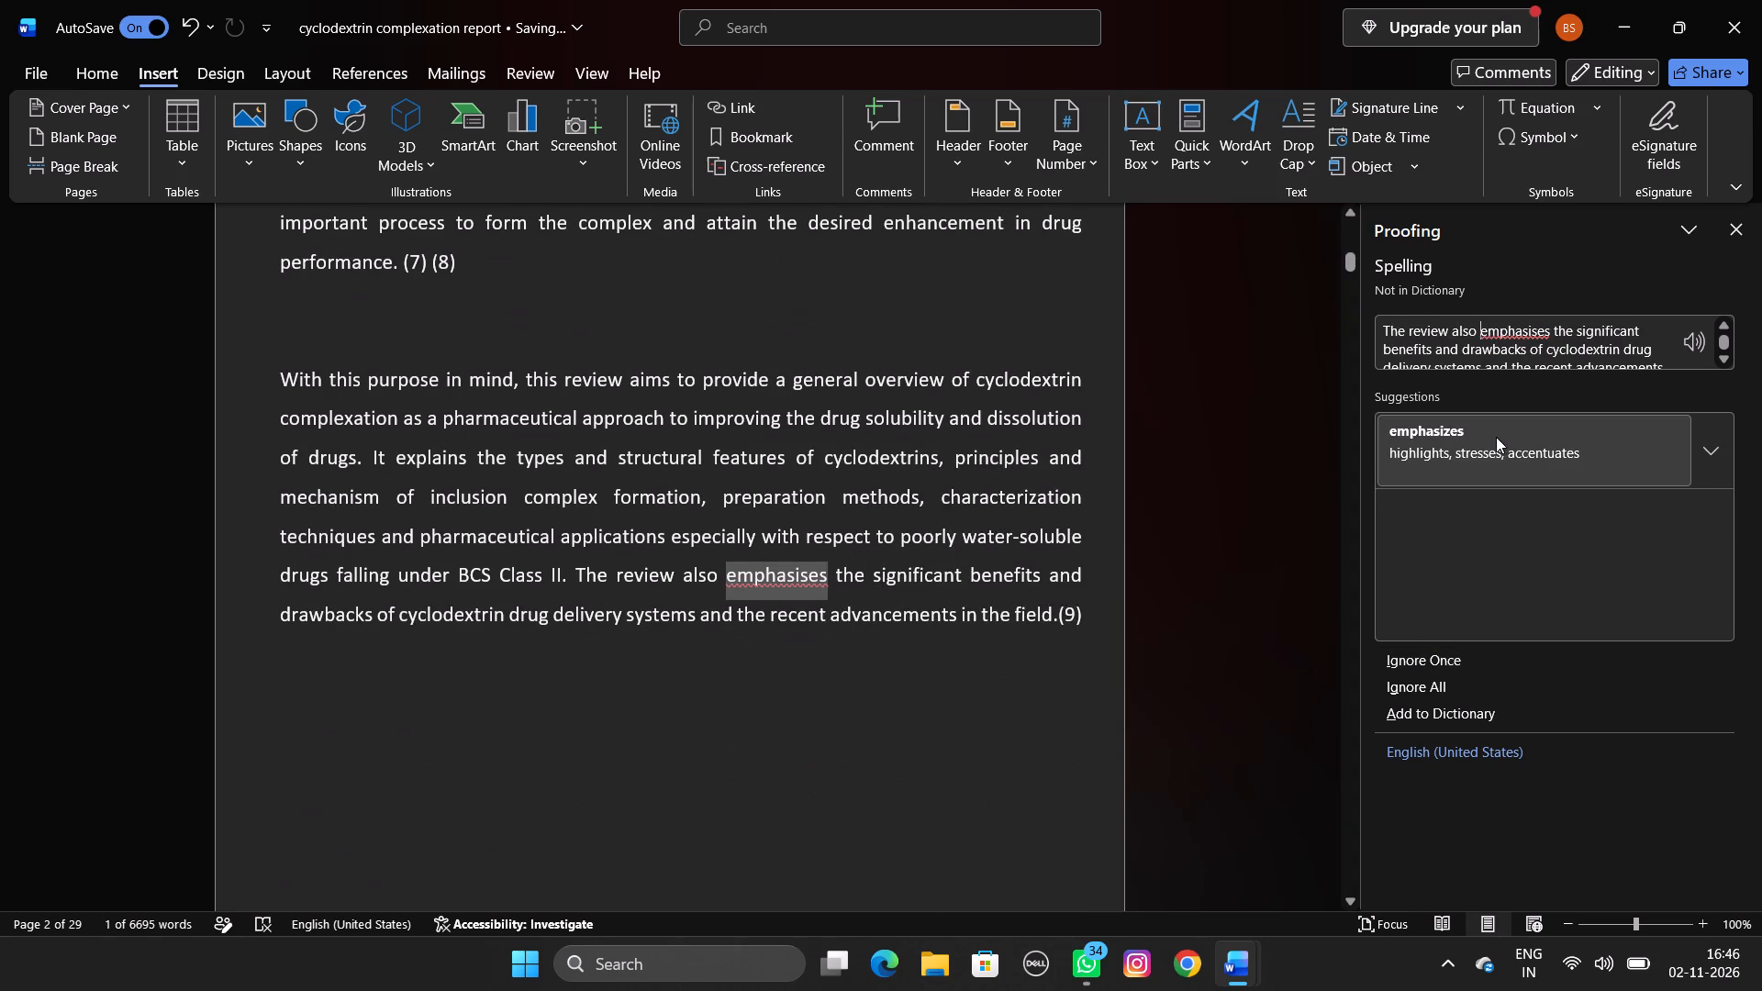
click(1496, 437)
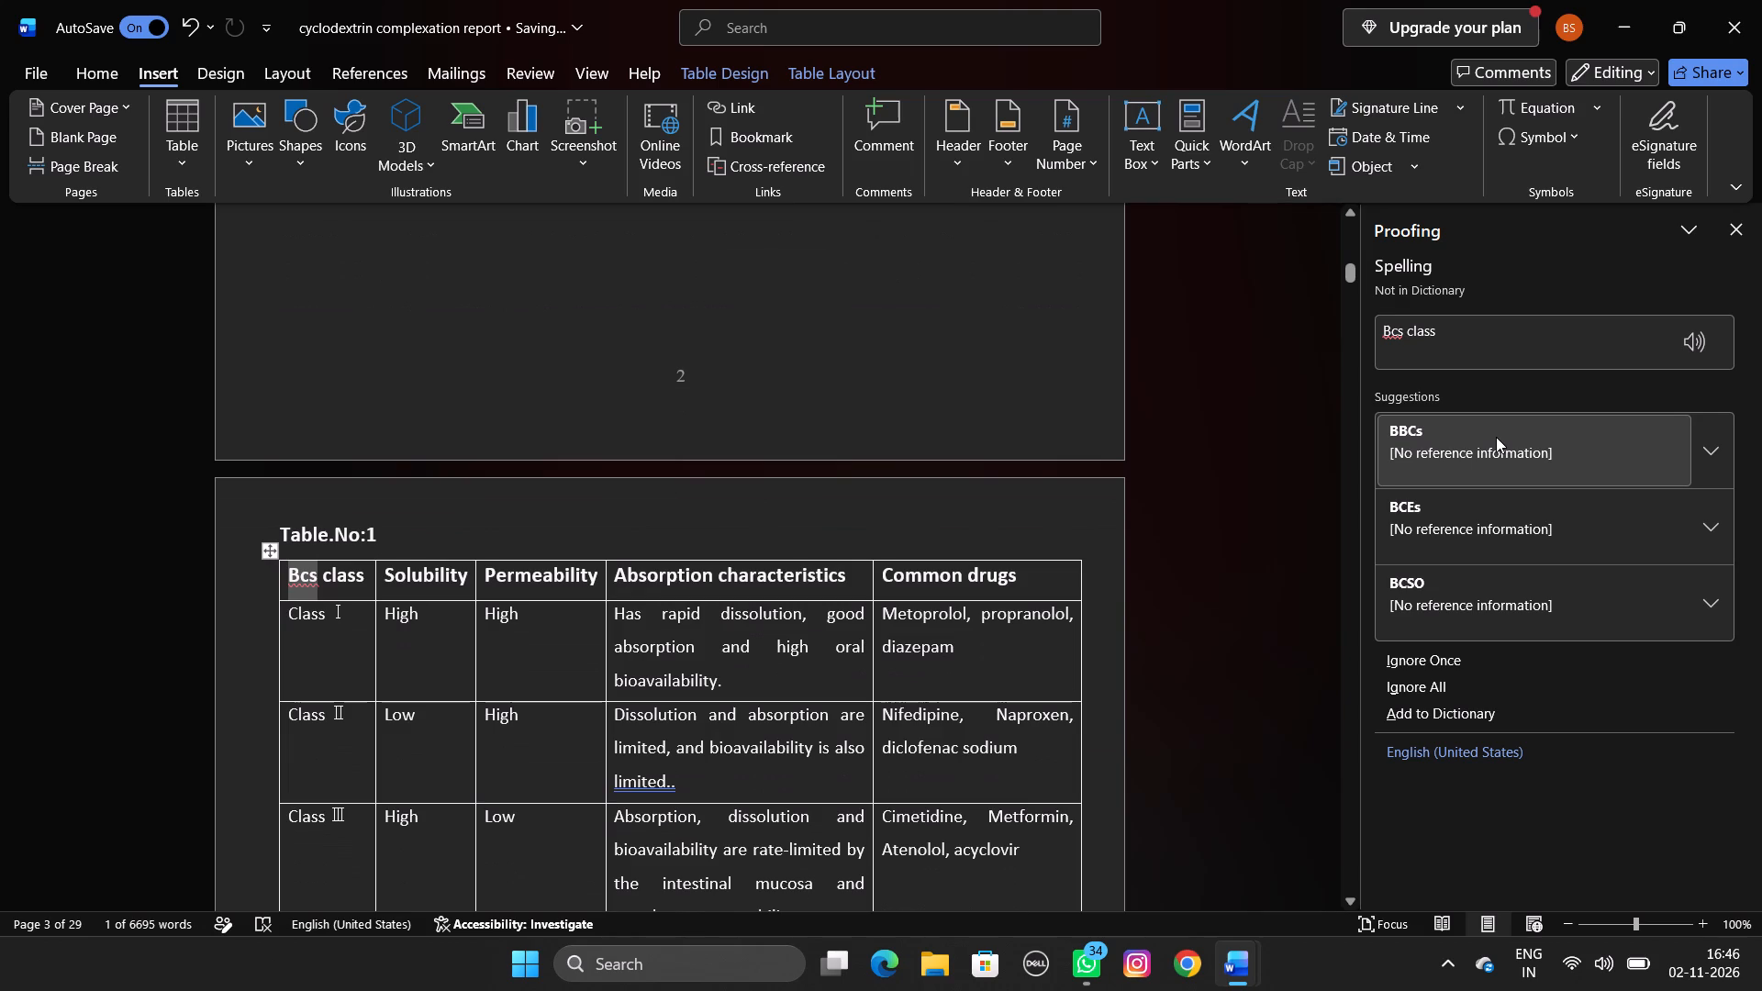
Ignore all occurrences of "Bcs" and turn off checking for the double punctuation issue flagged at "limited.." in Table 1.
click(1435, 679)
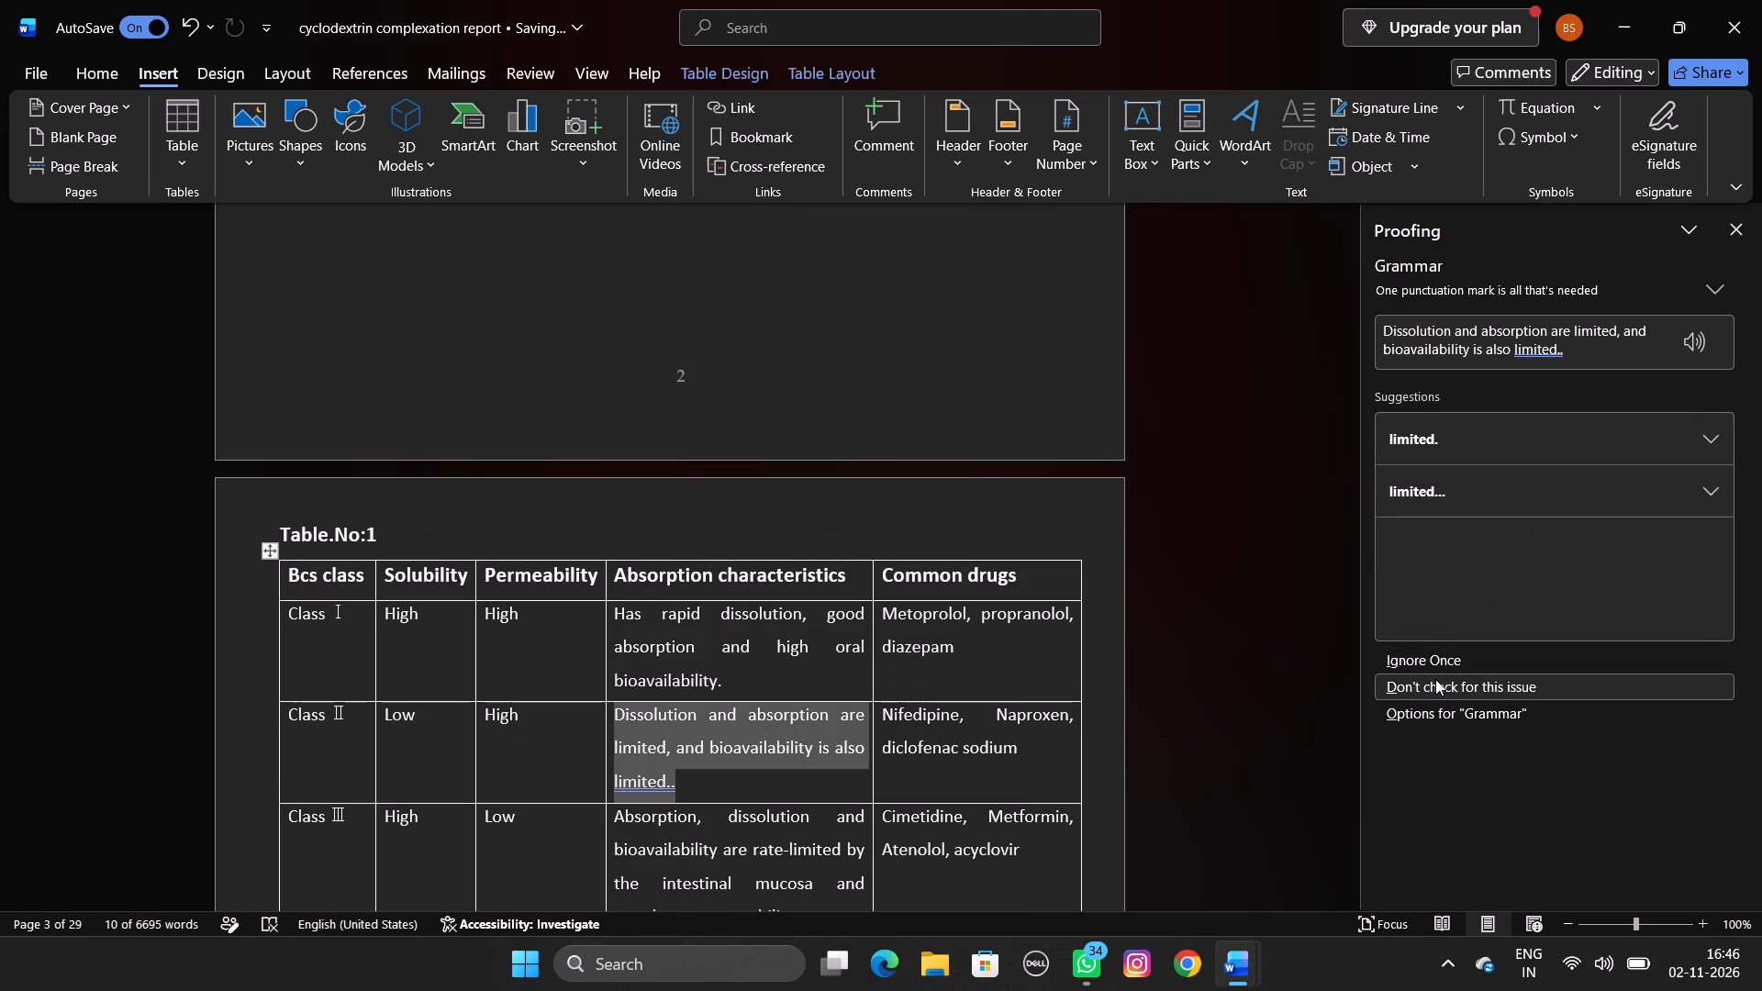
click(1435, 679)
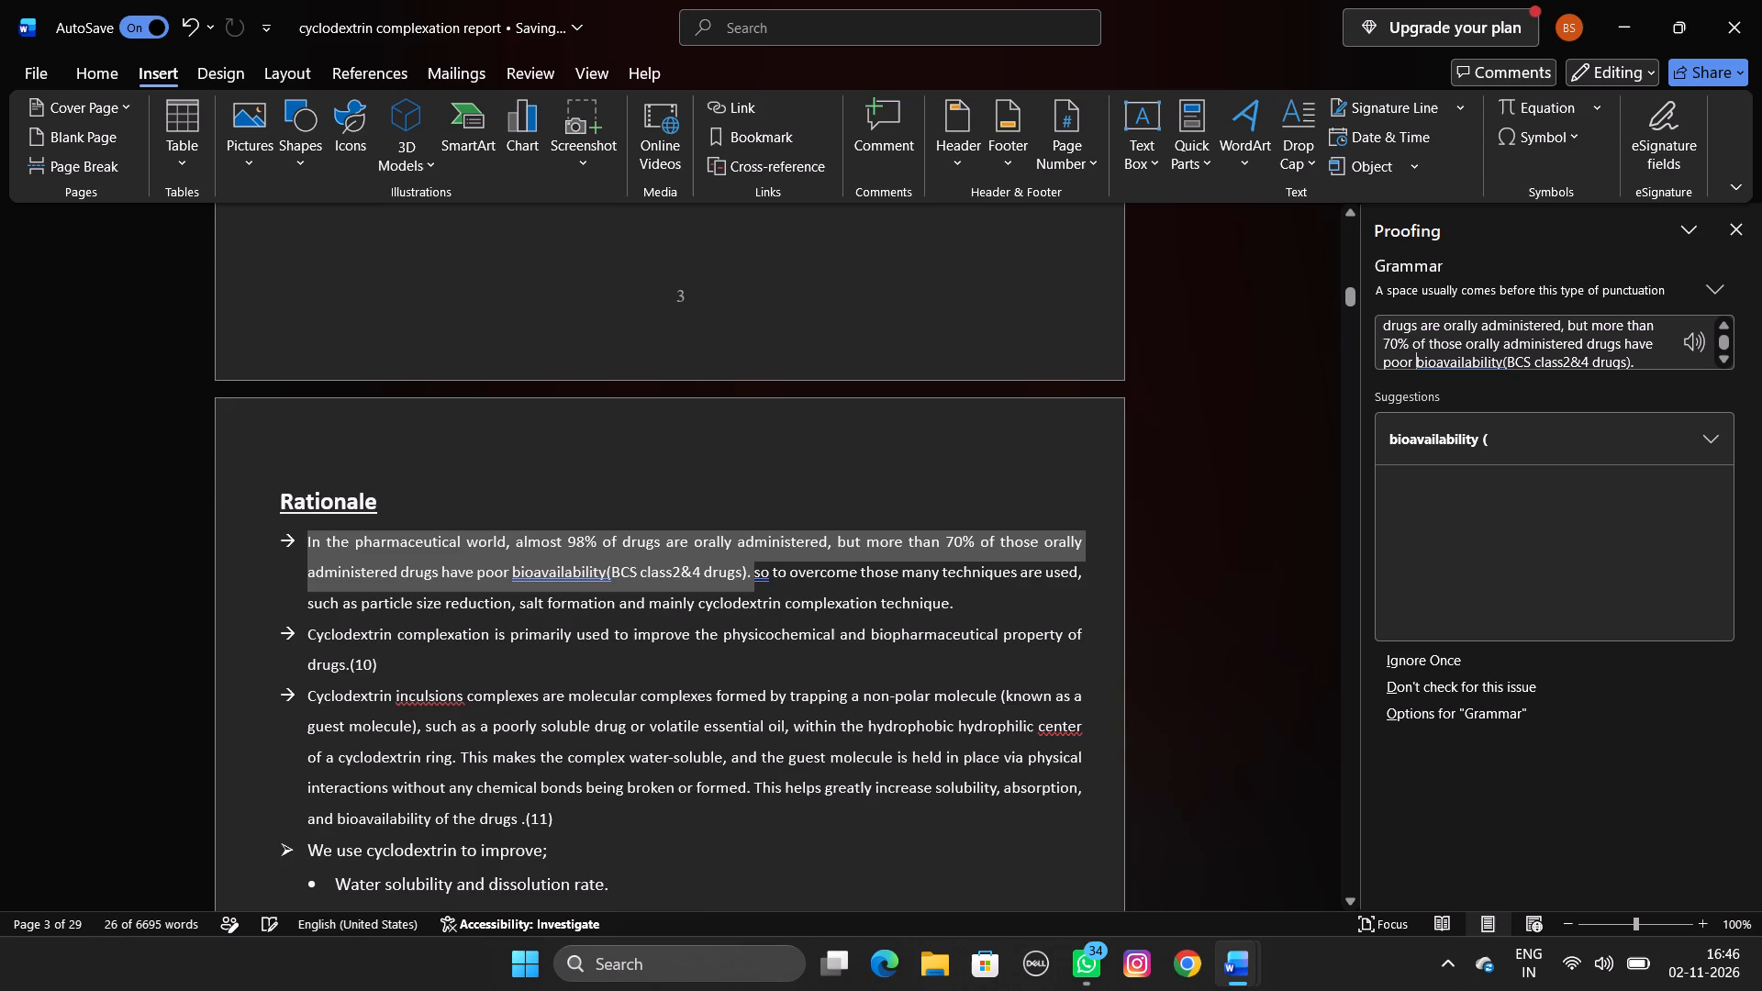
Change the first column header of Table 1 to "BCS class".
scroll(966, 501, up, 7)
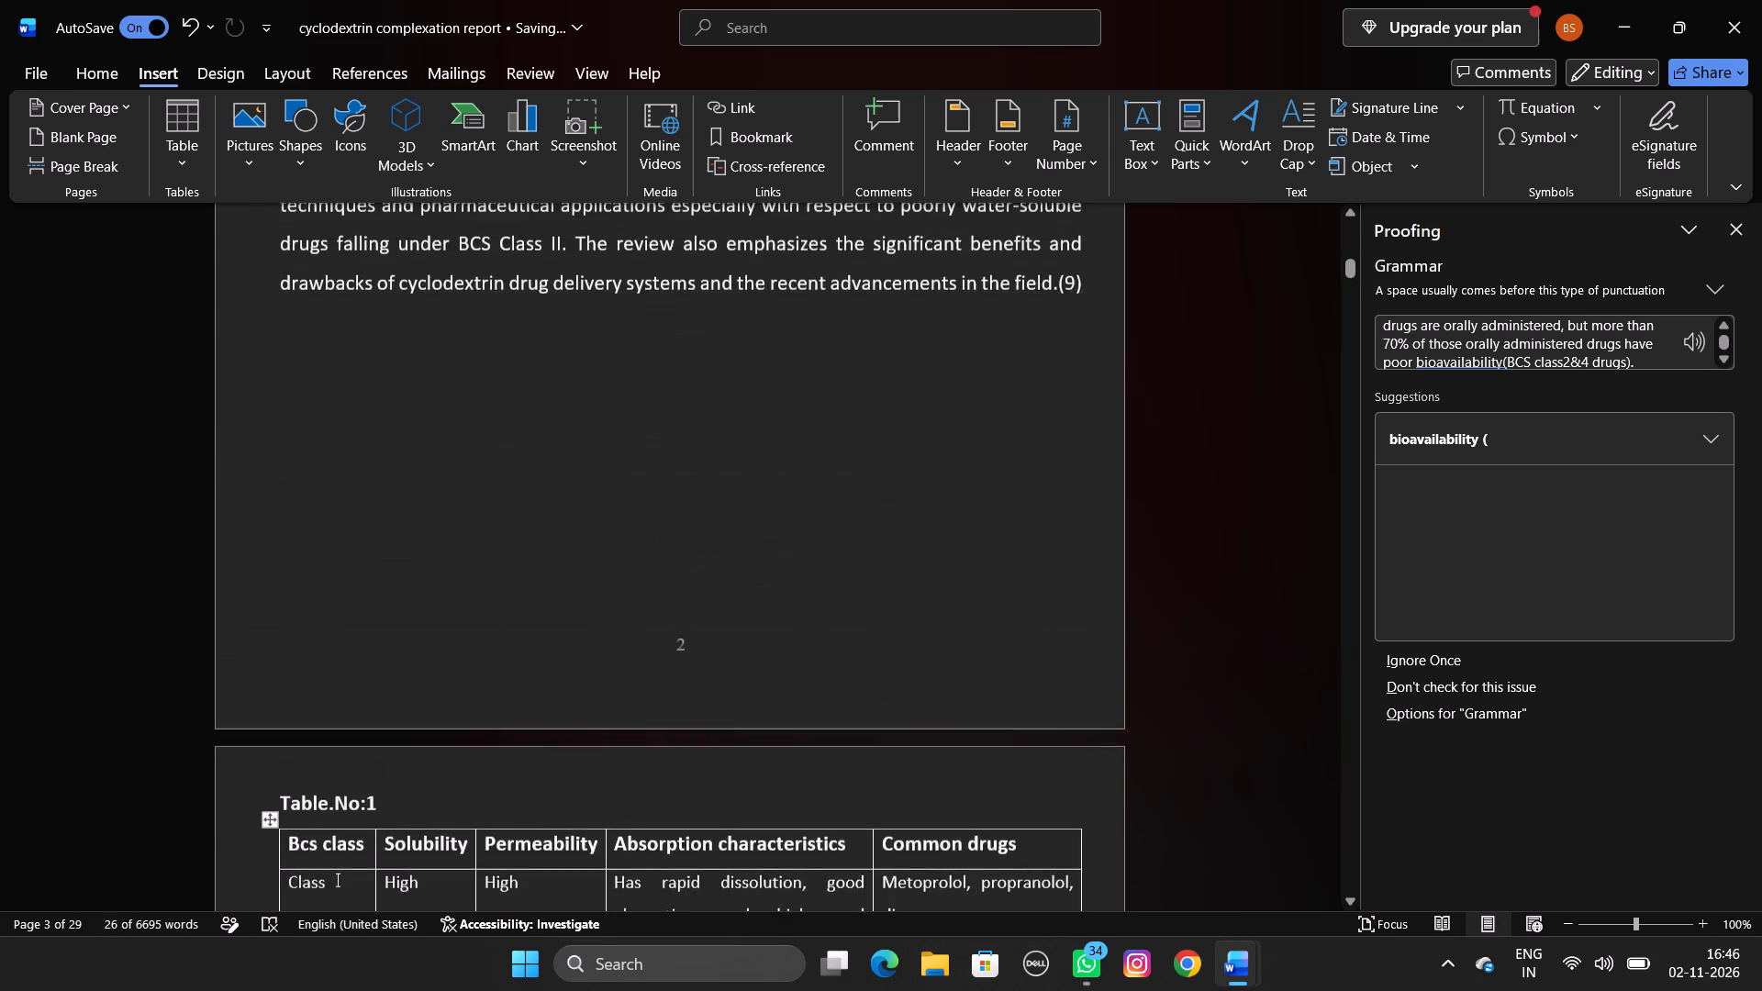
scroll(966, 501, up, 2)
scroll(966, 501, down, 2)
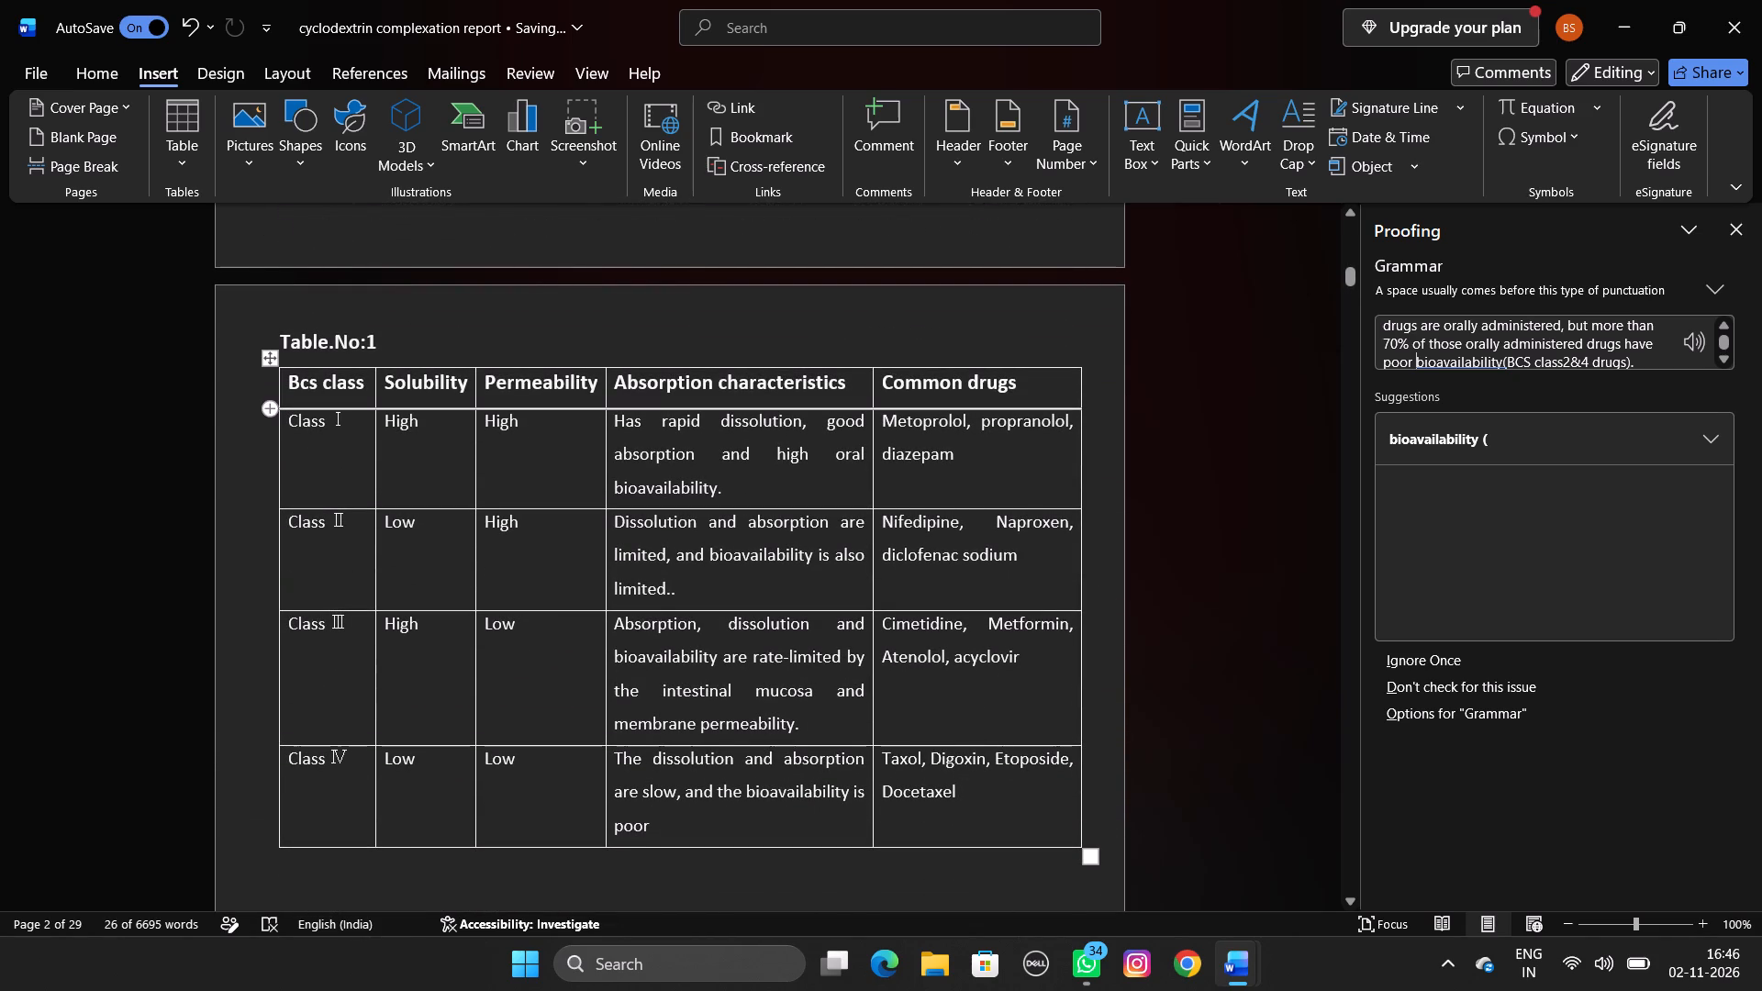
click(316, 386)
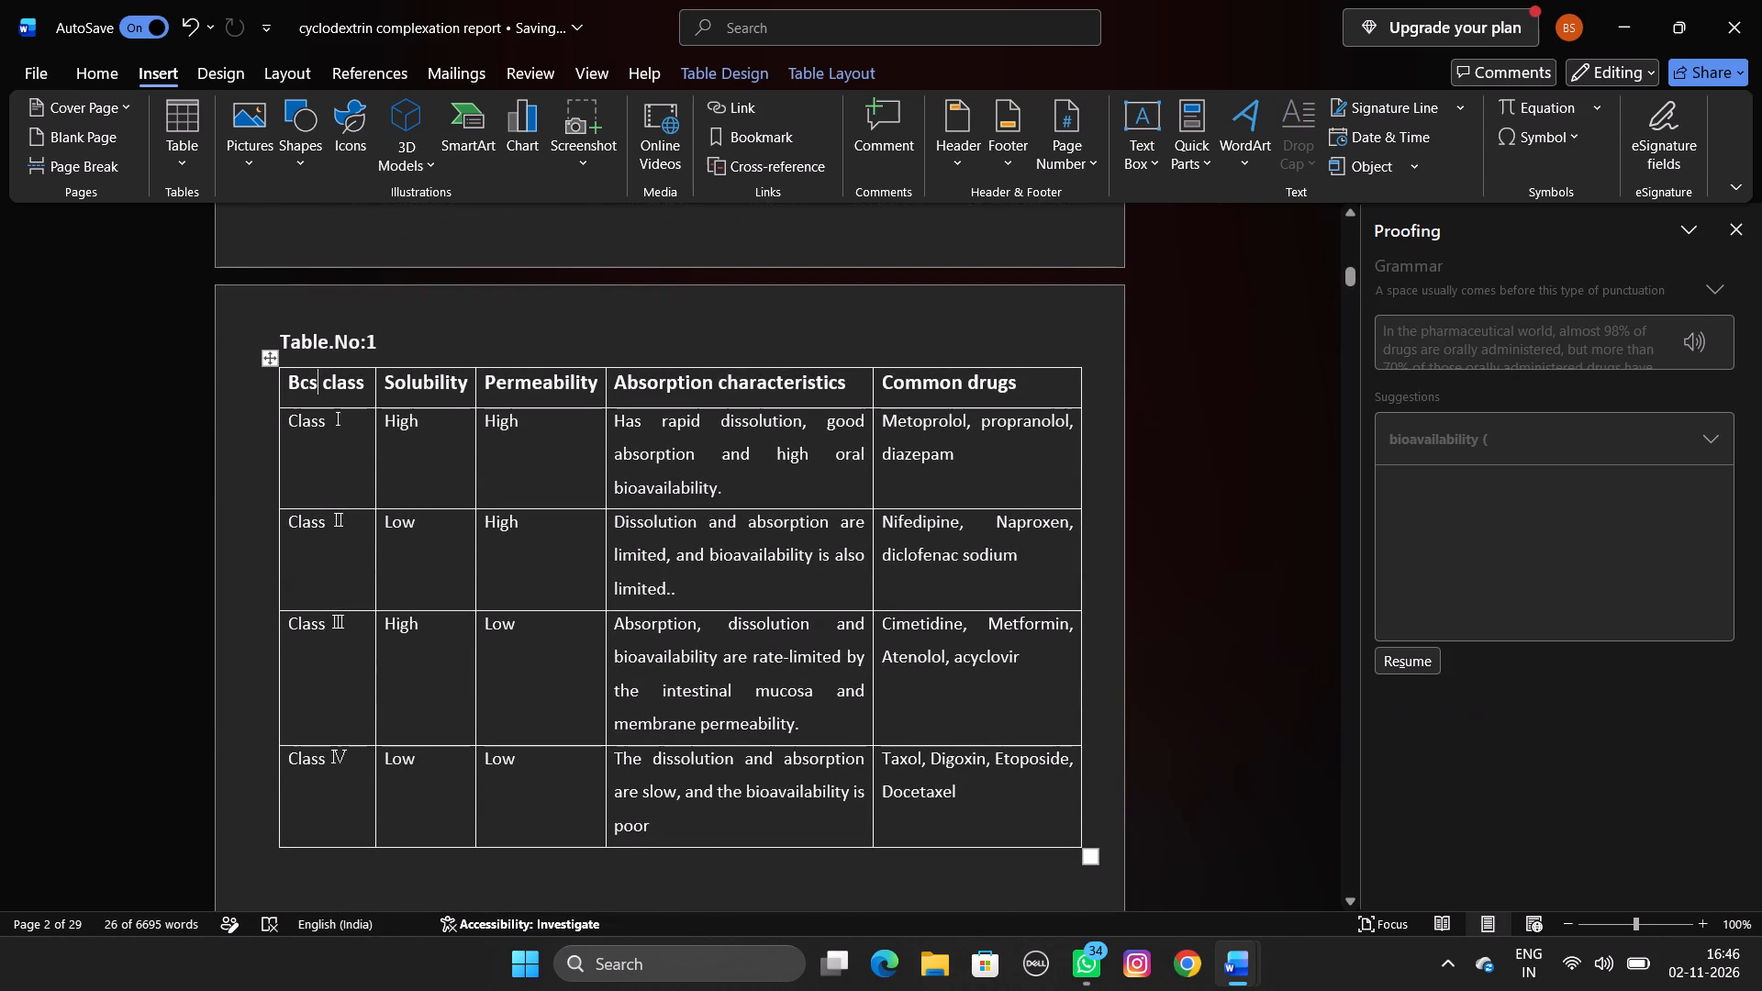
click(316, 386)
double_click(316, 386)
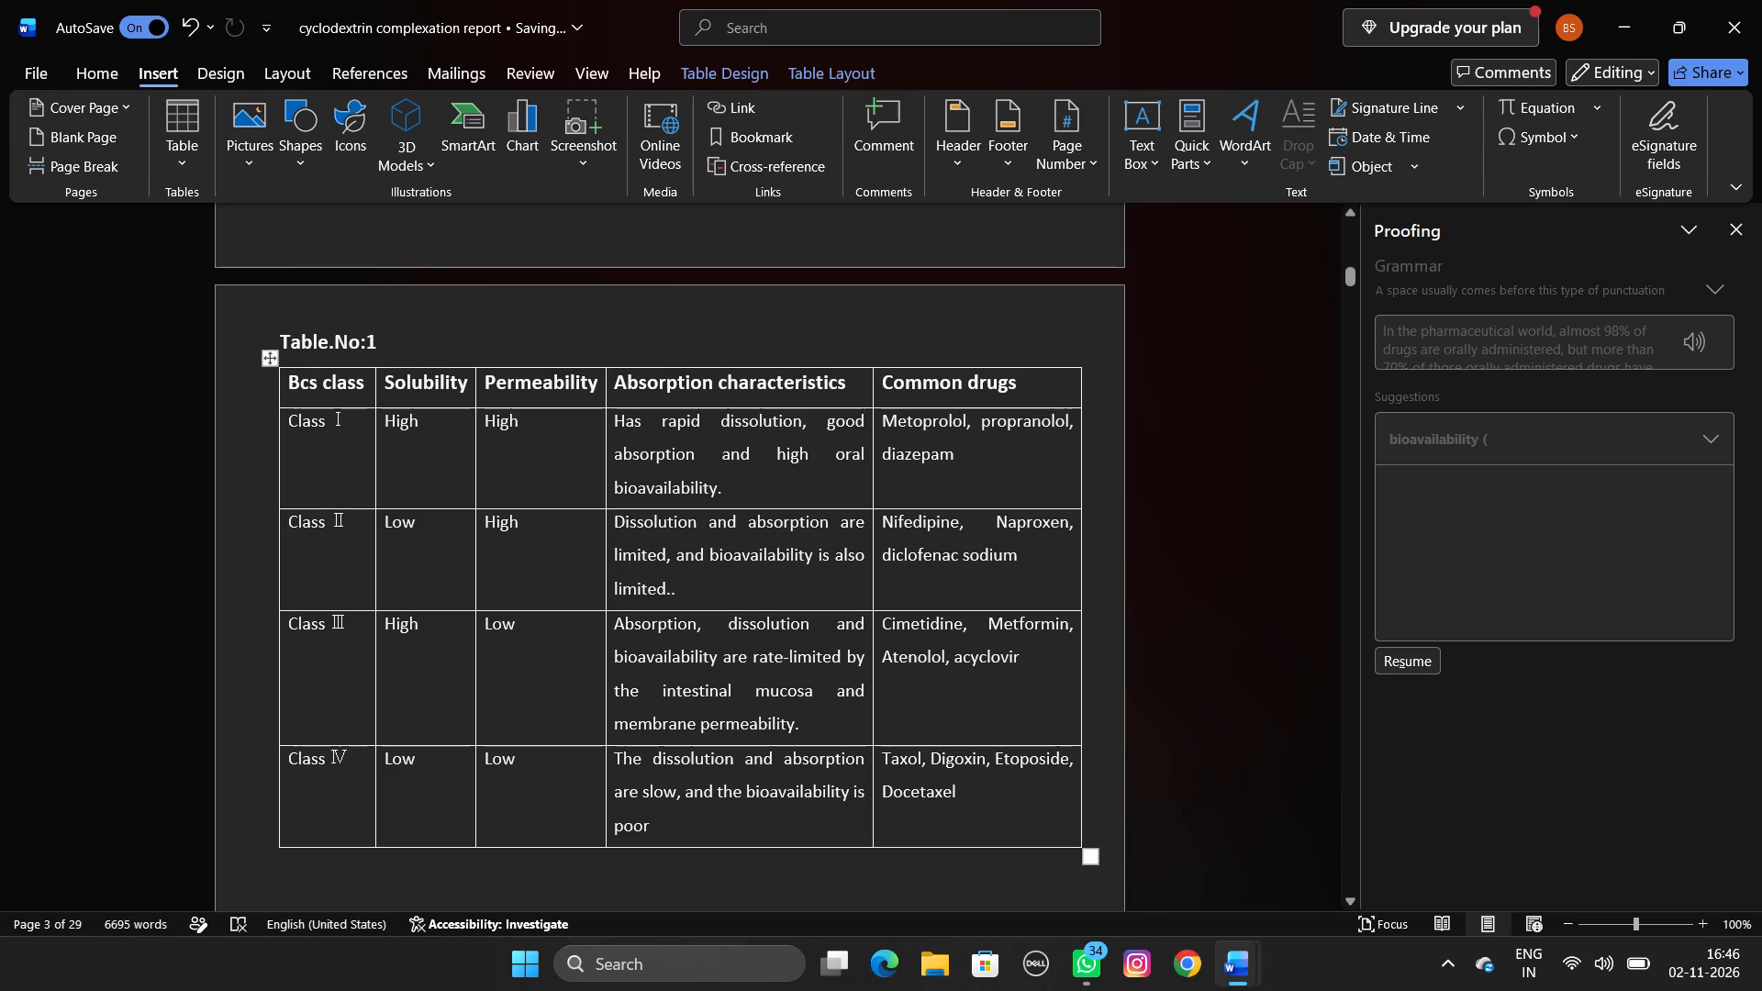
click(316, 386)
key(BackSpace)
key(BackSpace)
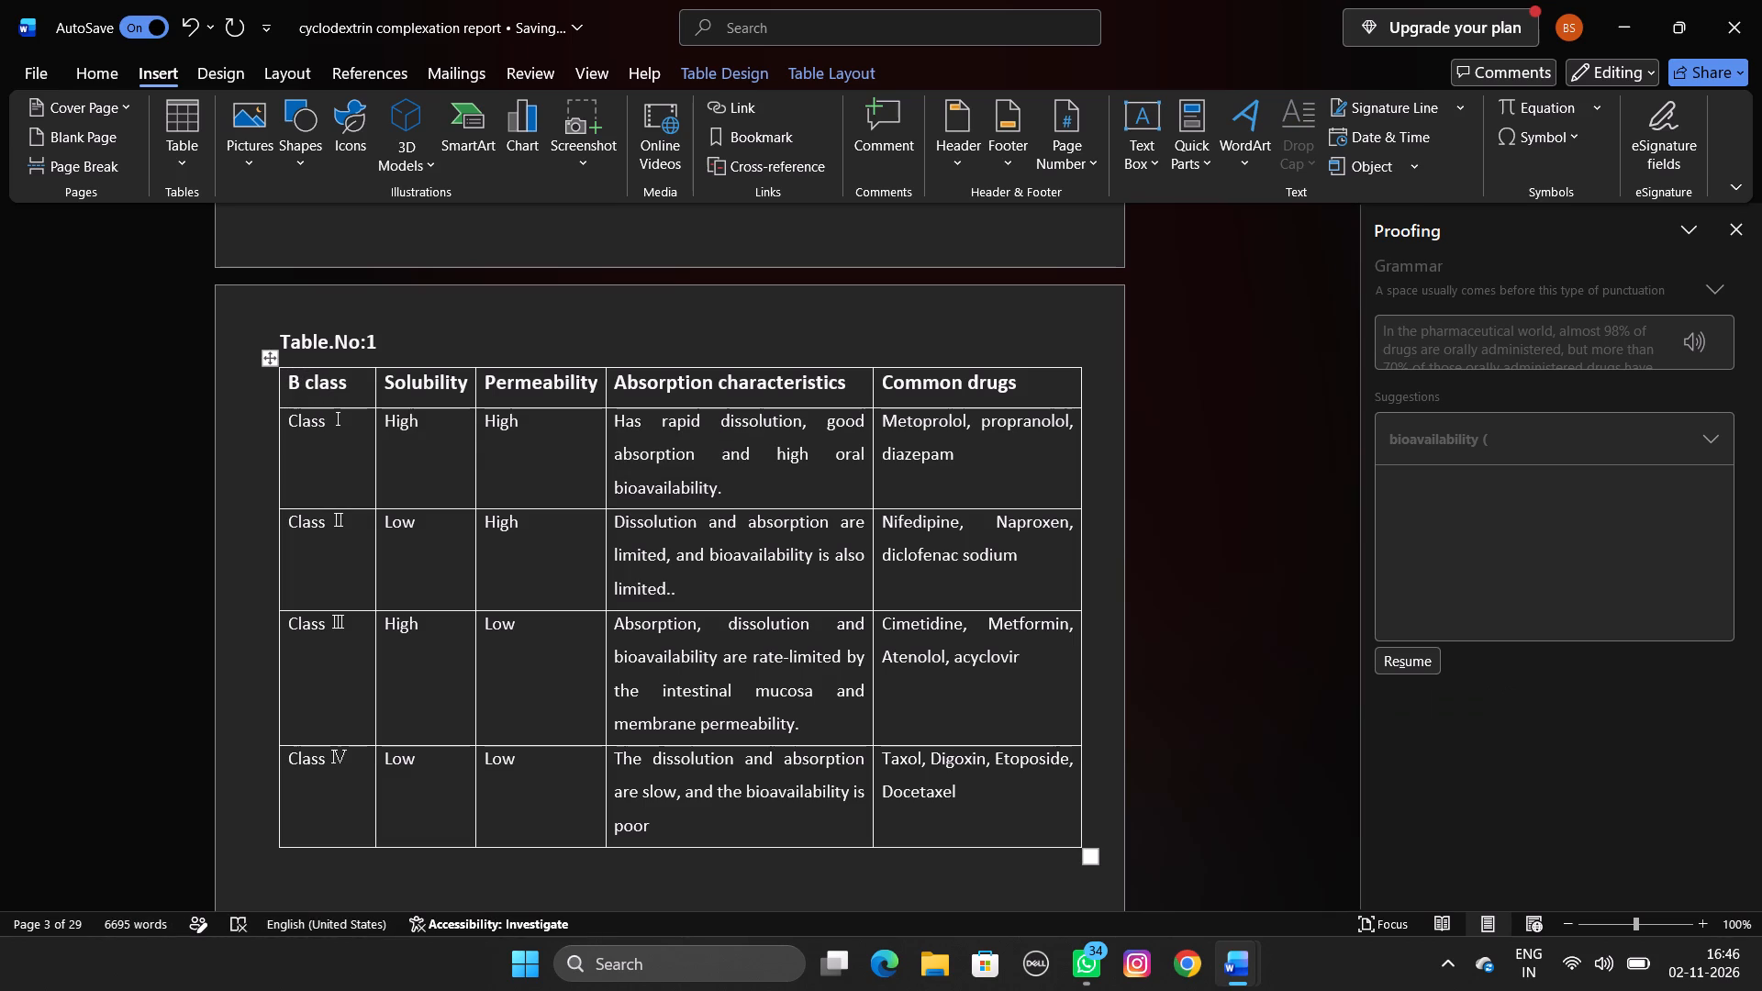
key(shift+c)
key(shift+s)
Resume the proofing check and accept the spacing suggestion "bioavailability (" in the first Rationale bullet.
click(1389, 665)
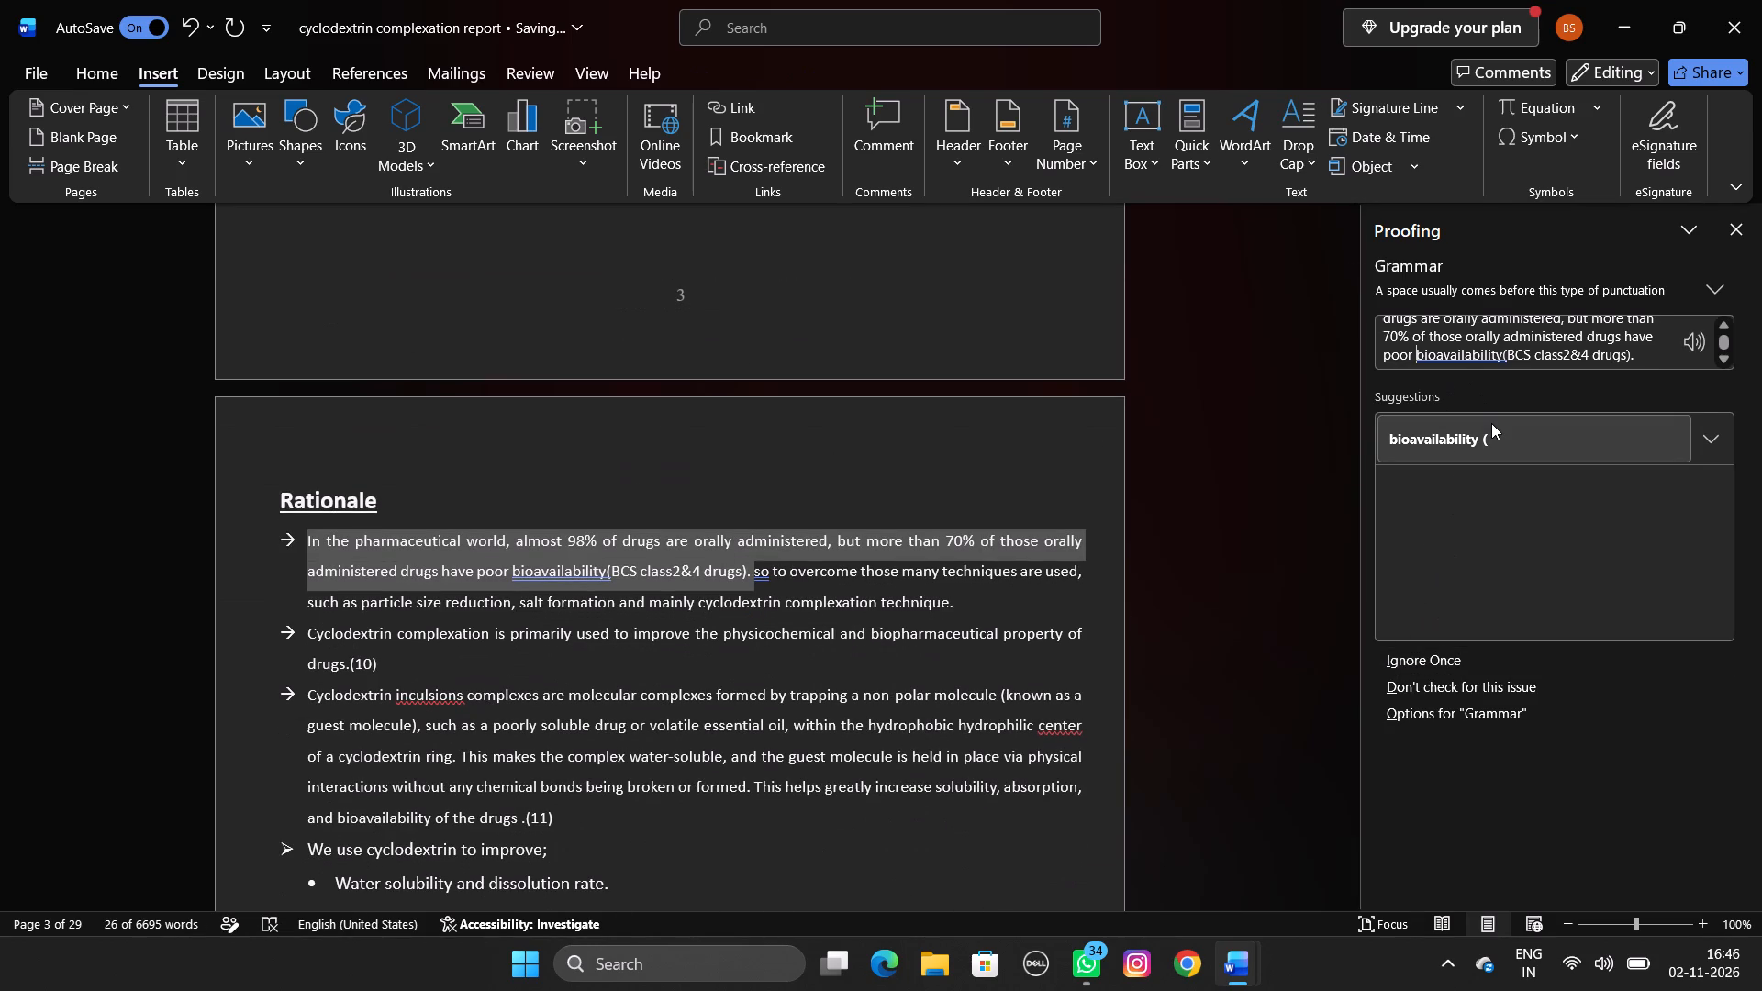
click(1491, 423)
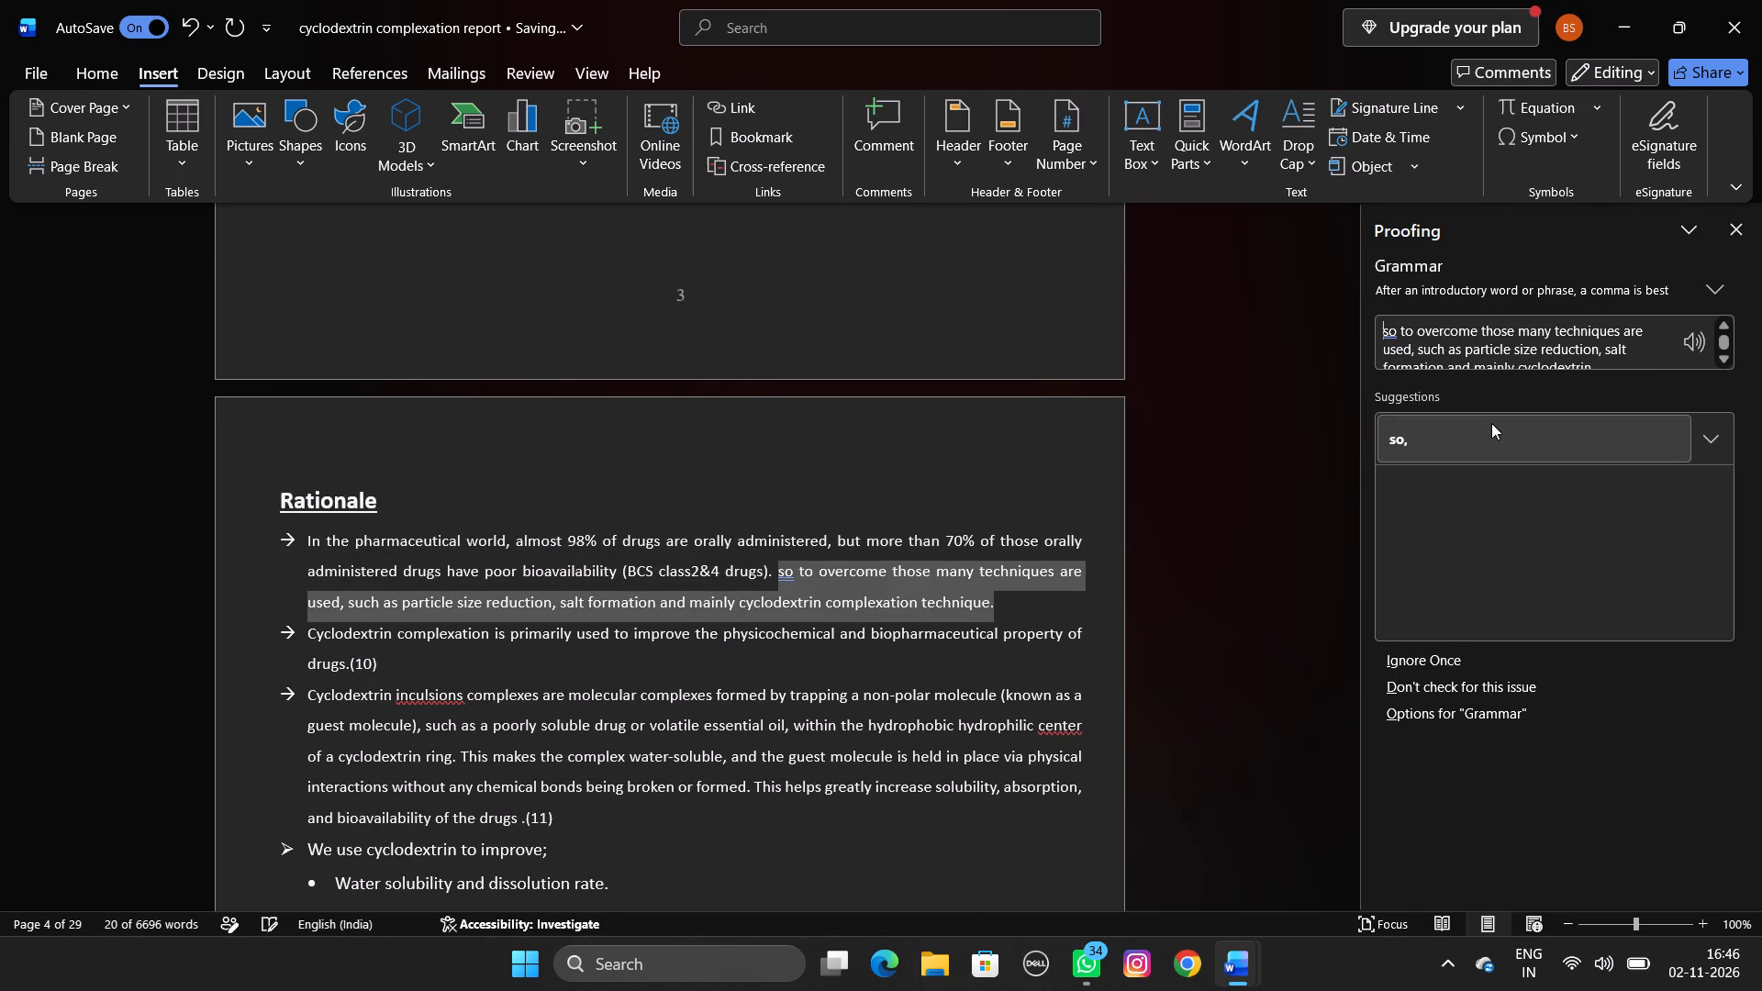
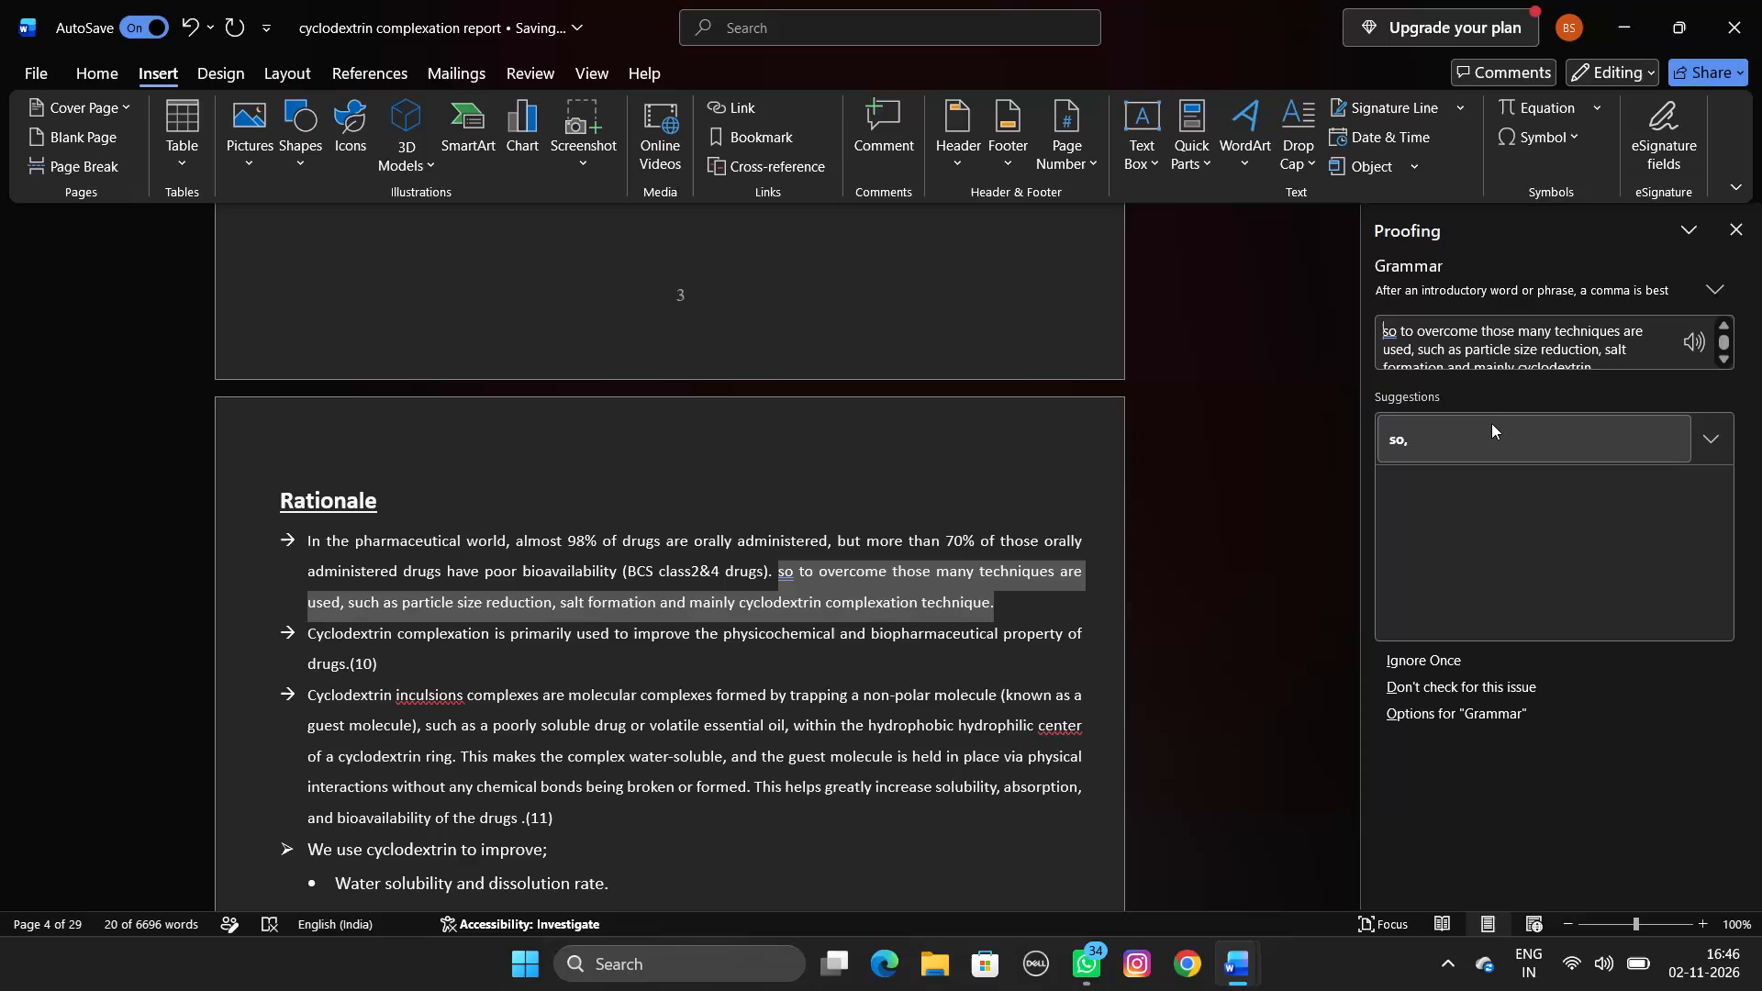
Accept the suggestions "so,", "inclusions" and "centre" in the Rationale bullets.
click(1491, 423)
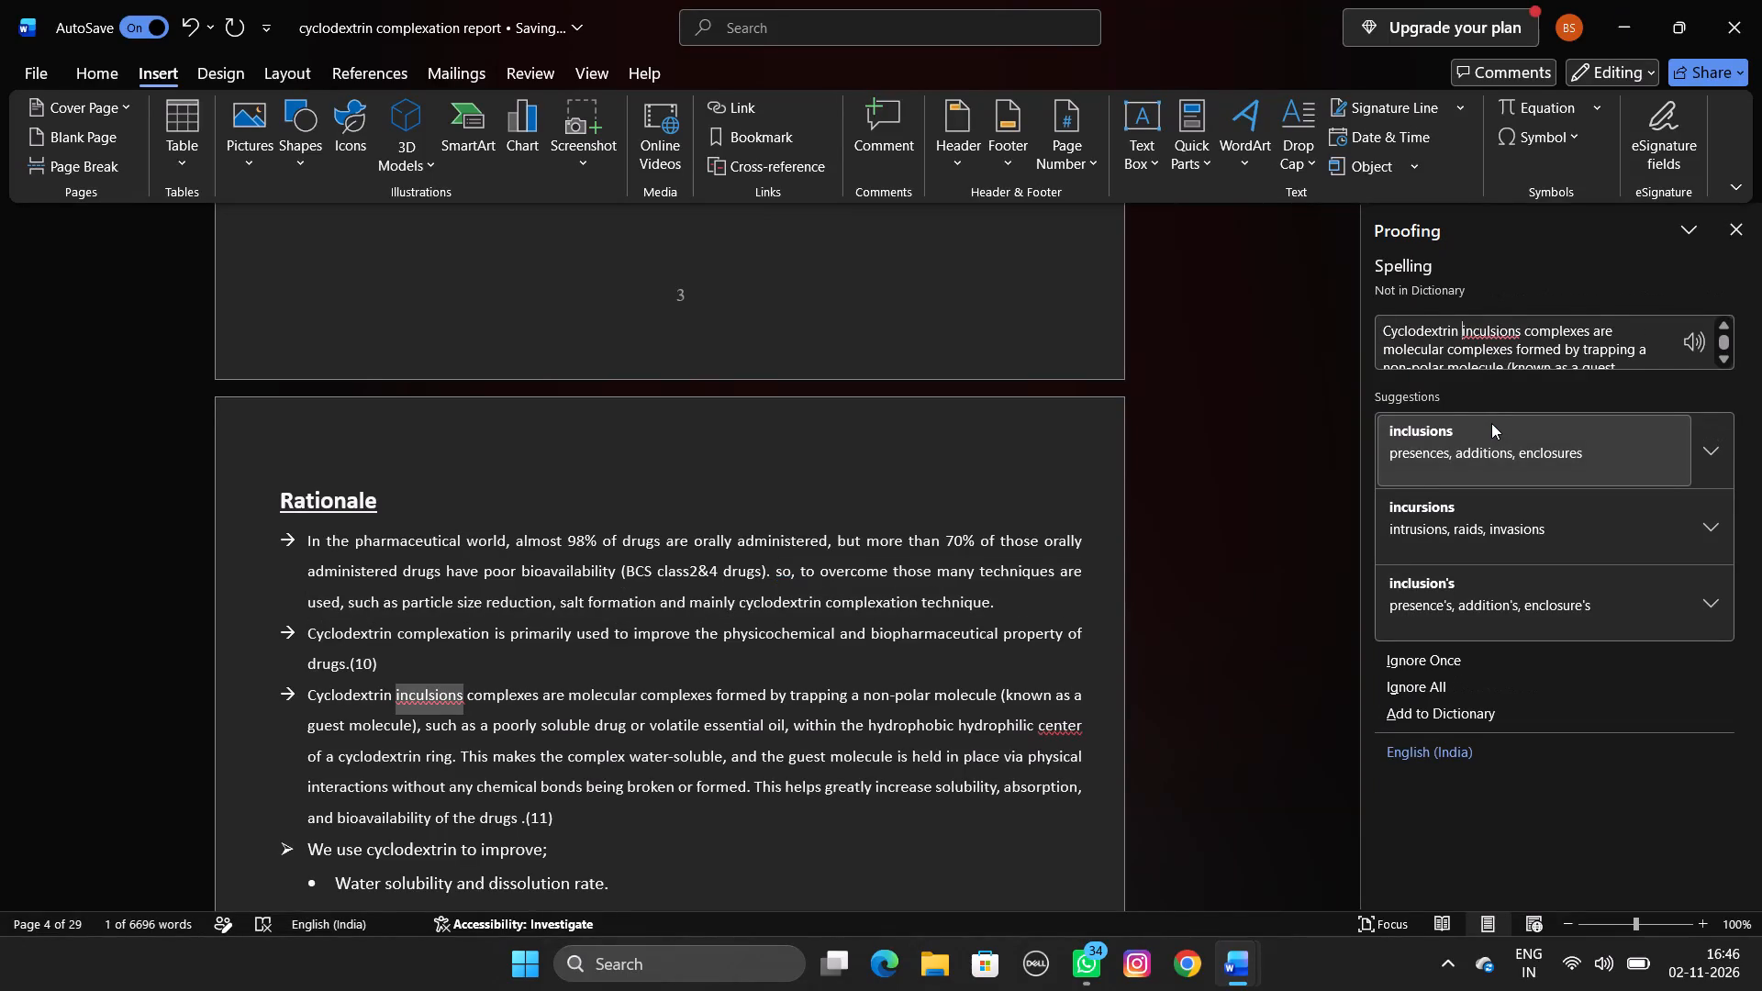
click(1491, 423)
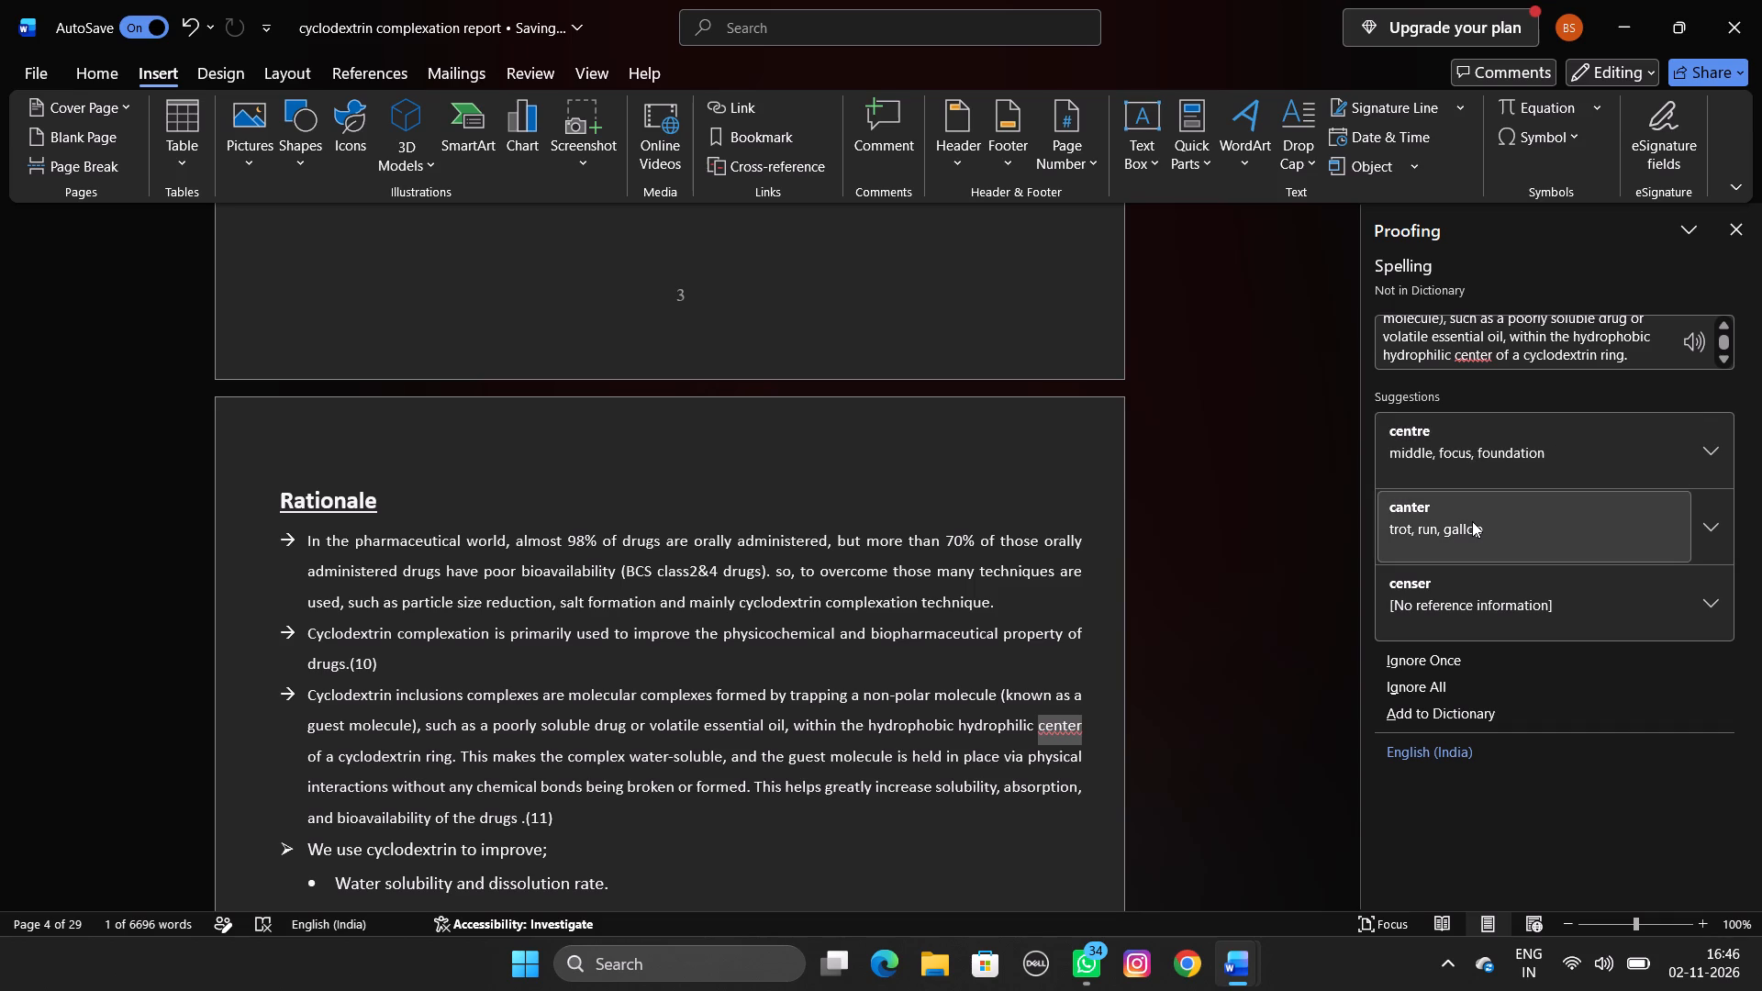
click(1456, 448)
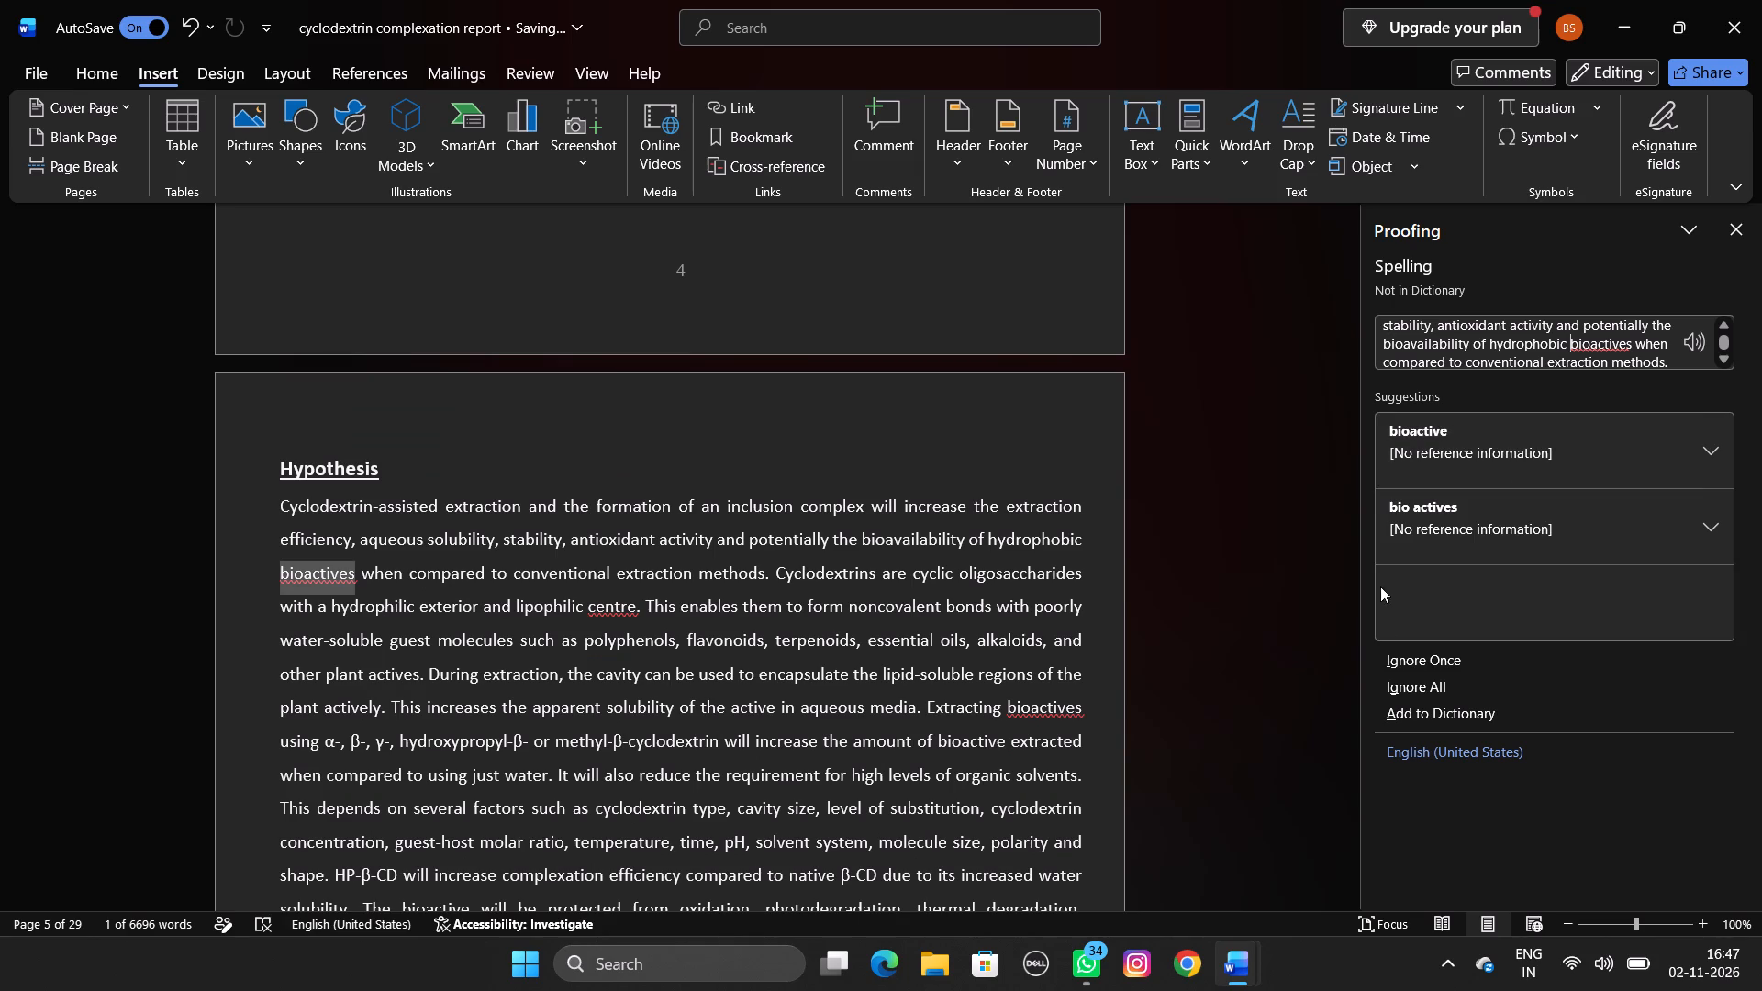
In the Hypothesis, ignore the first "bioactives" once, and accept the suggestions "center", "bioactive" and "volatilization".
click(1411, 647)
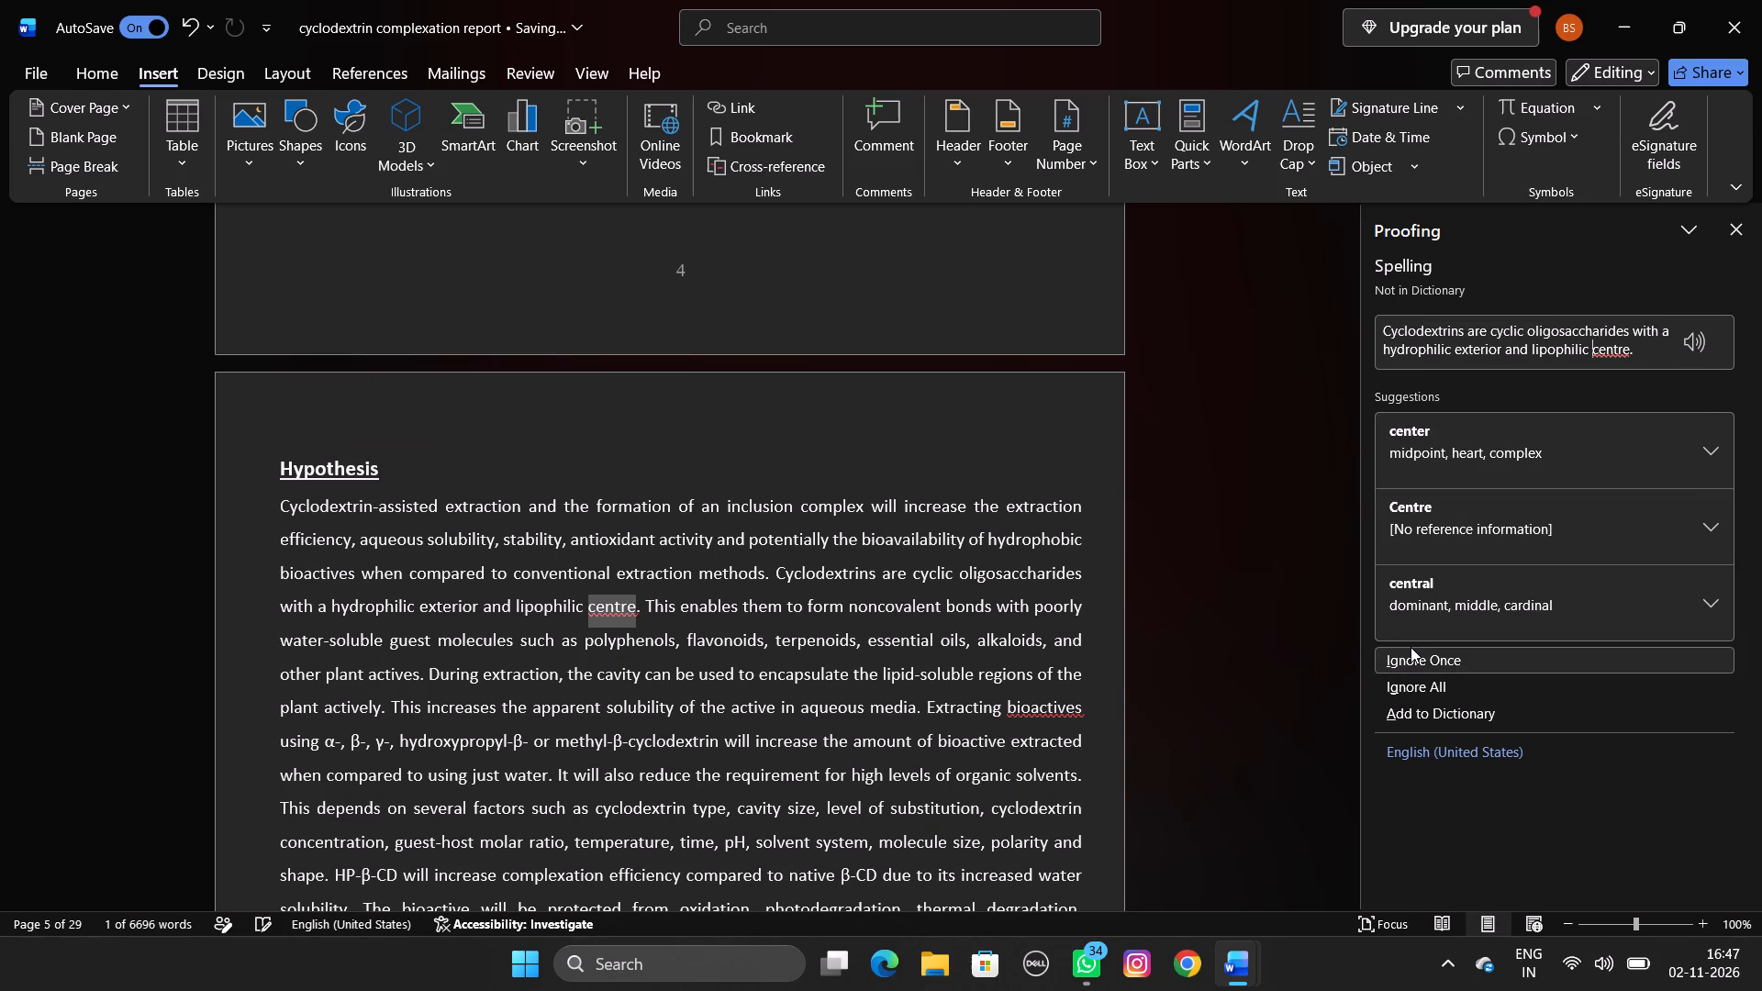
click(1446, 435)
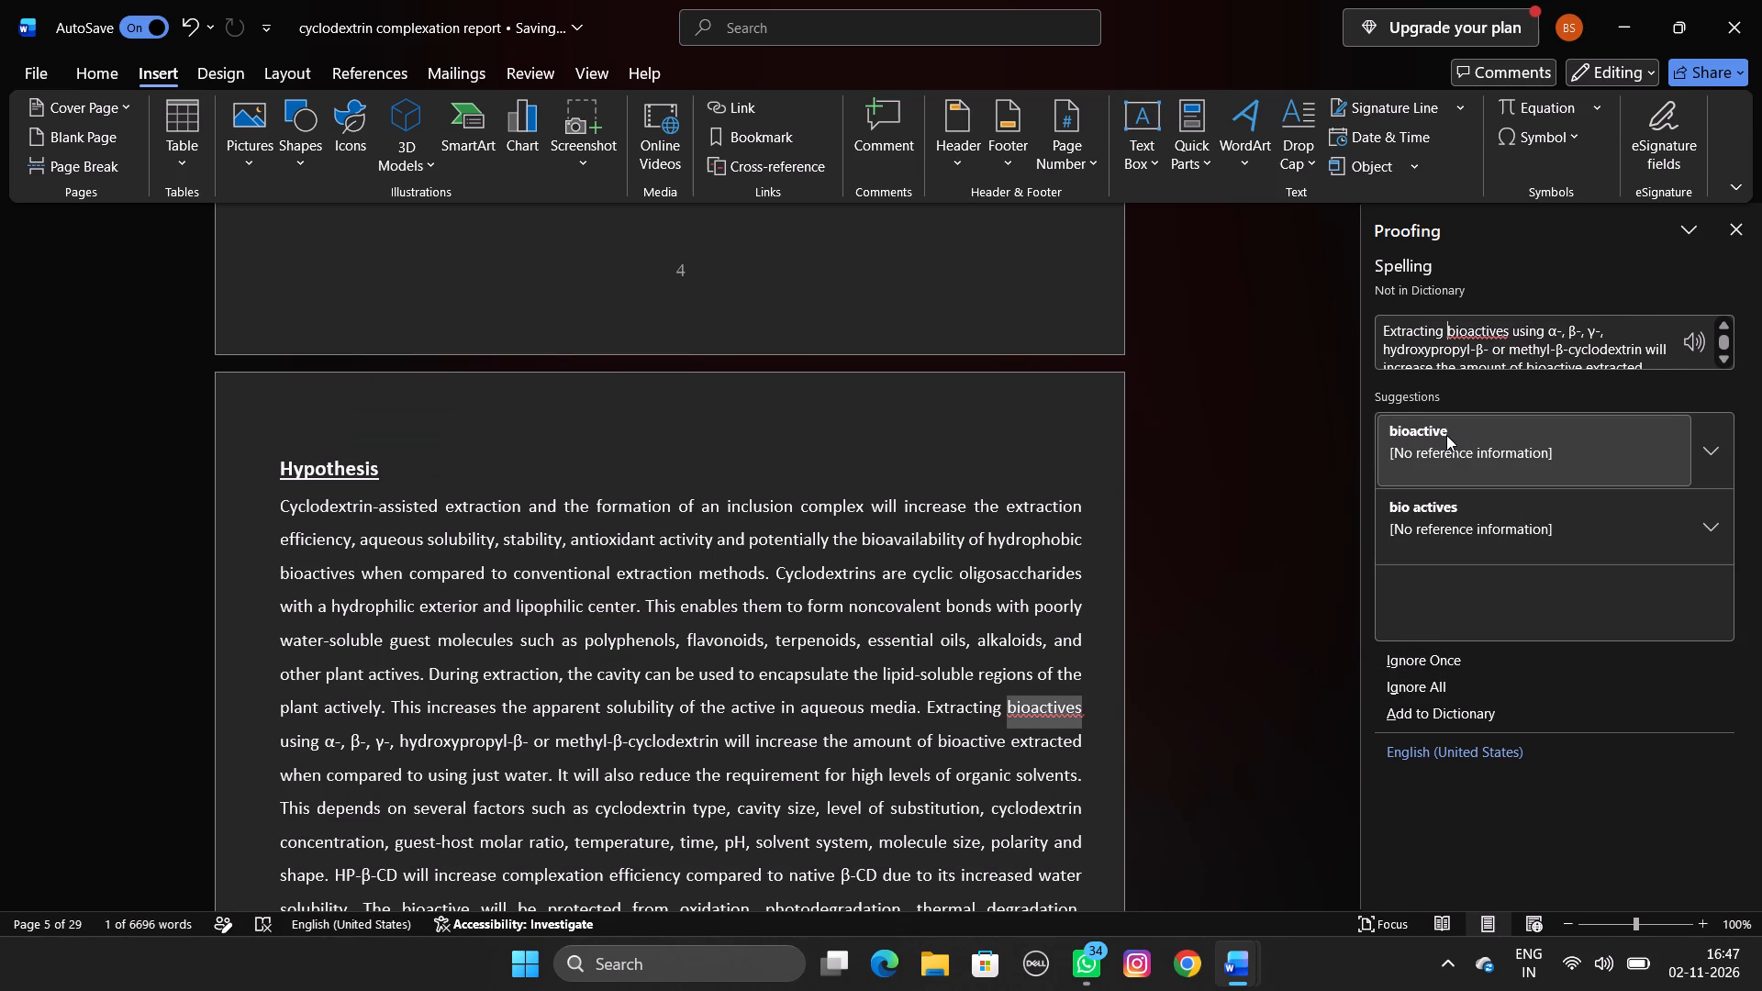
click(1446, 435)
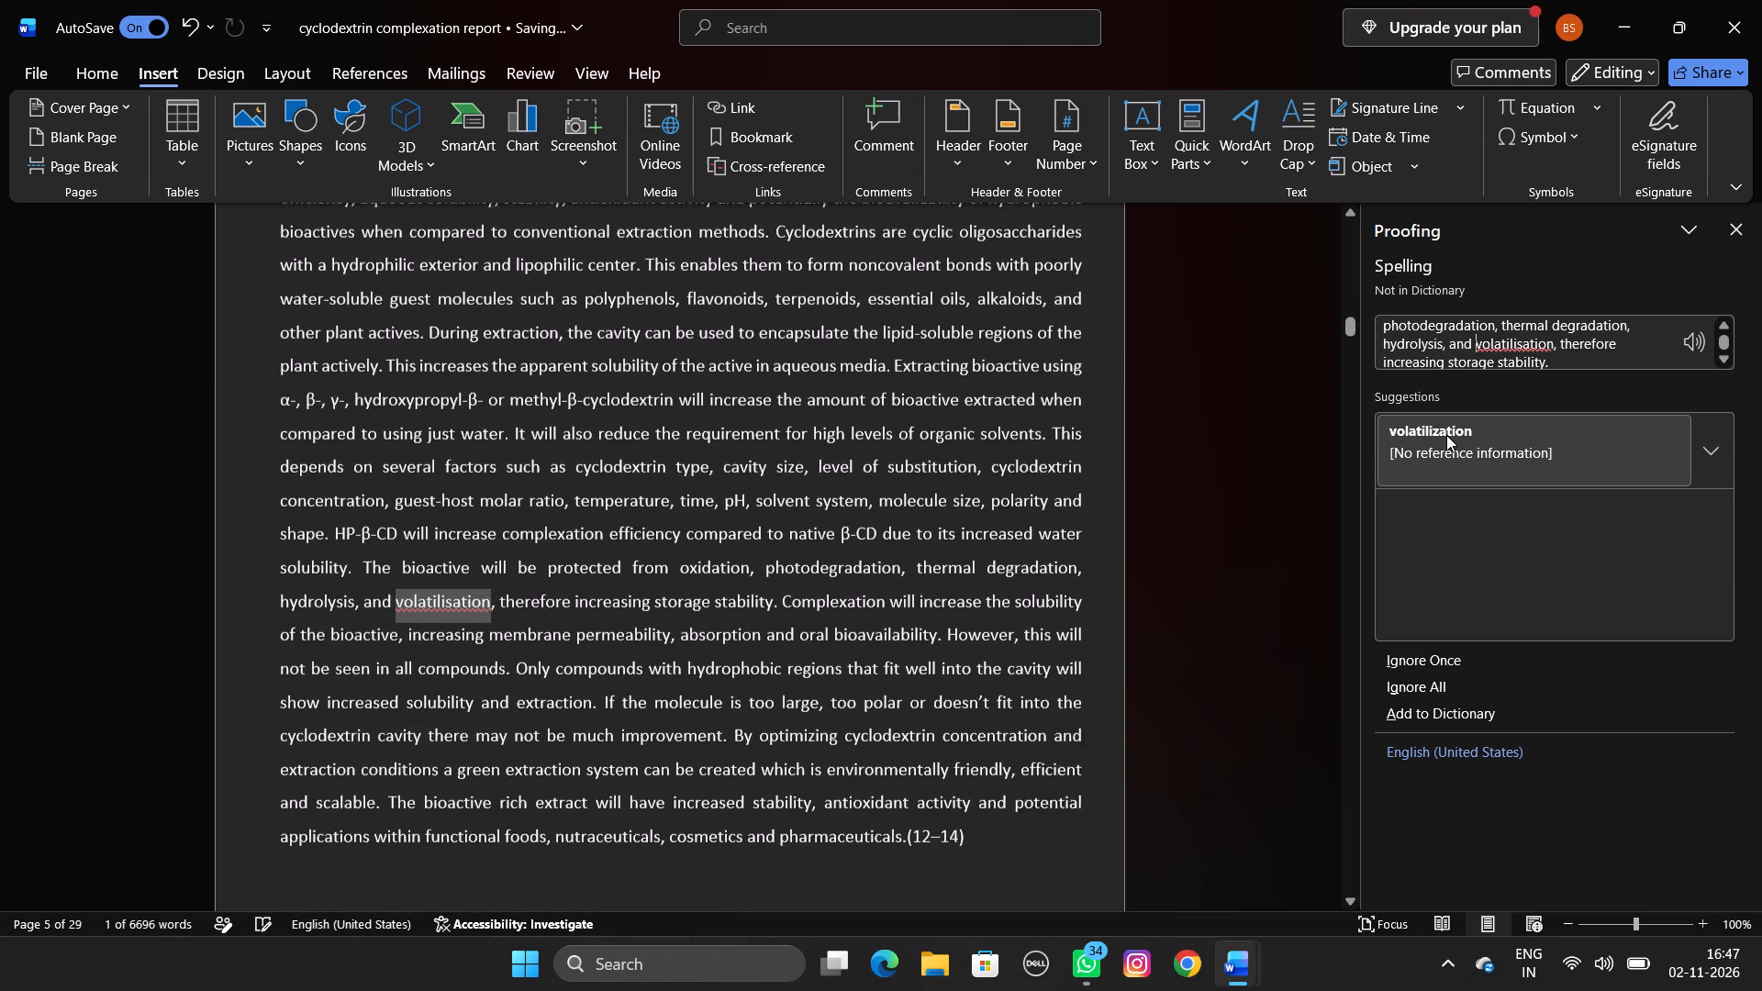
click(1446, 435)
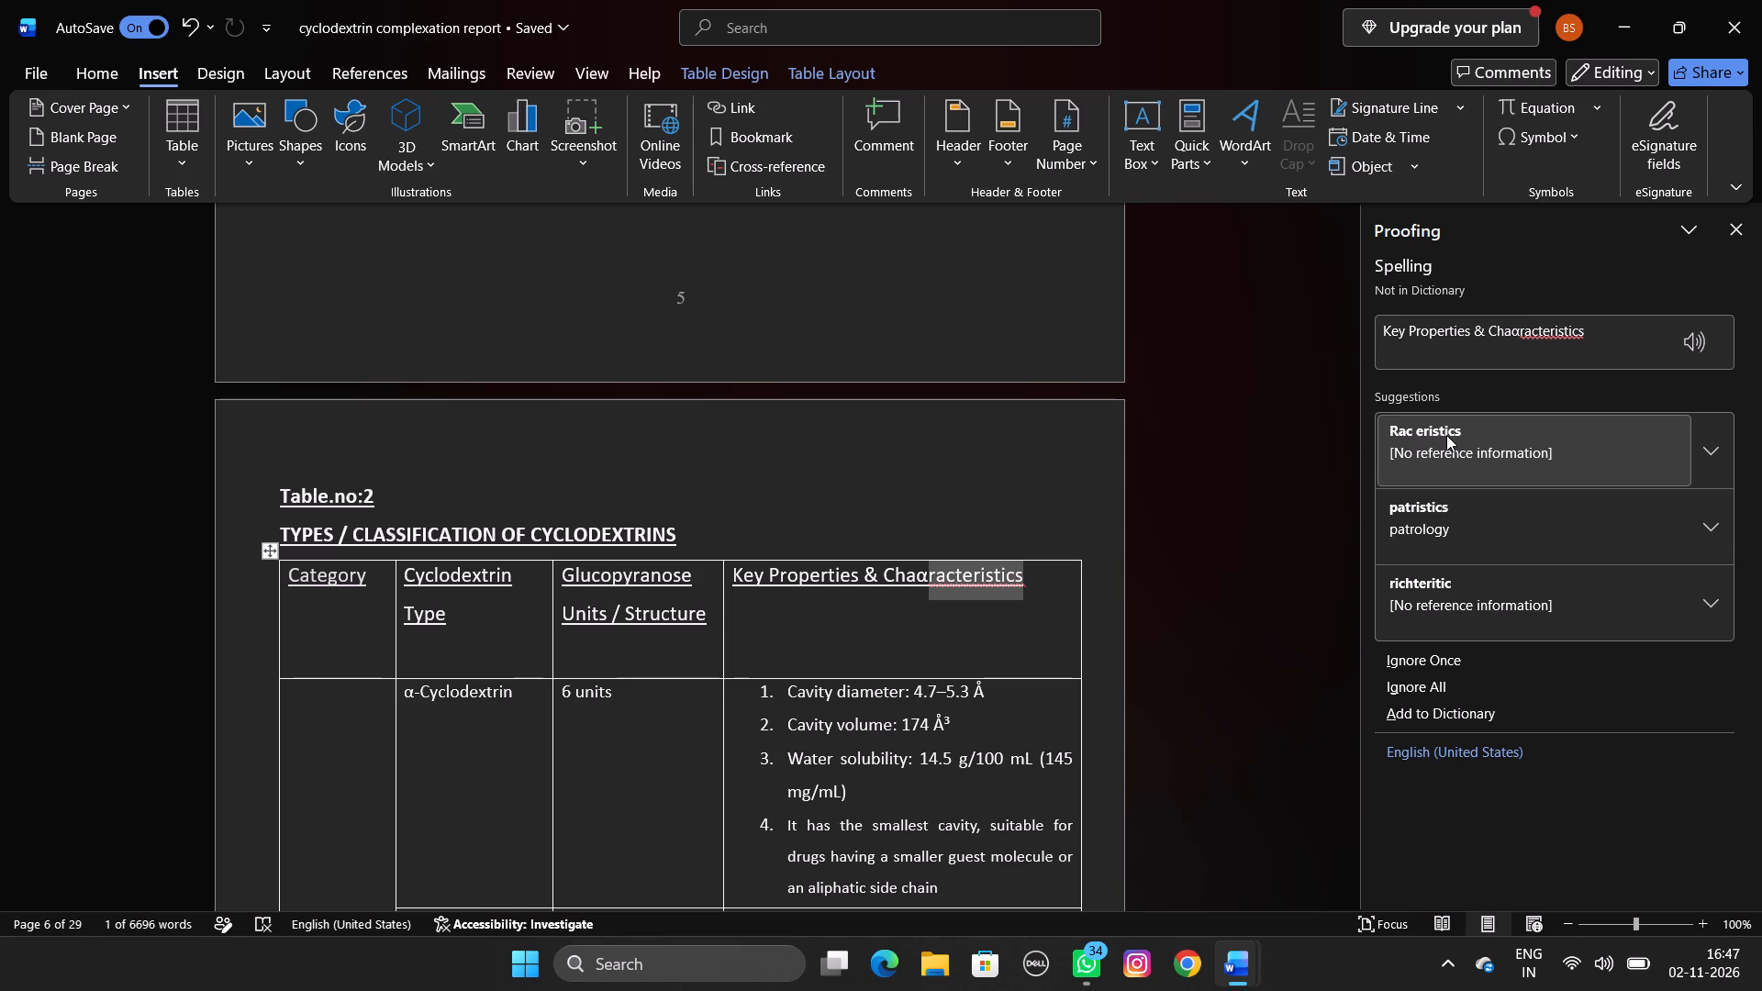
Correct the last column header of Table 2 to "Key Properties & Characteristics" by deleting the stray character.
click(920, 581)
click(931, 579)
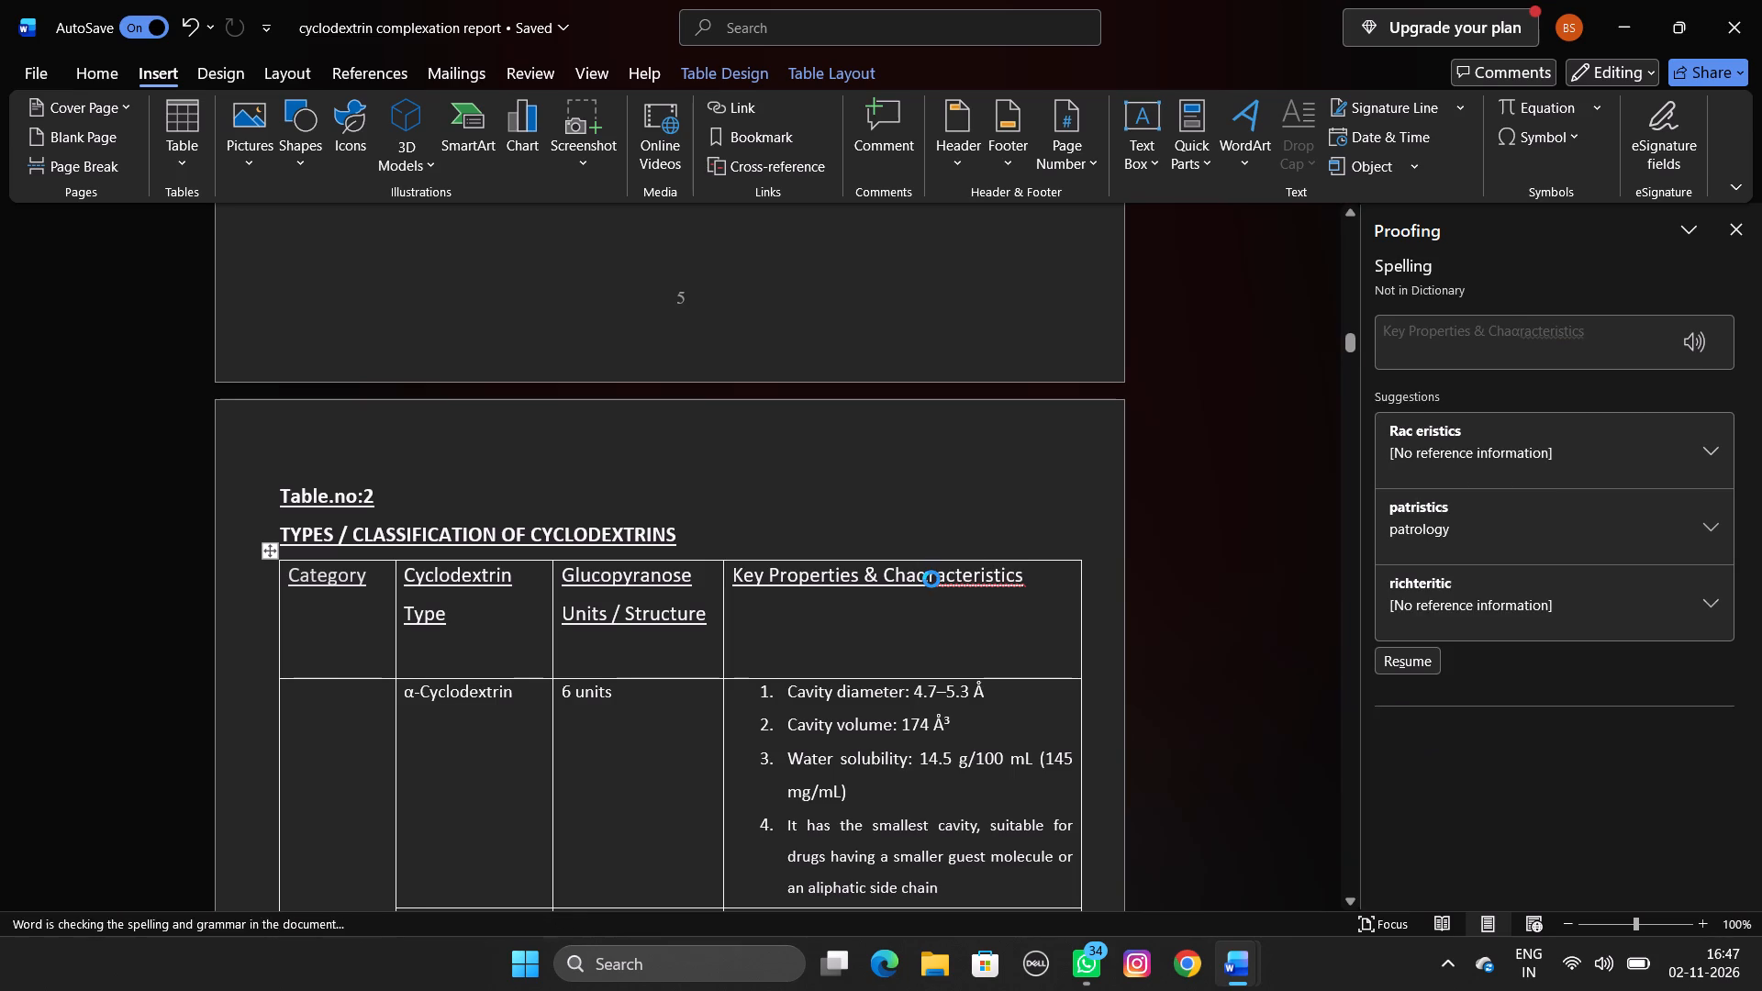
key(BackSpace)
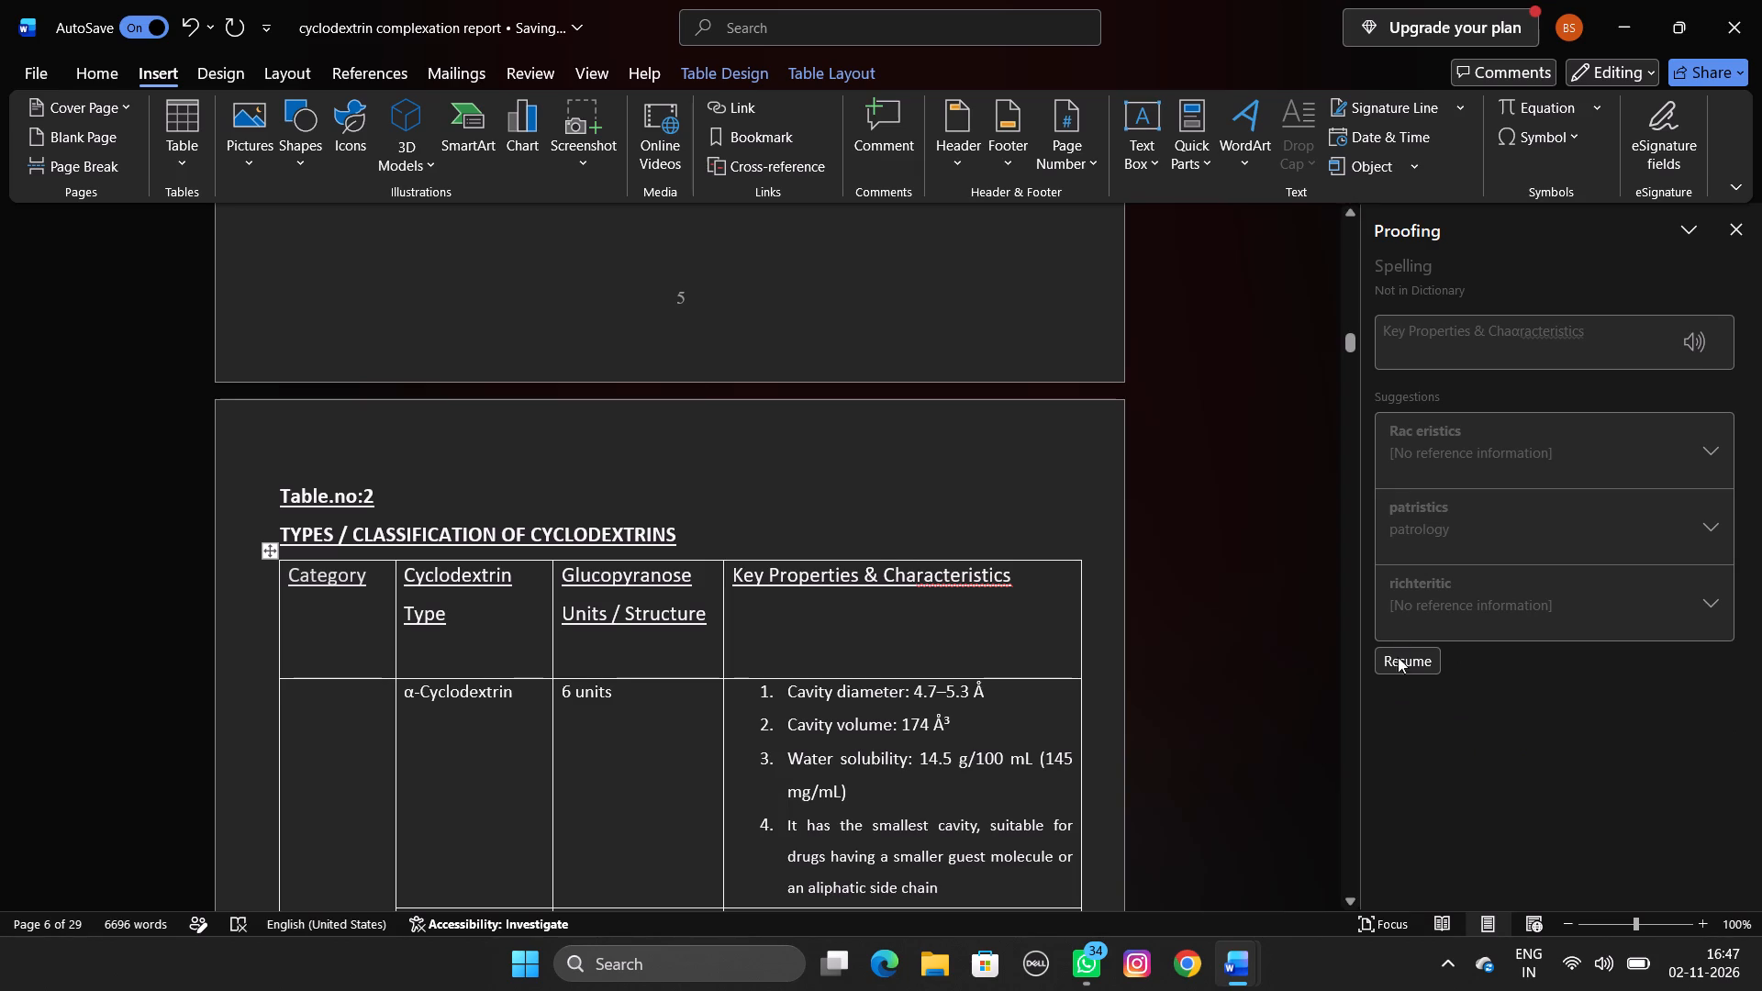
Resume the proofing check and ignore once "HPγCD", "Aq", "methylated )", "Dimethylated" and "Dimethylated )" in the chemically modified derivatives table.
click(1422, 660)
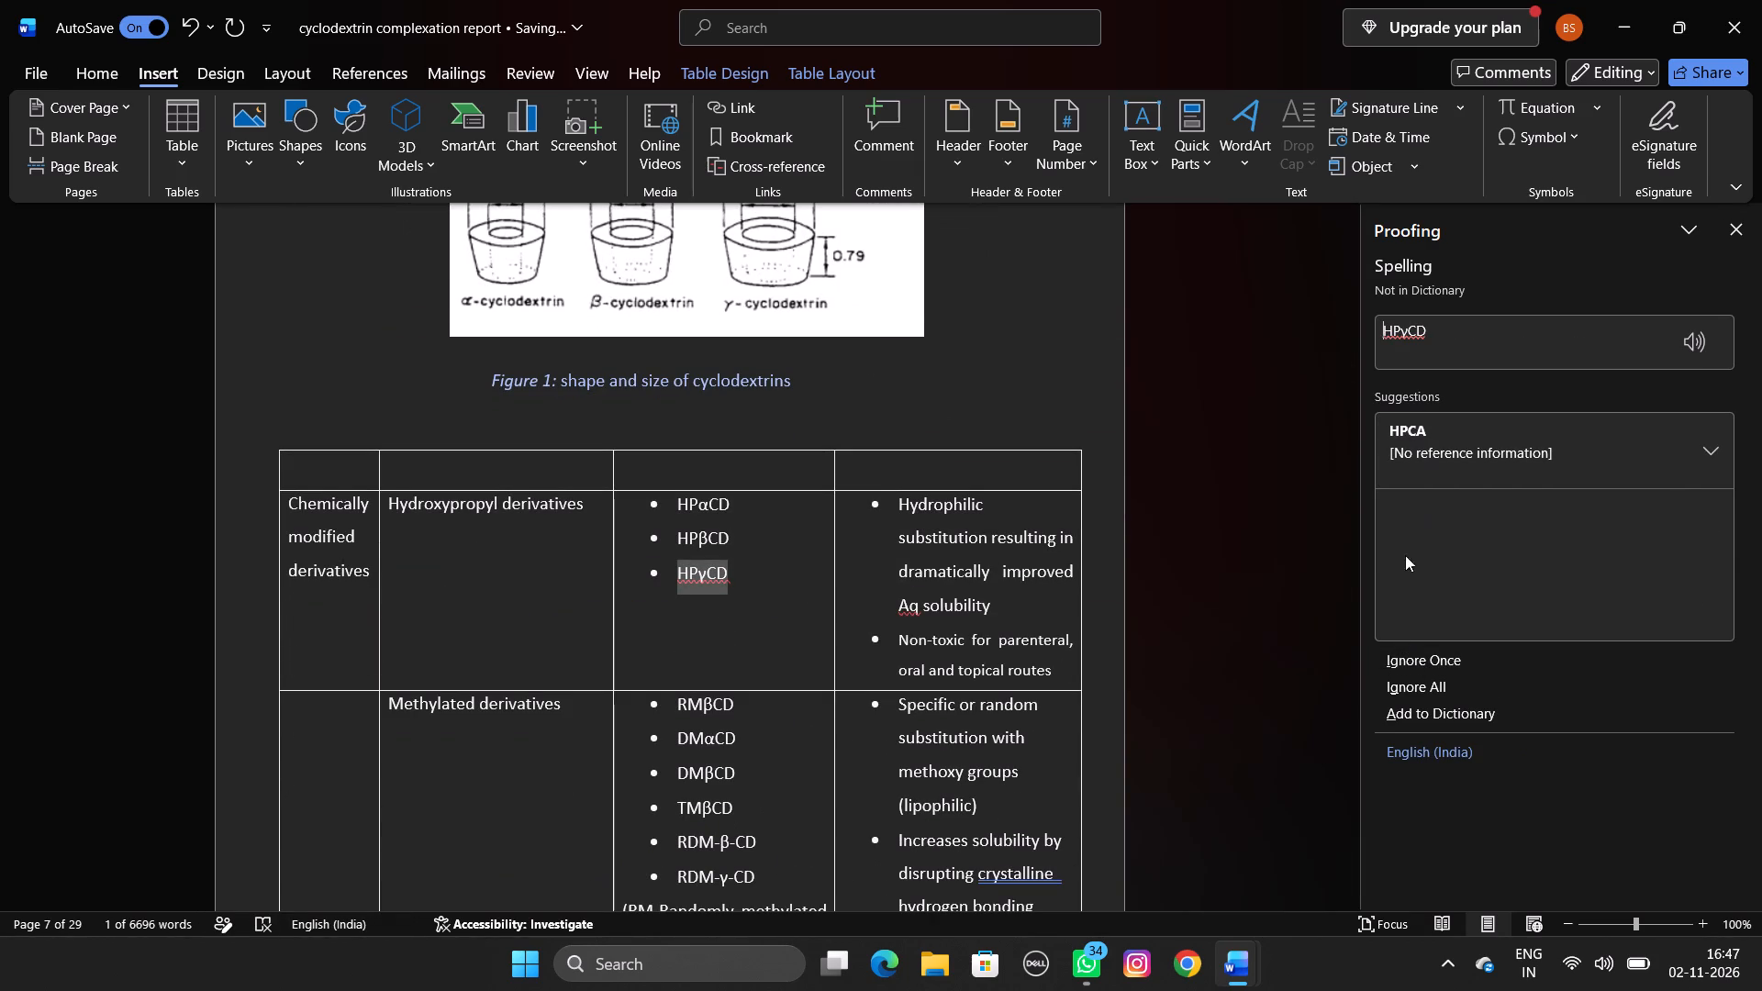
click(1413, 660)
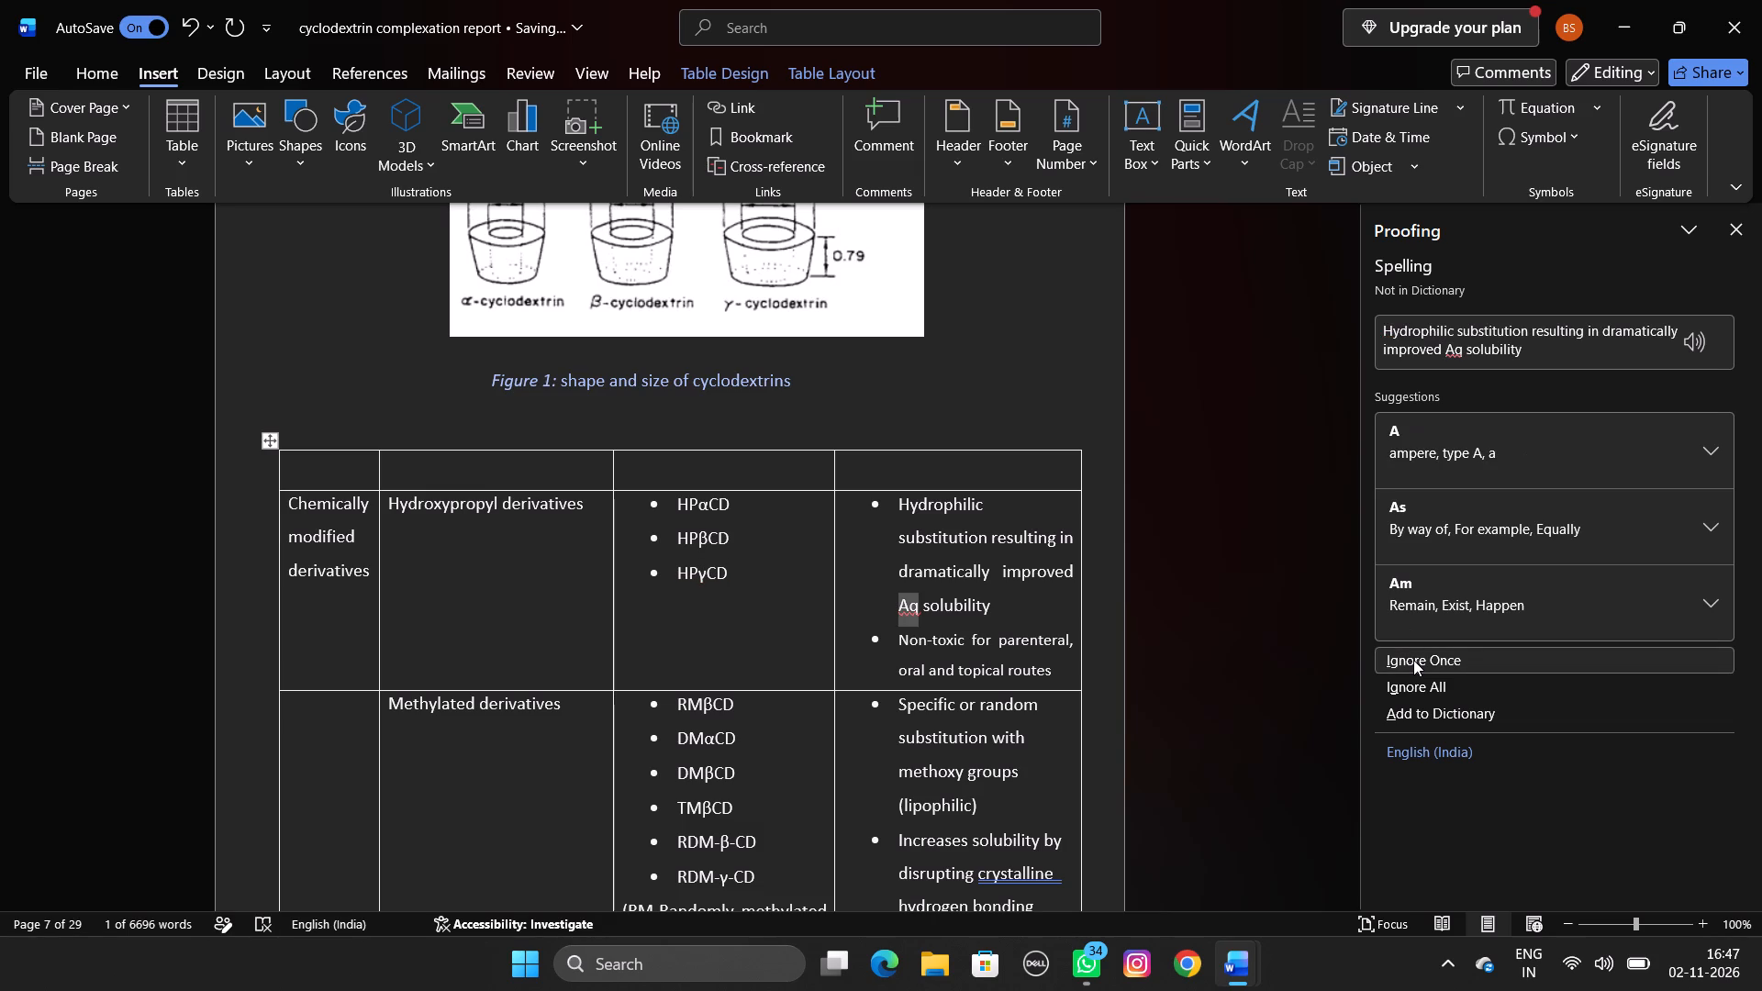
click(1413, 660)
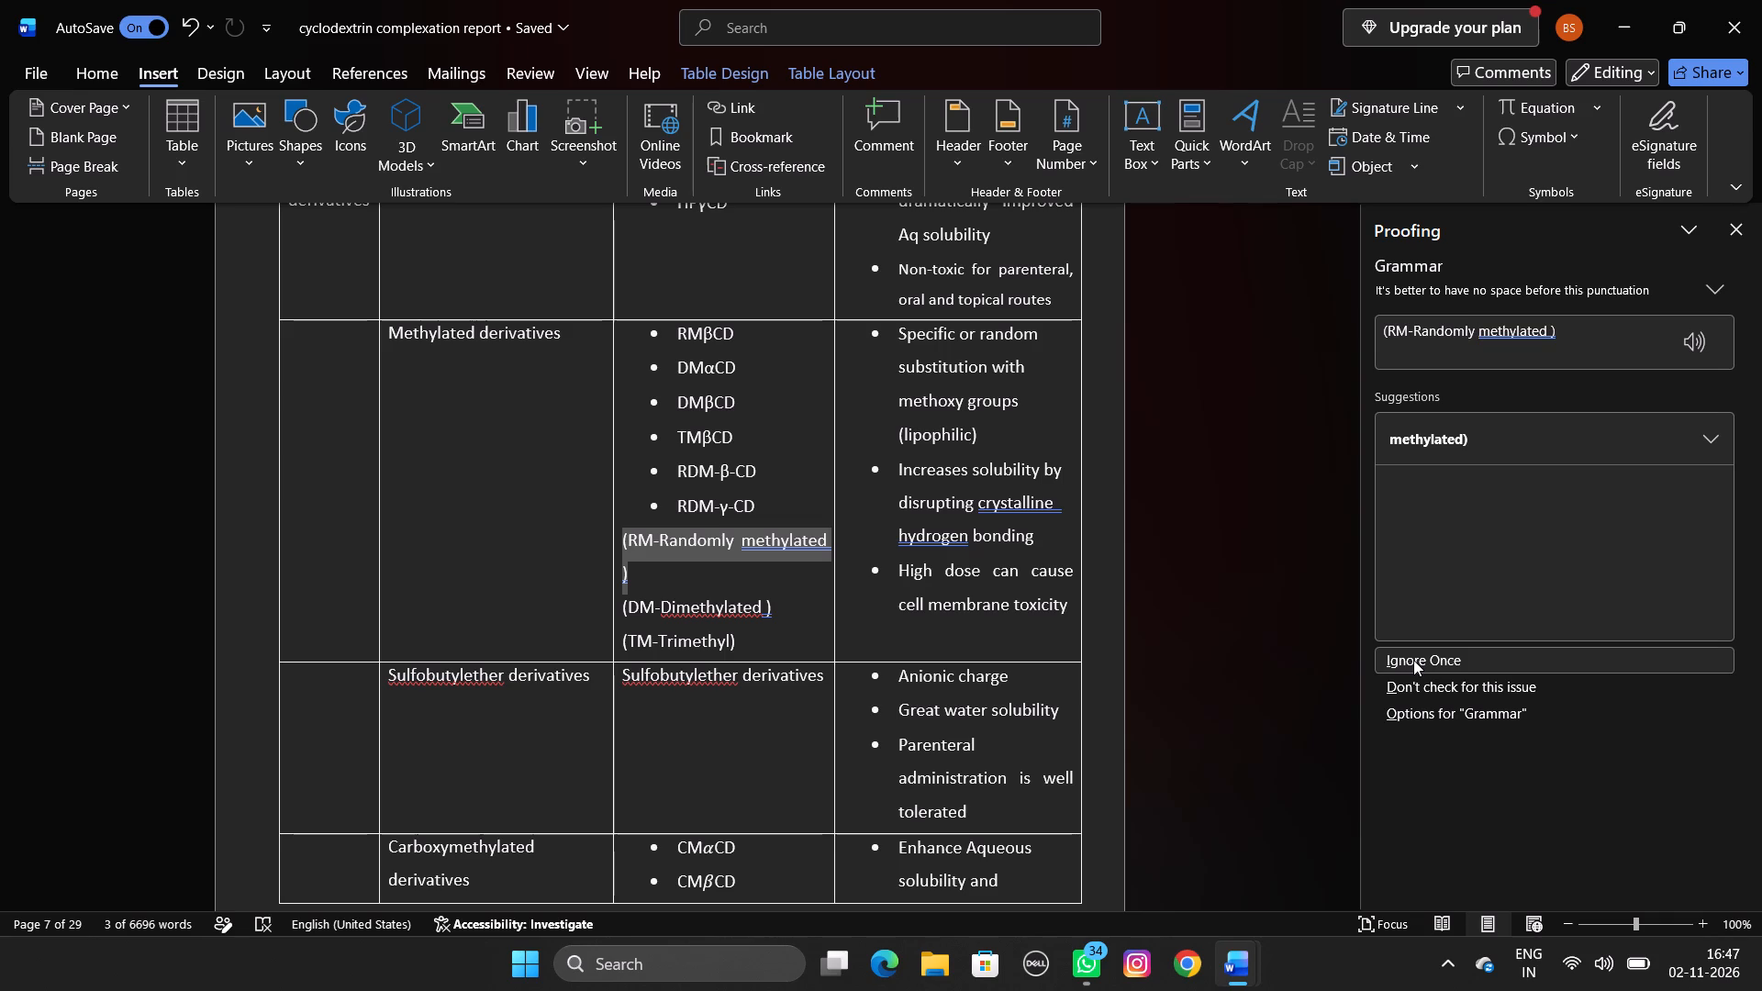
click(1413, 660)
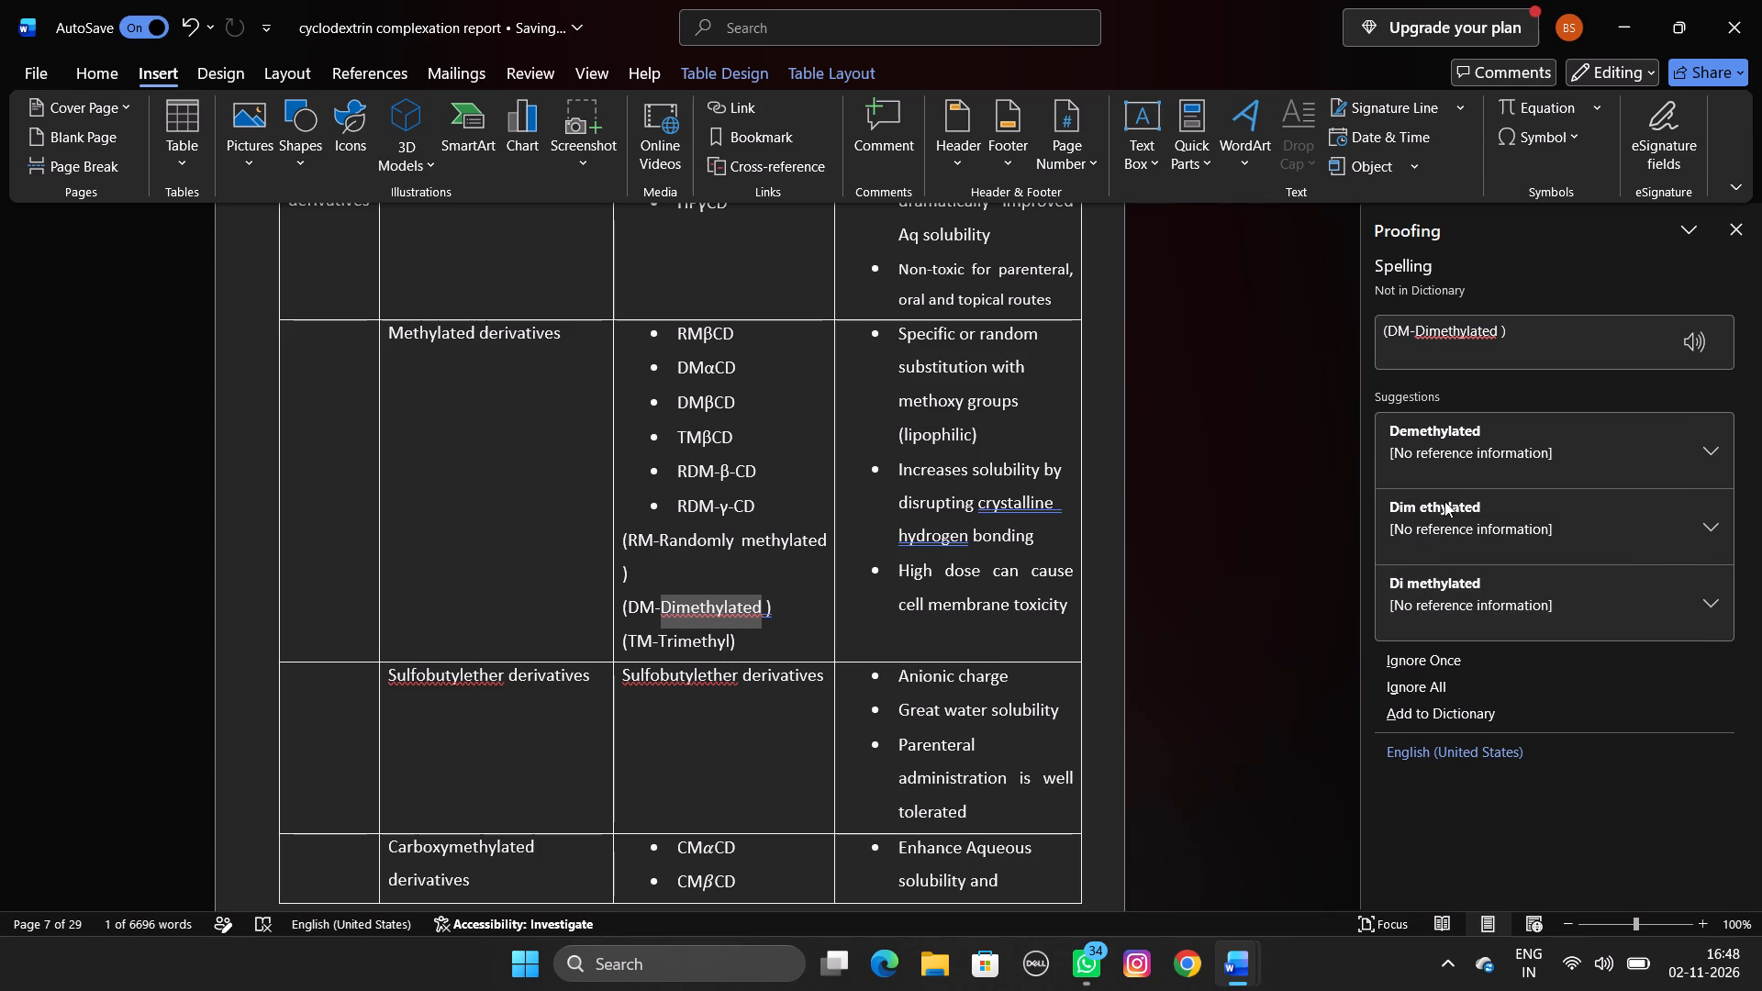
click(1431, 658)
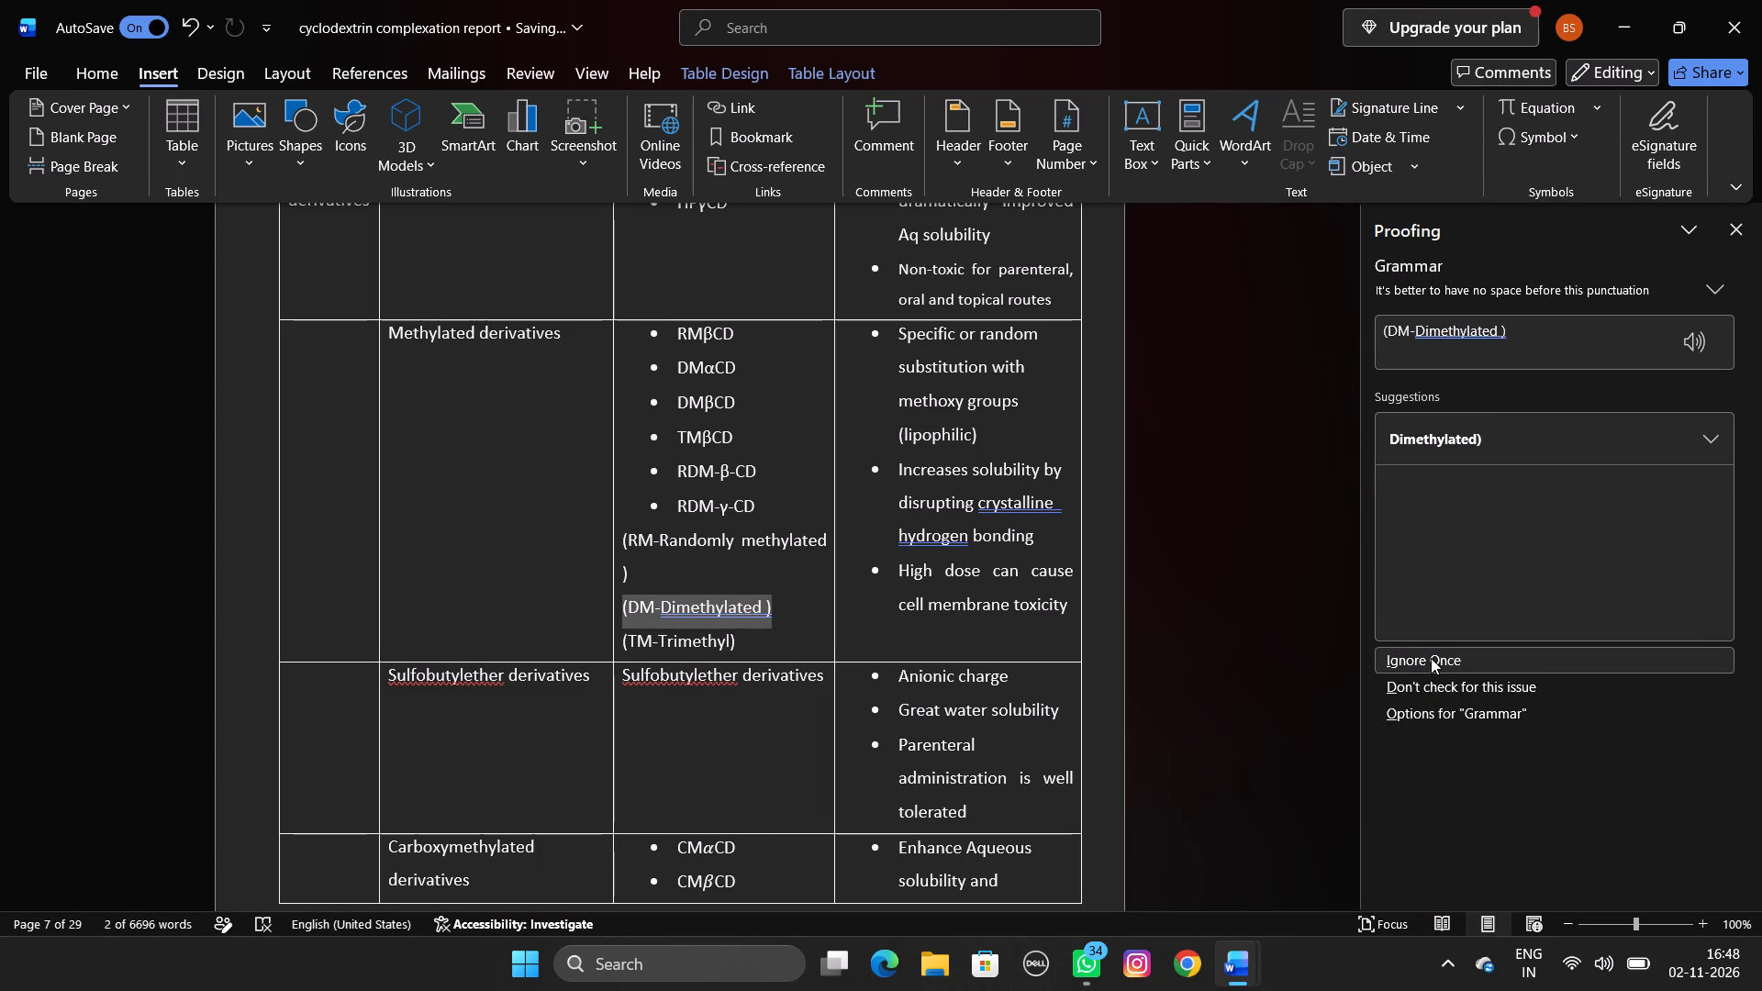
click(1431, 658)
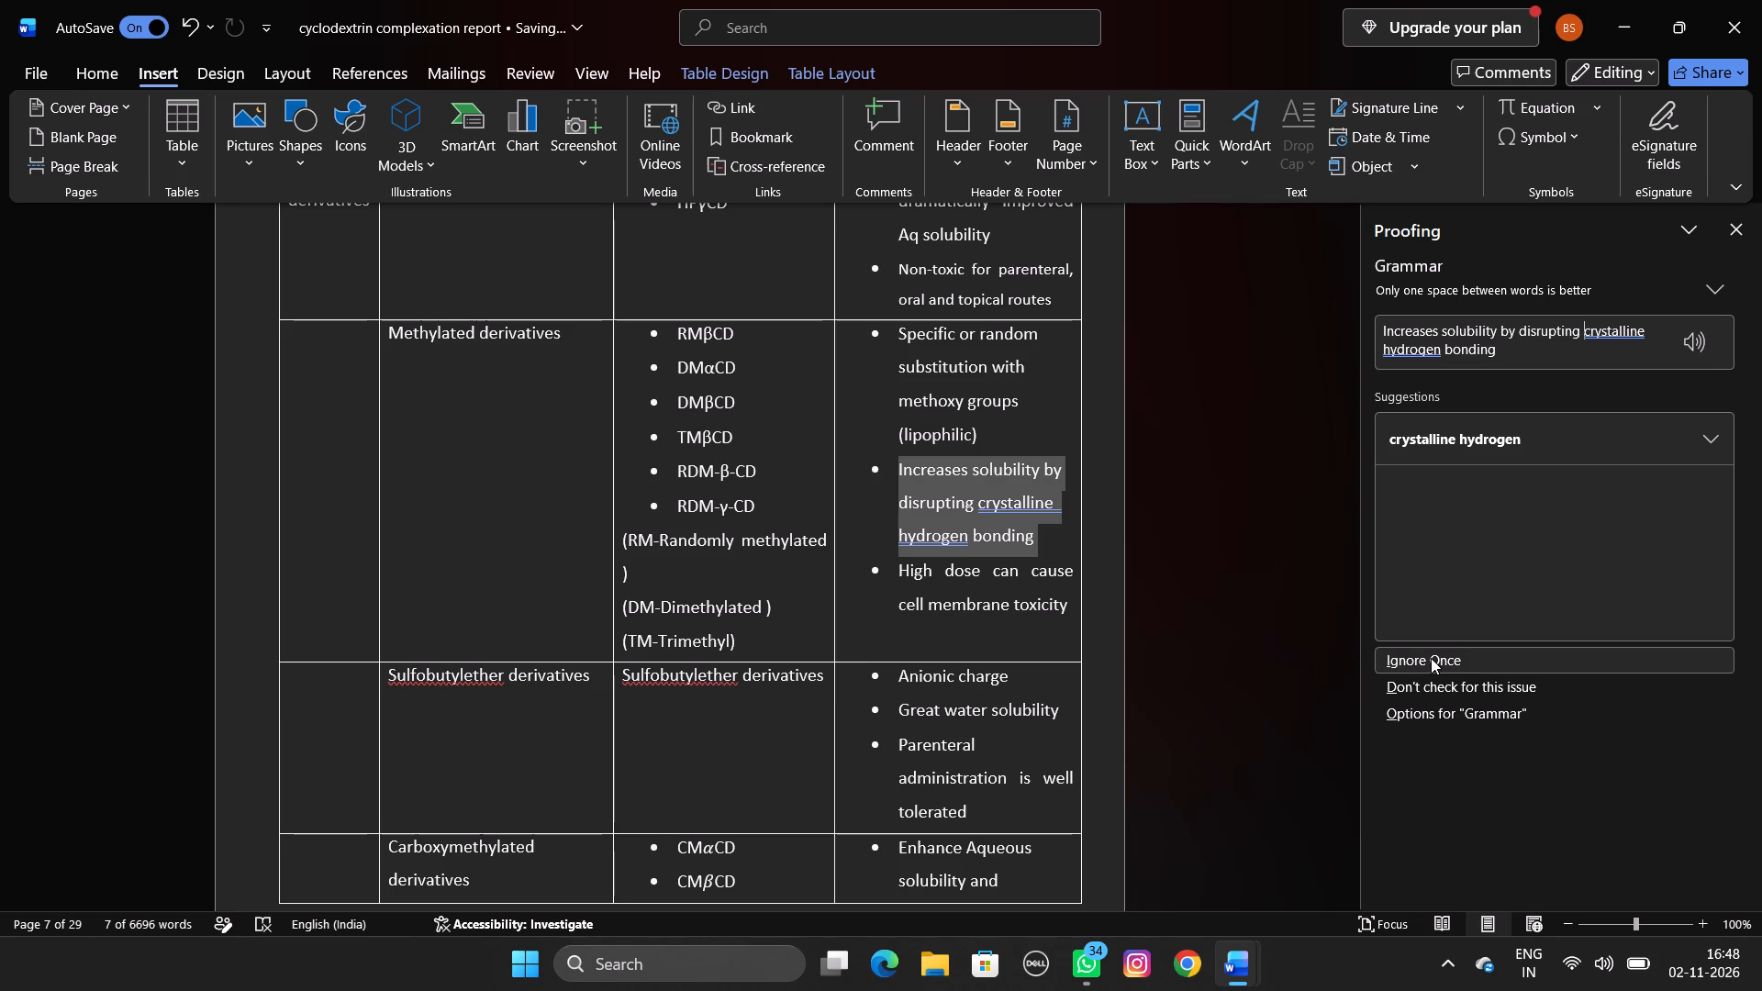
Accept the spacing suggestion "crystalline hydrogen" in the Methylated derivatives row and ignore once each of the two "Sulfobutylether" entries.
click(1480, 447)
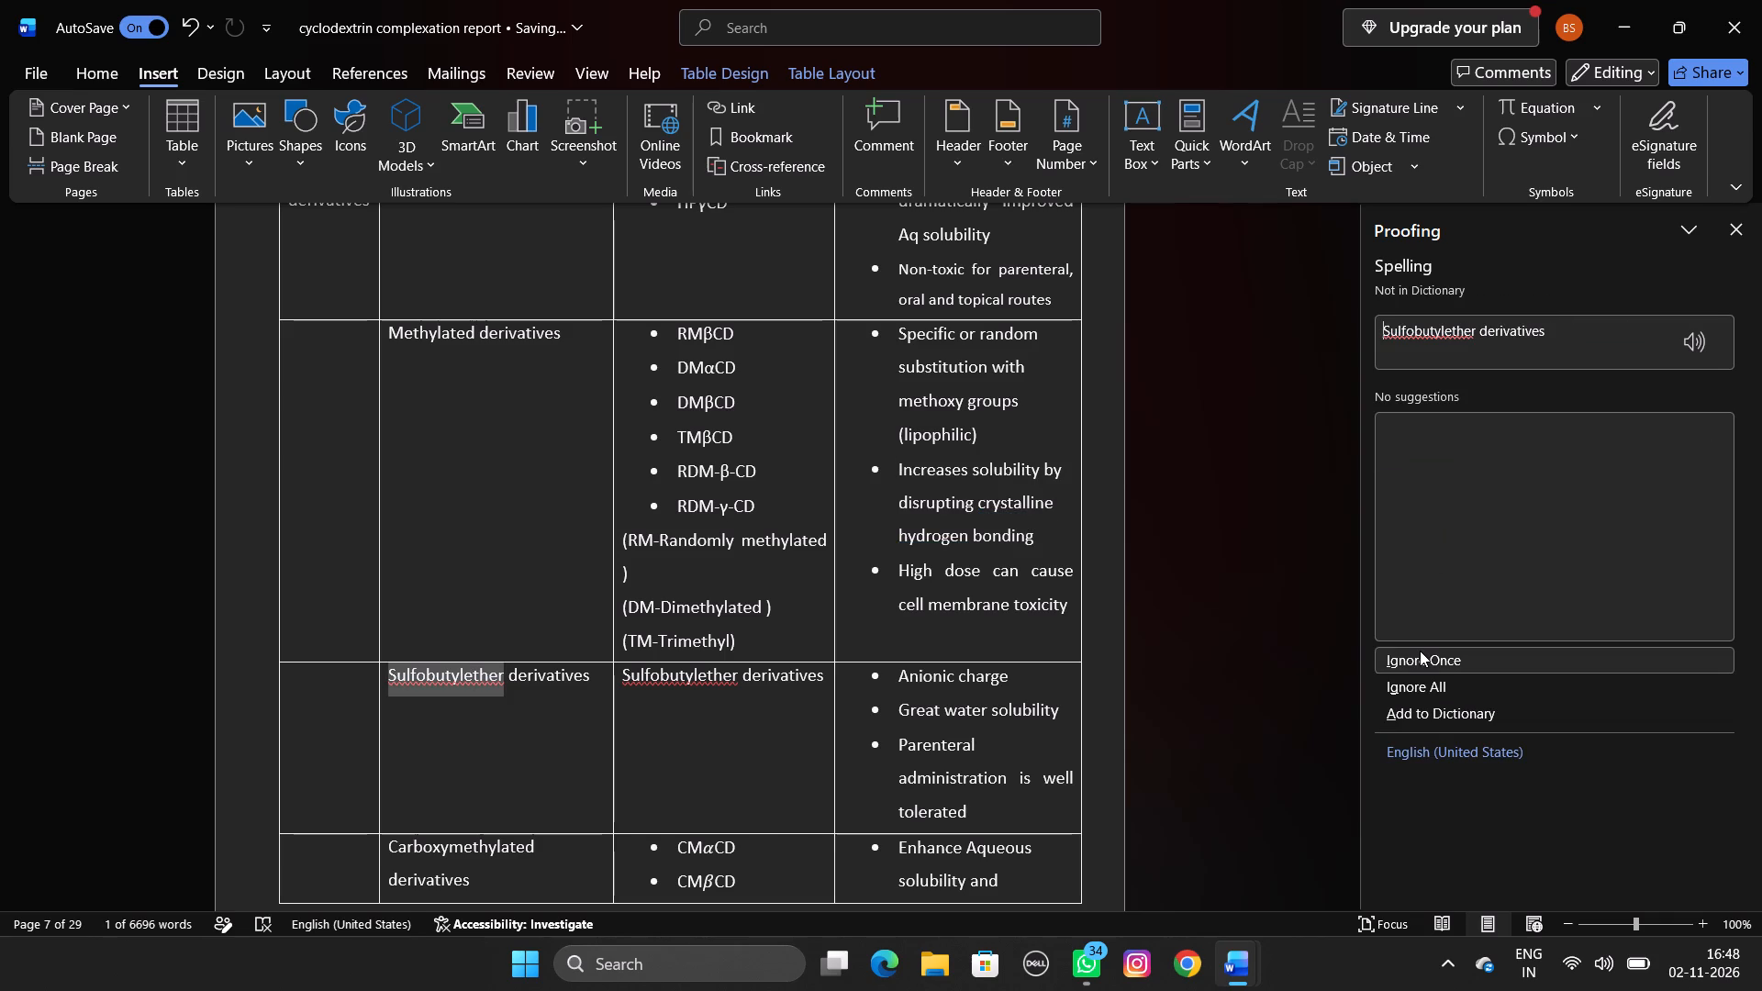
click(1420, 651)
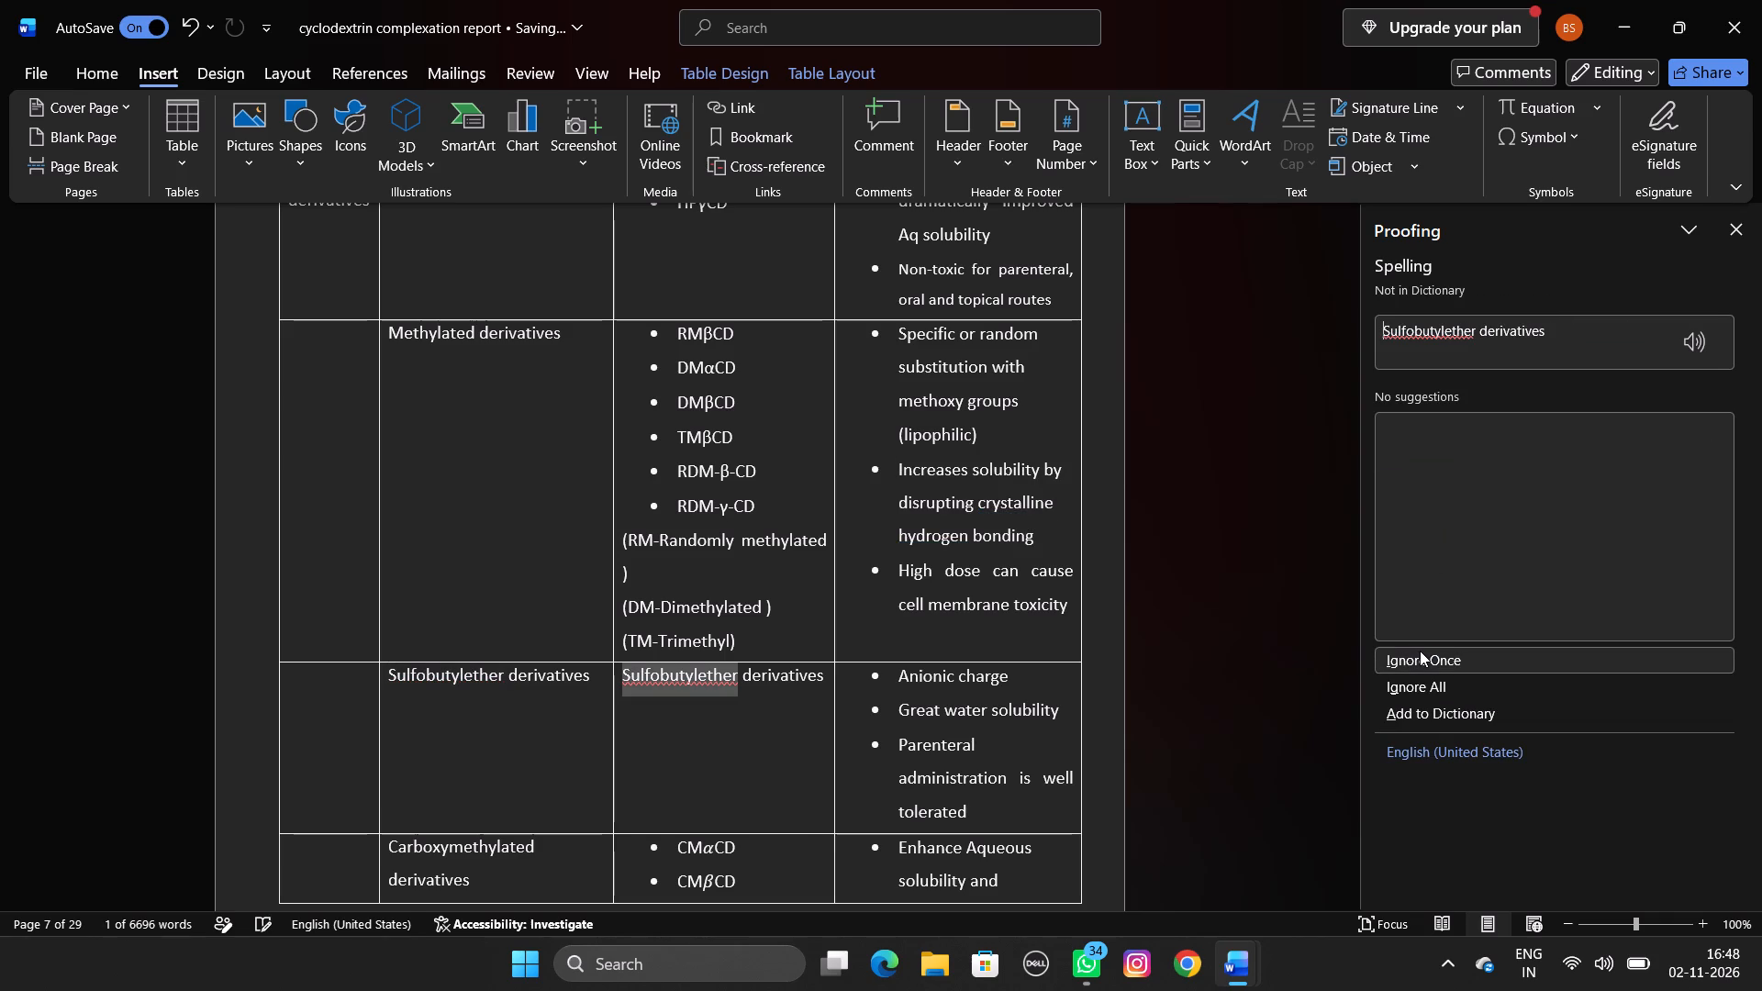
click(1420, 651)
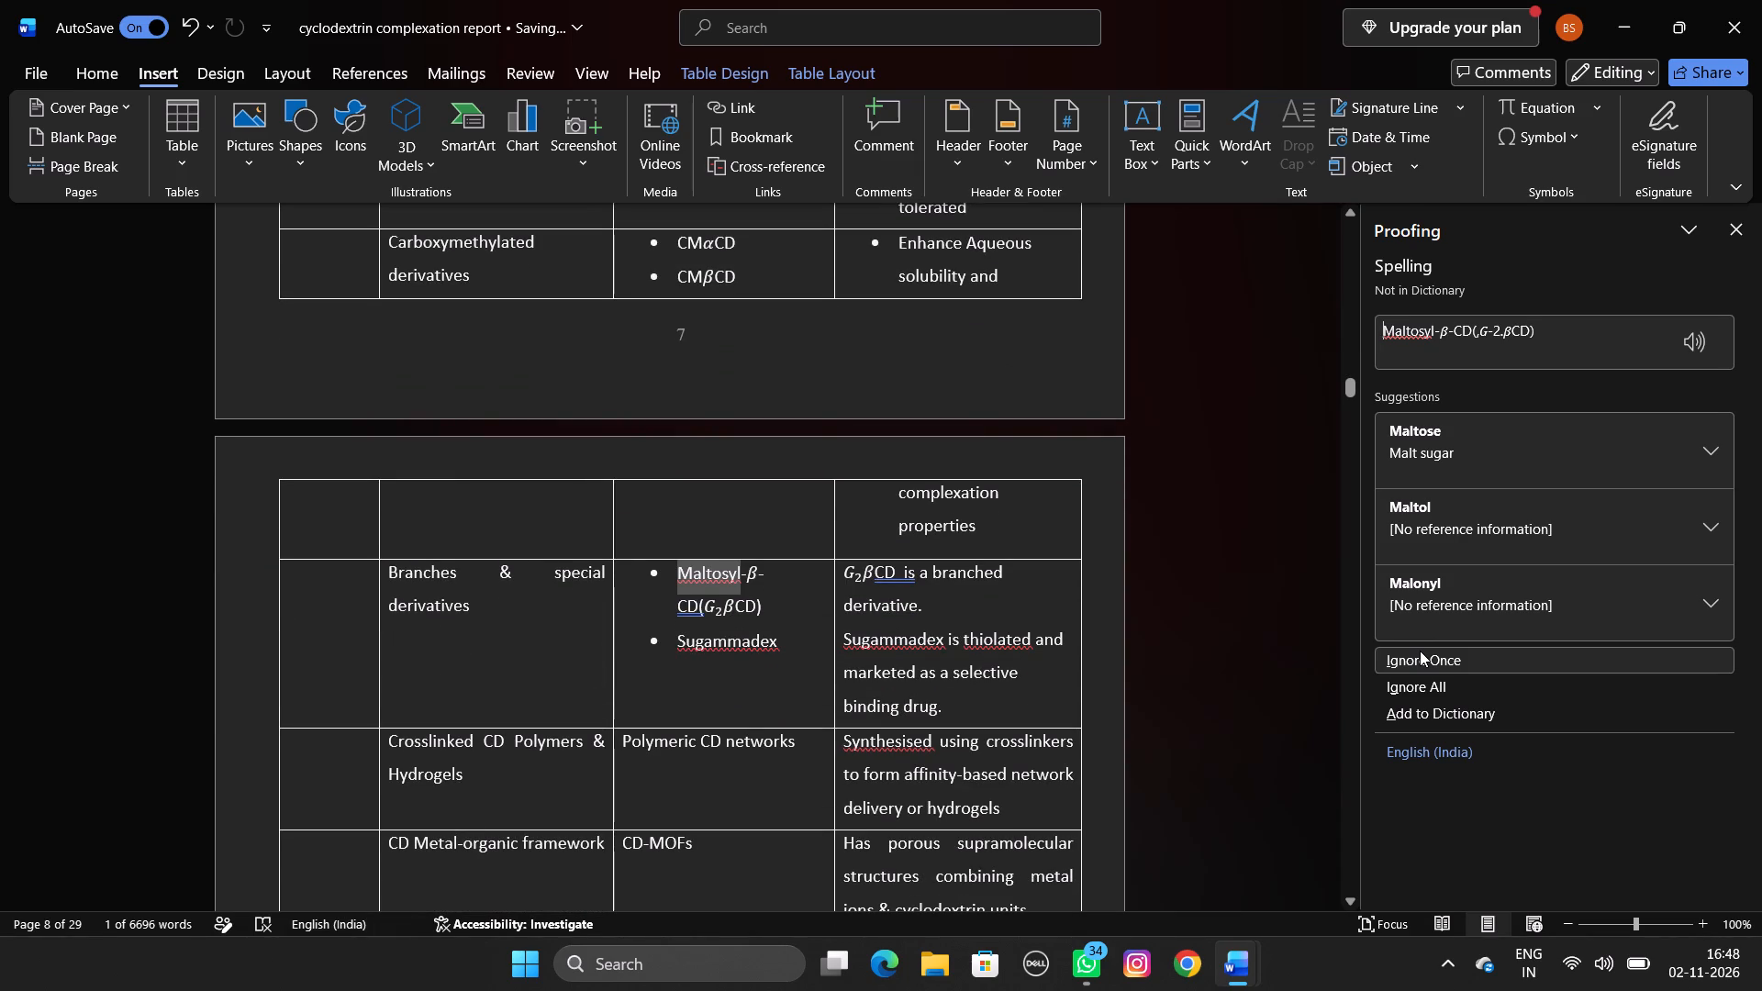
On page 8, ignore once each flagged "Maltosyl", "CD(", "Sugammadex", "thiolated" and "Synthesised", and accept the spacing suggestion "CD is".
click(1420, 651)
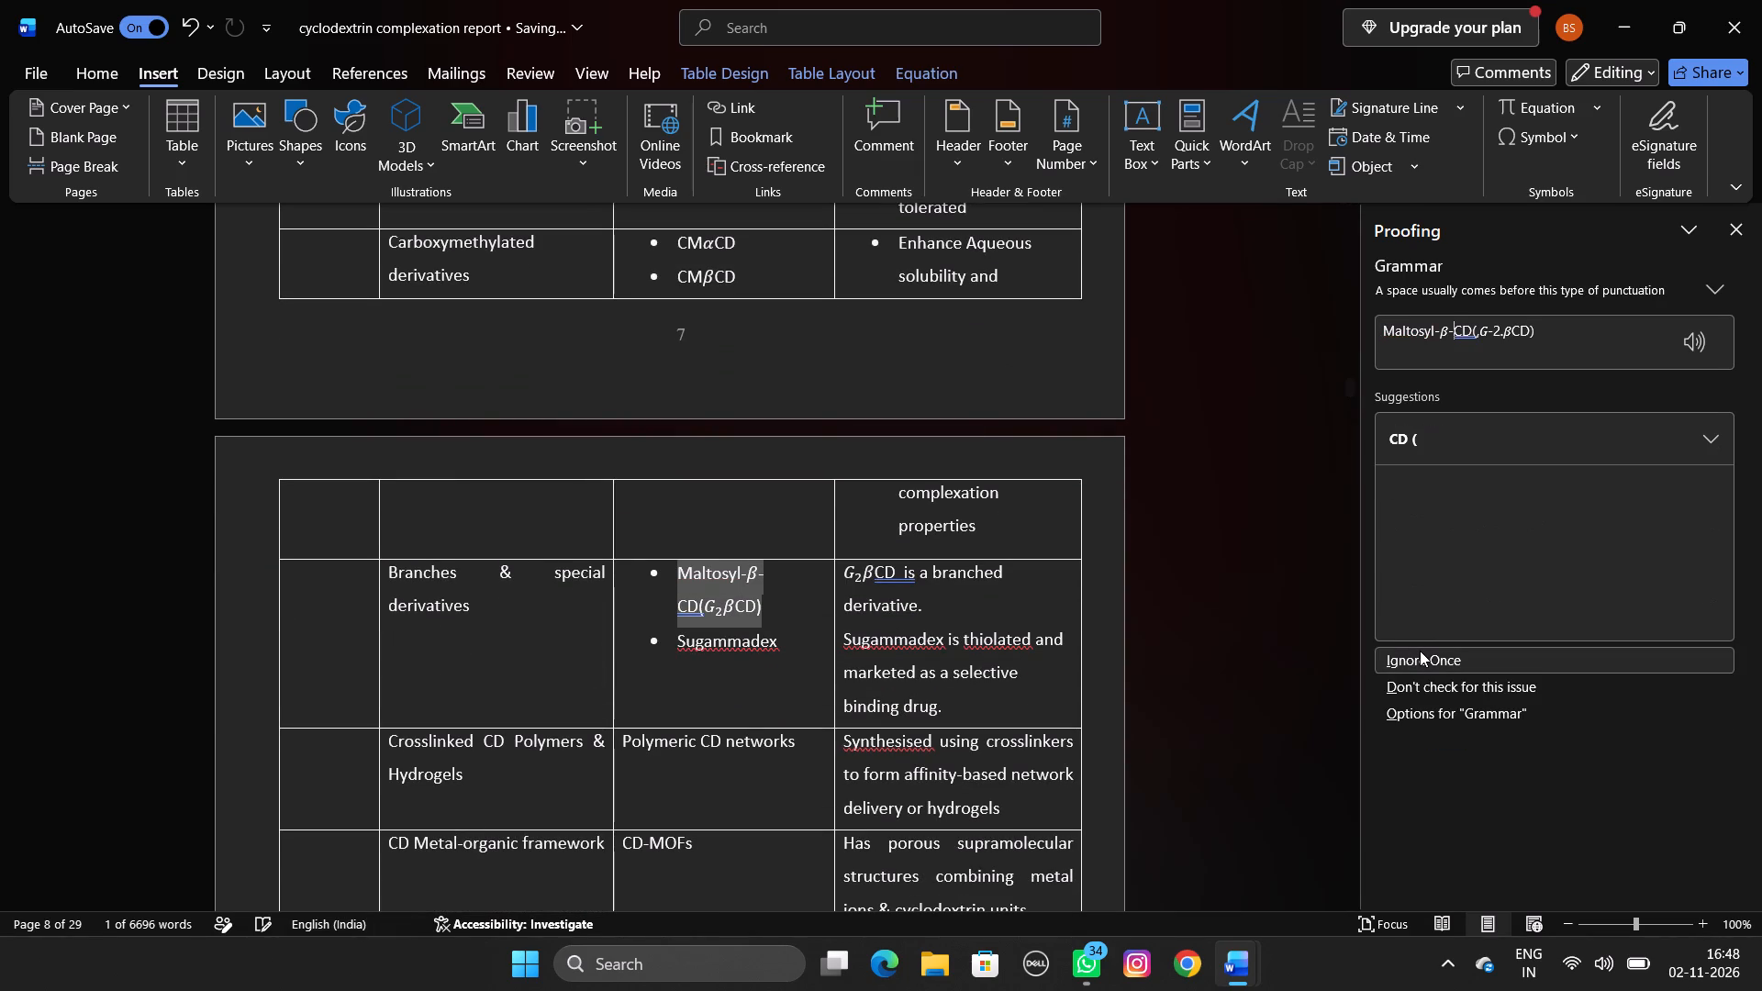
click(1420, 651)
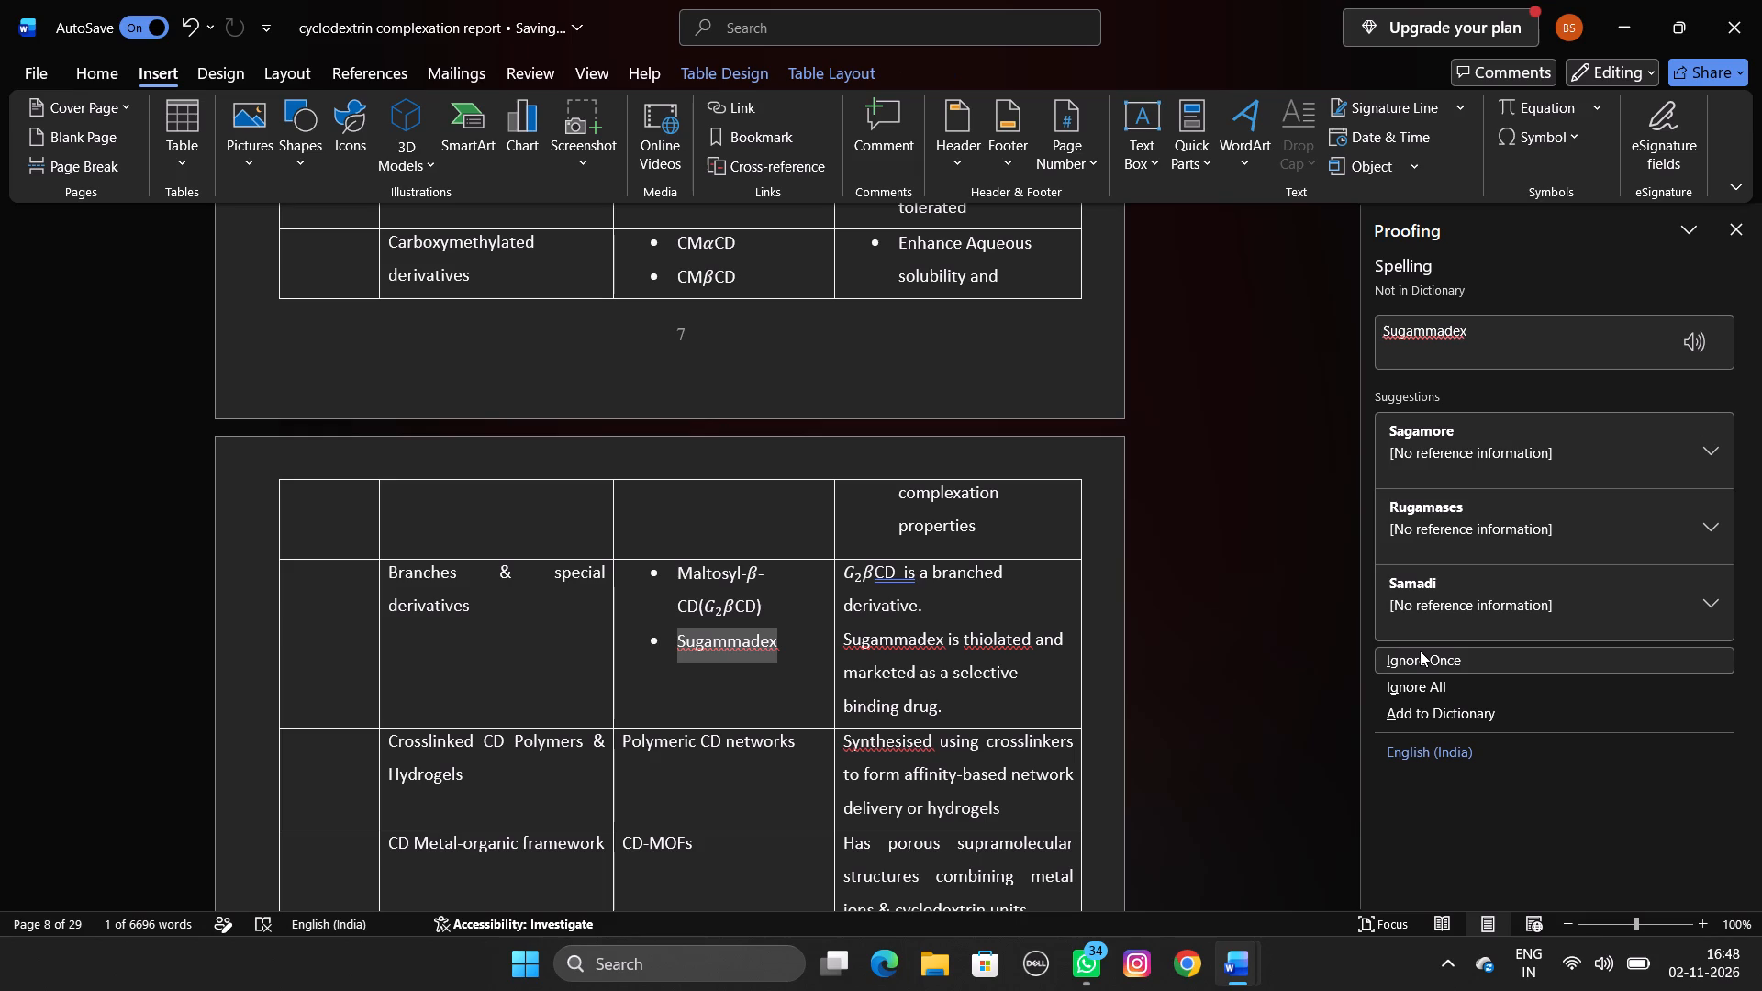
click(1420, 651)
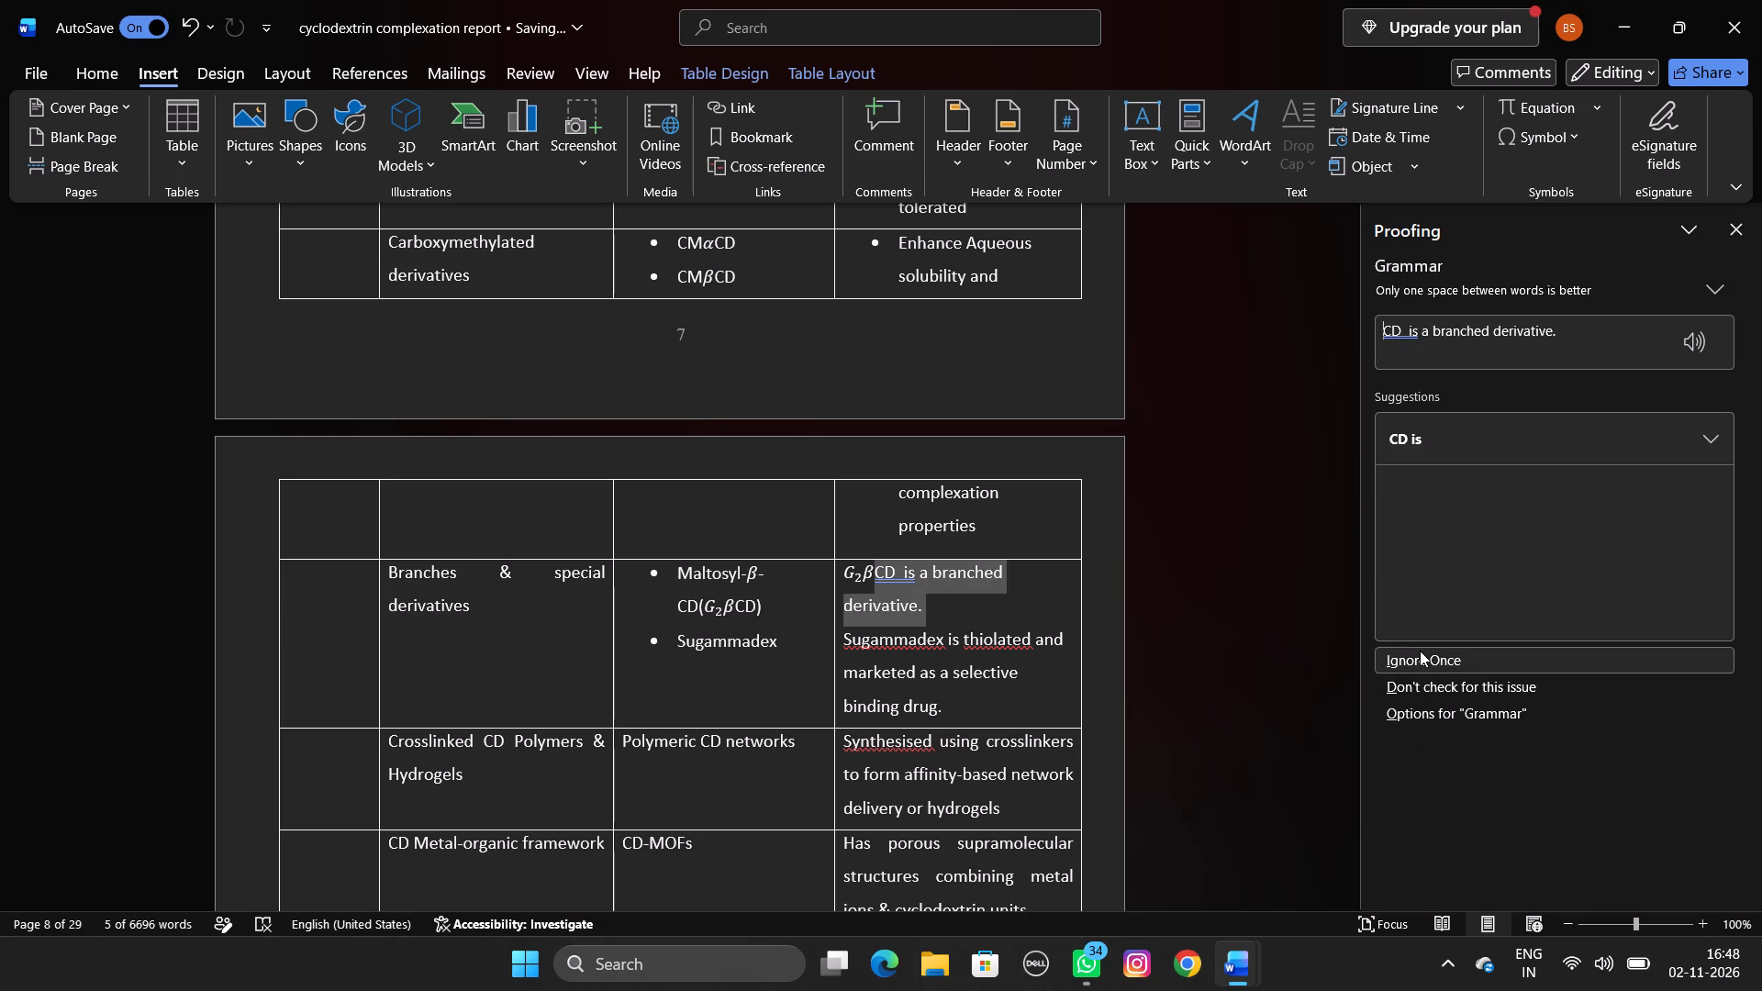
click(1430, 457)
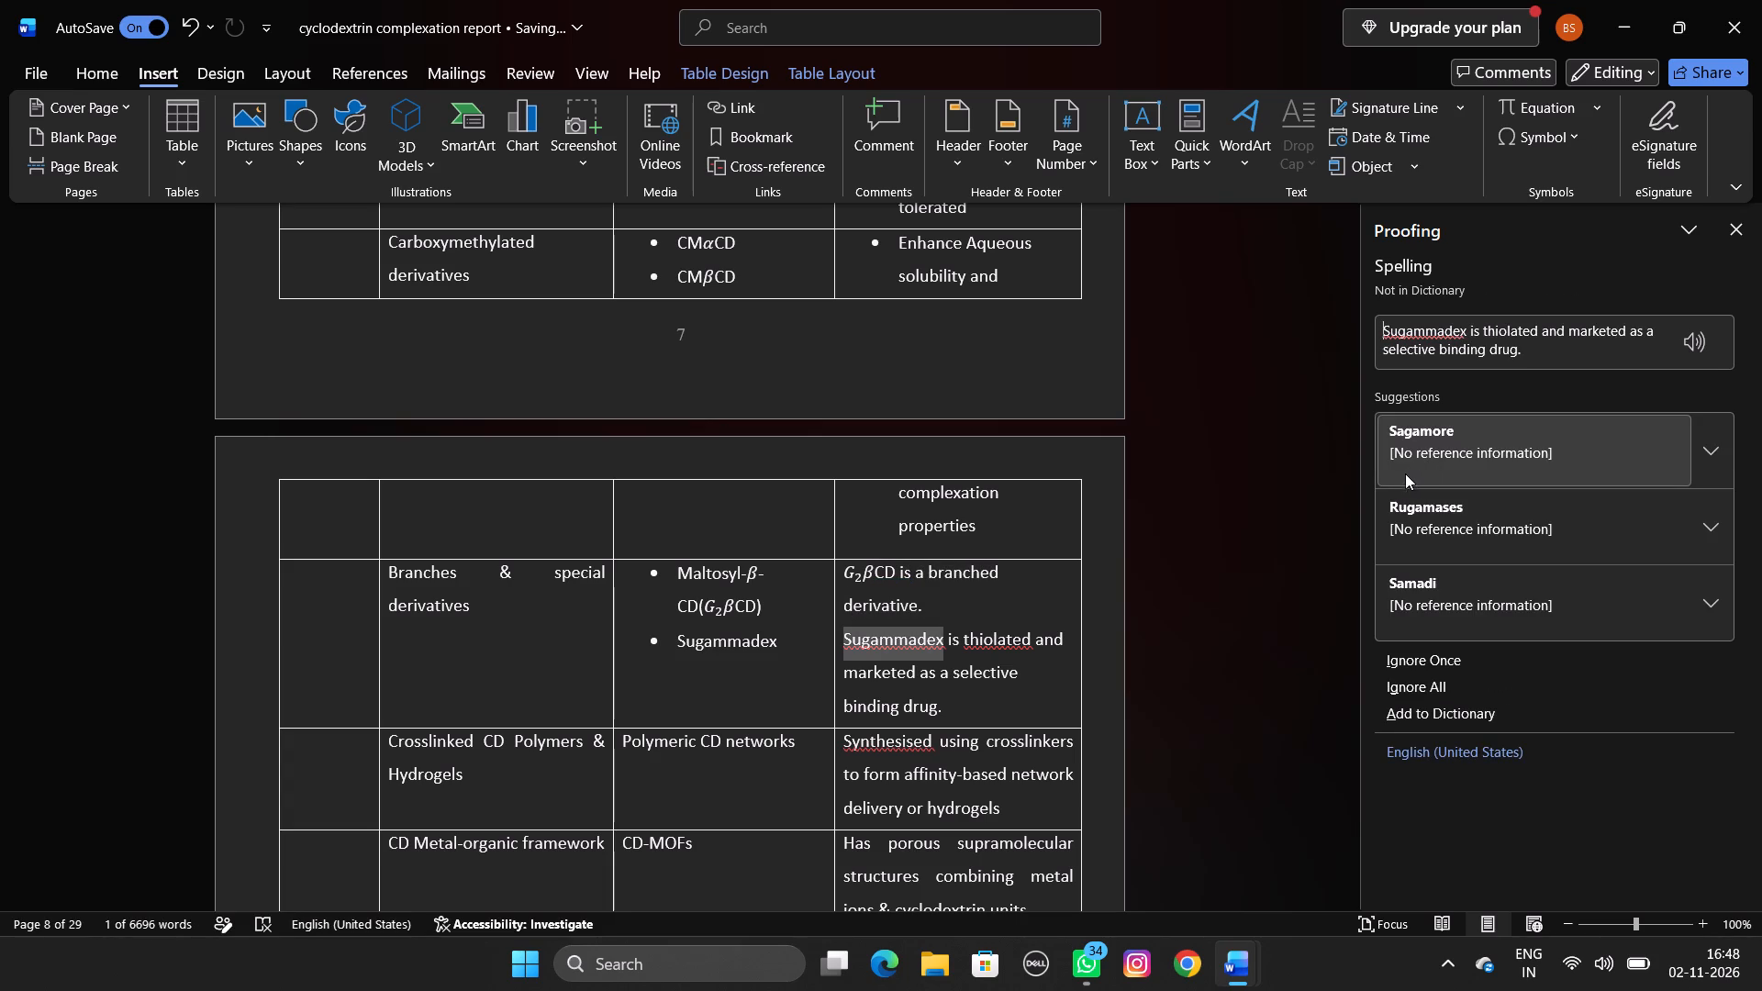
click(1411, 653)
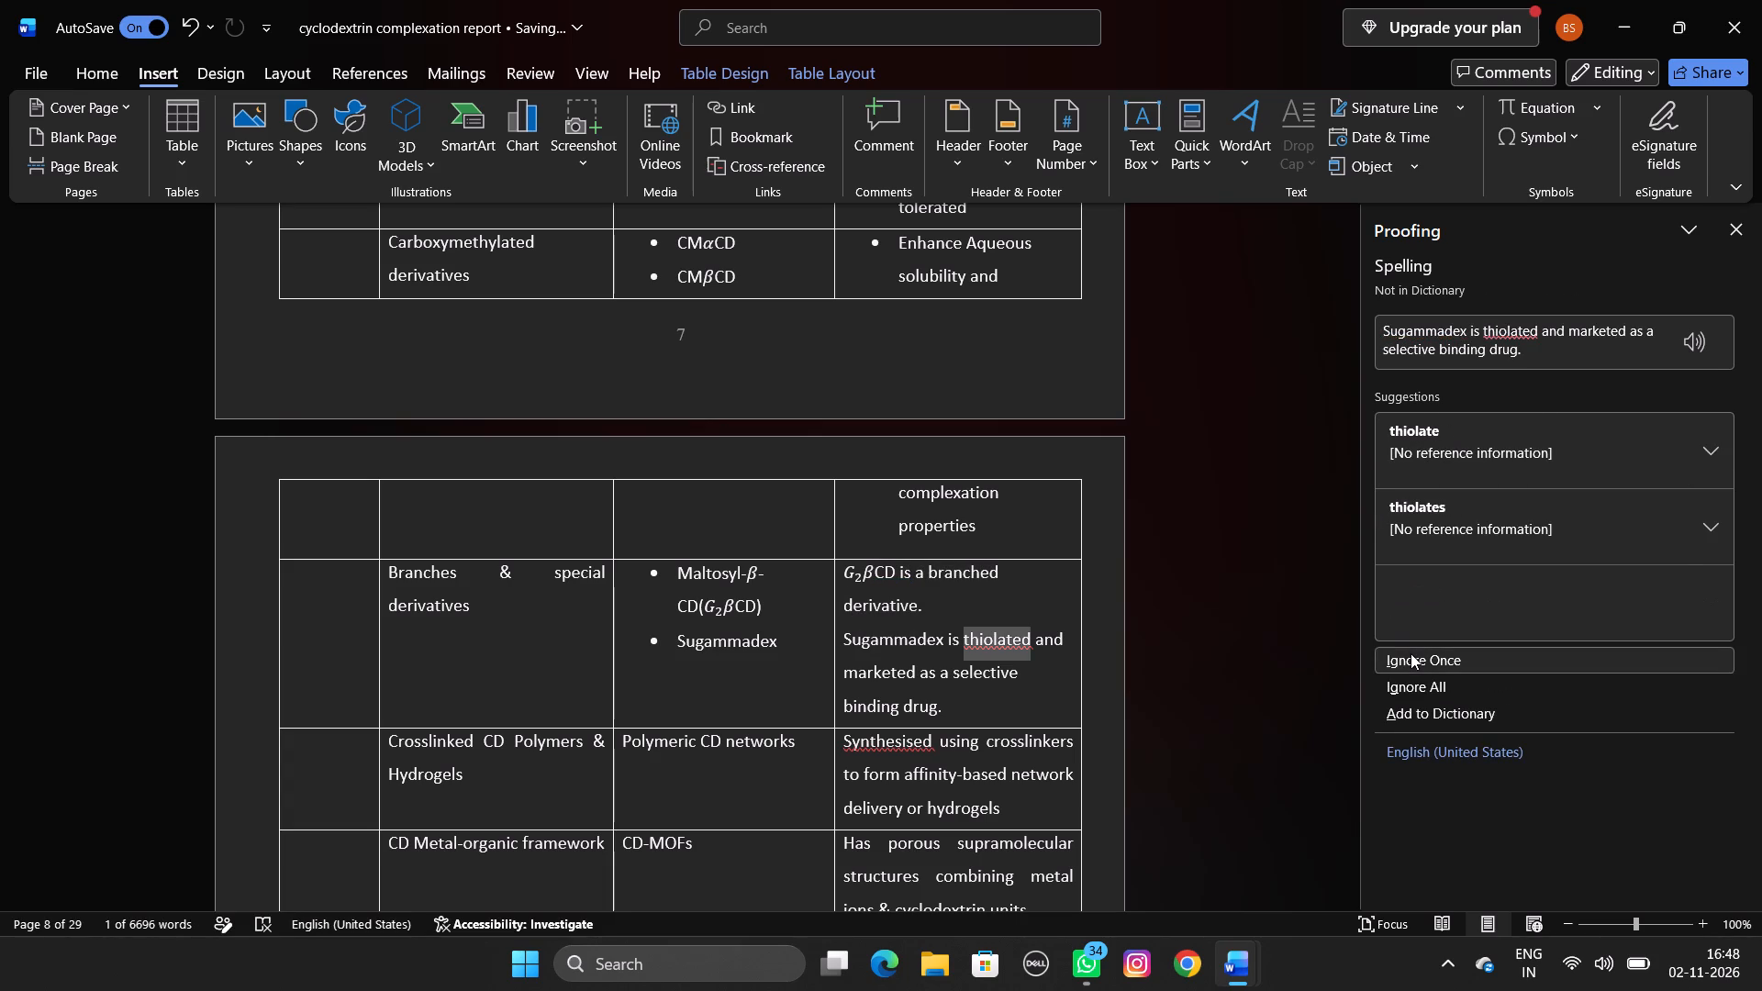
click(1411, 653)
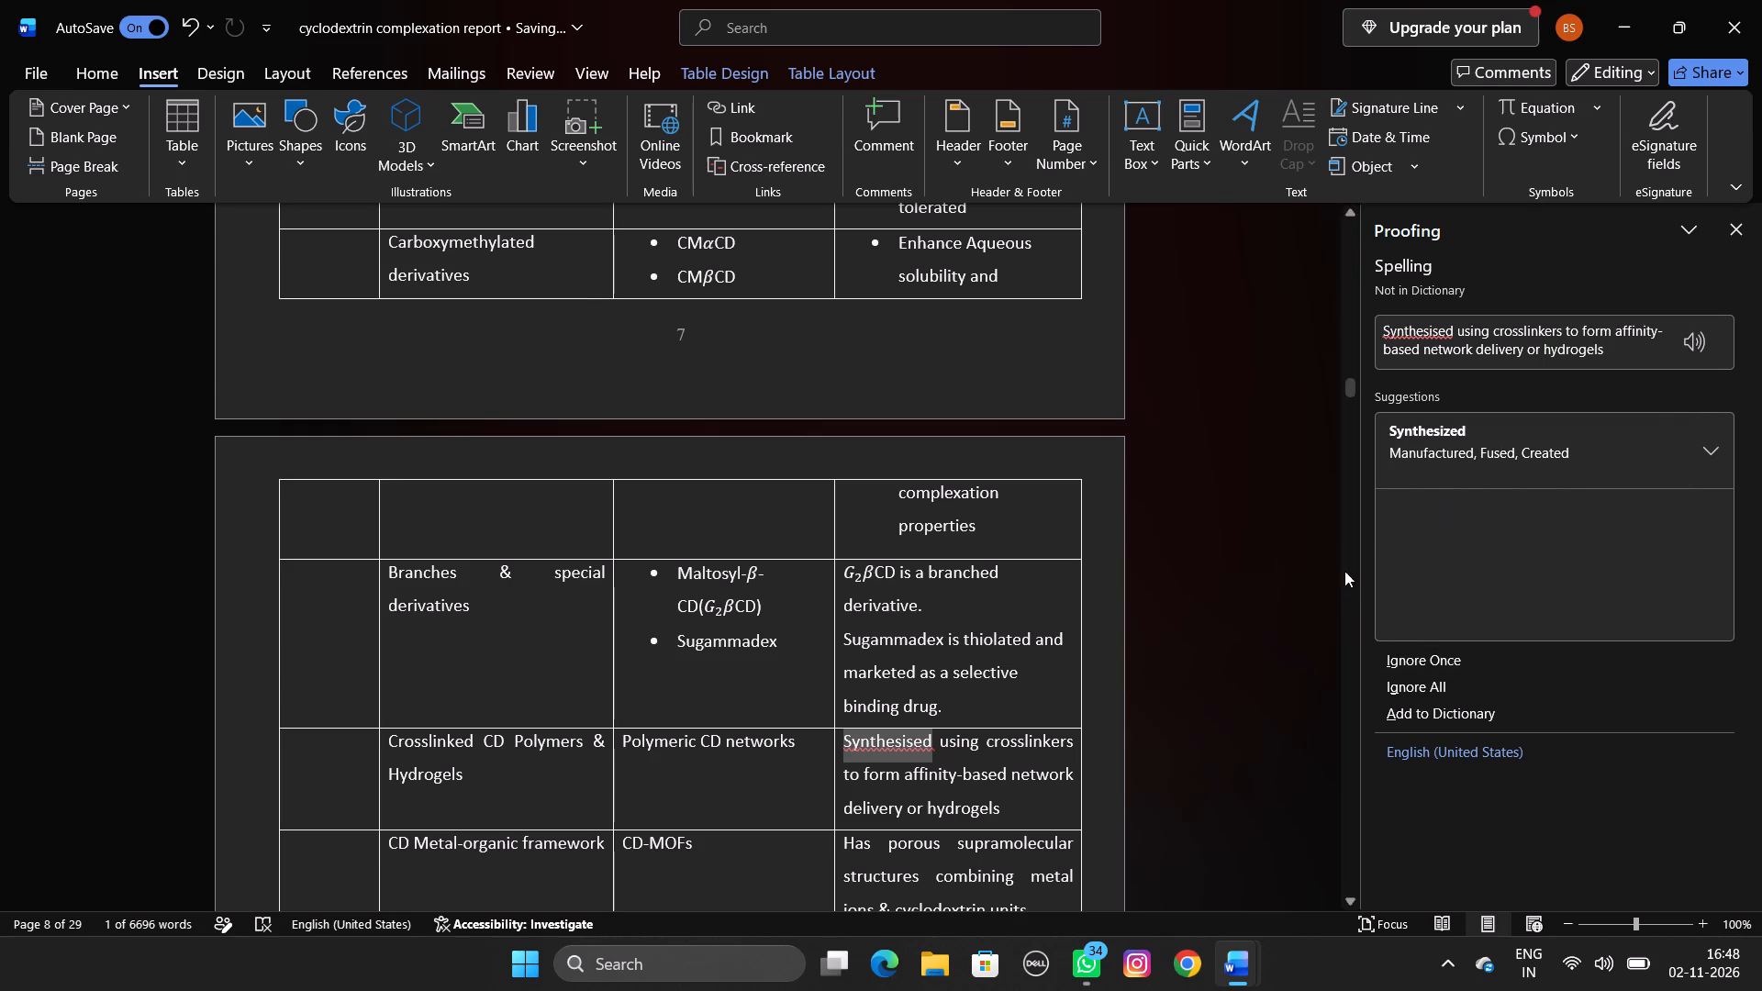
click(1390, 659)
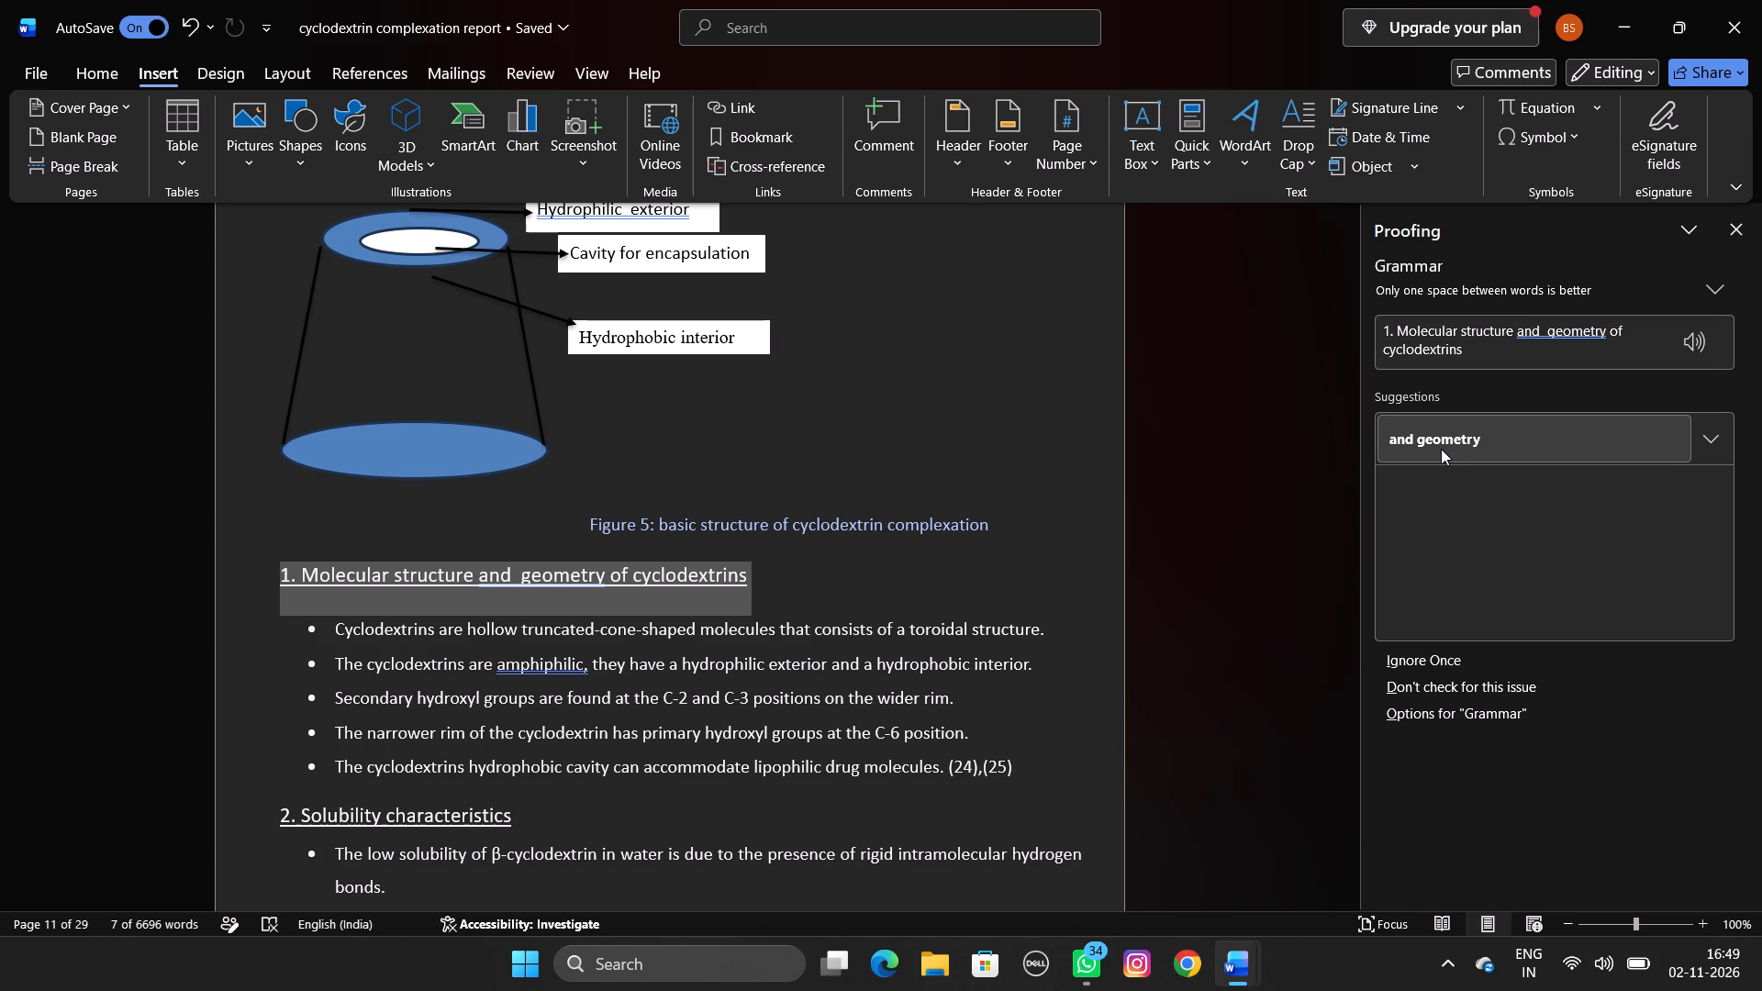
Accept the suggestions "and geometry" and "amphiphilic;" in the molecular structure section, and "Method:" and "thermostatic" in the preparation methods.
click(1441, 449)
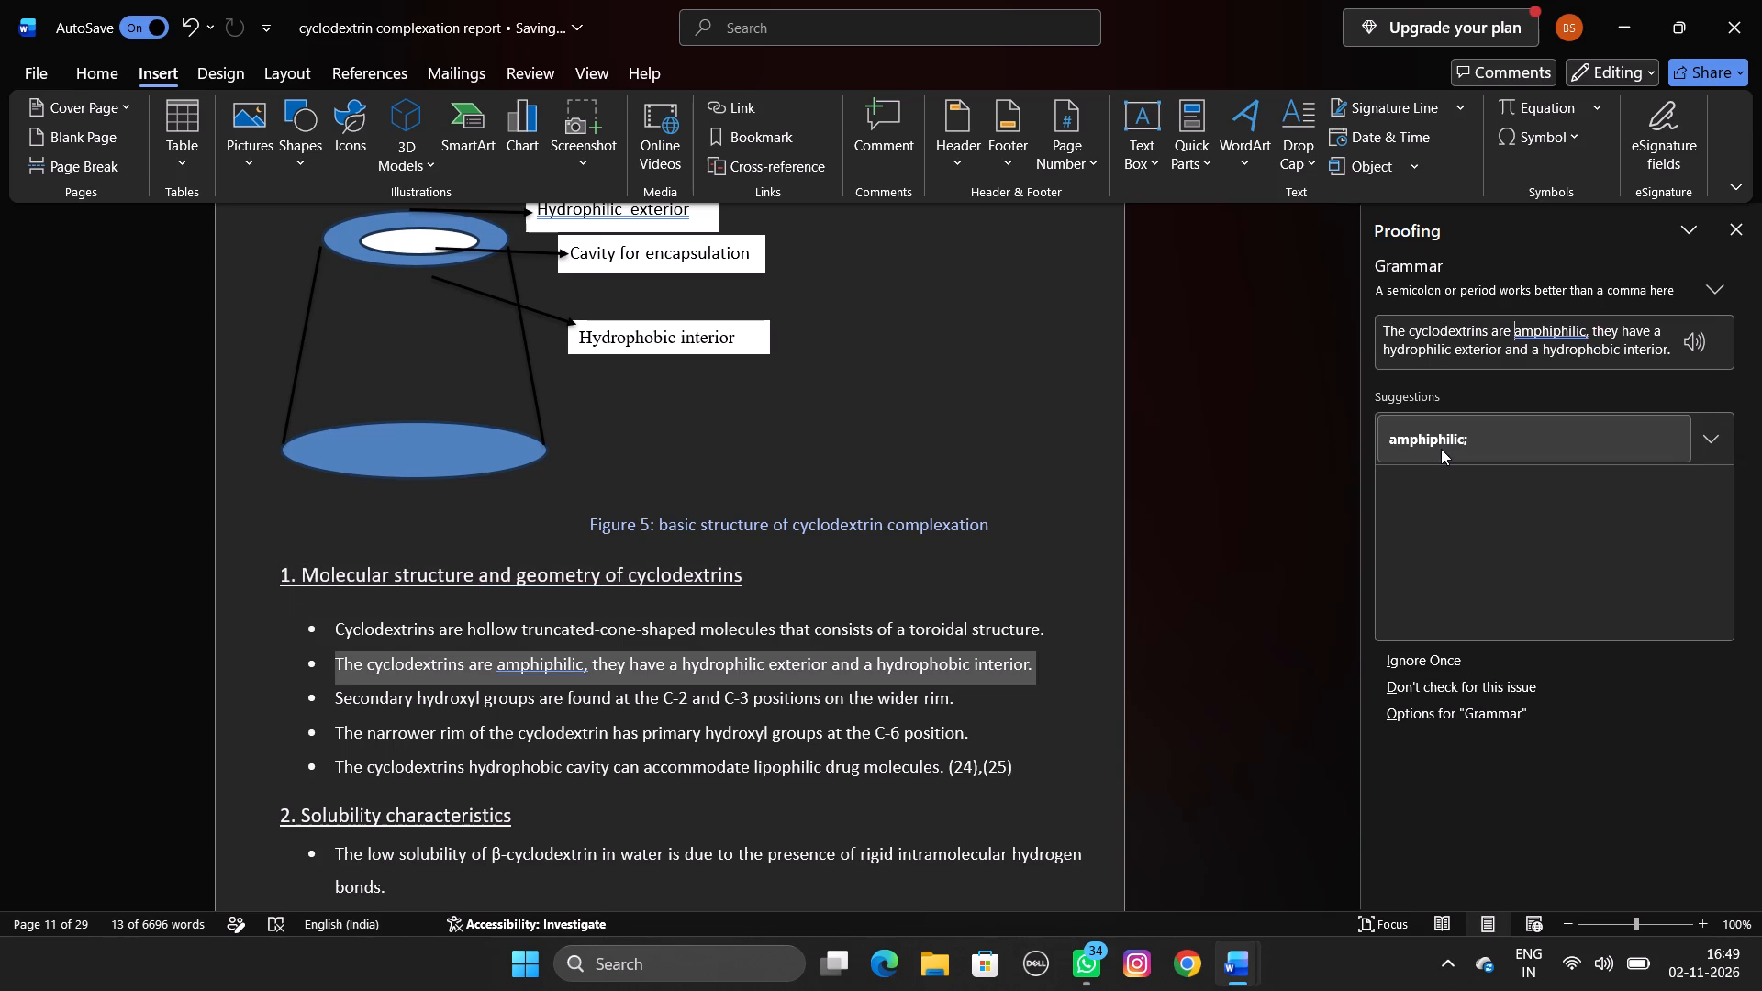
click(1441, 449)
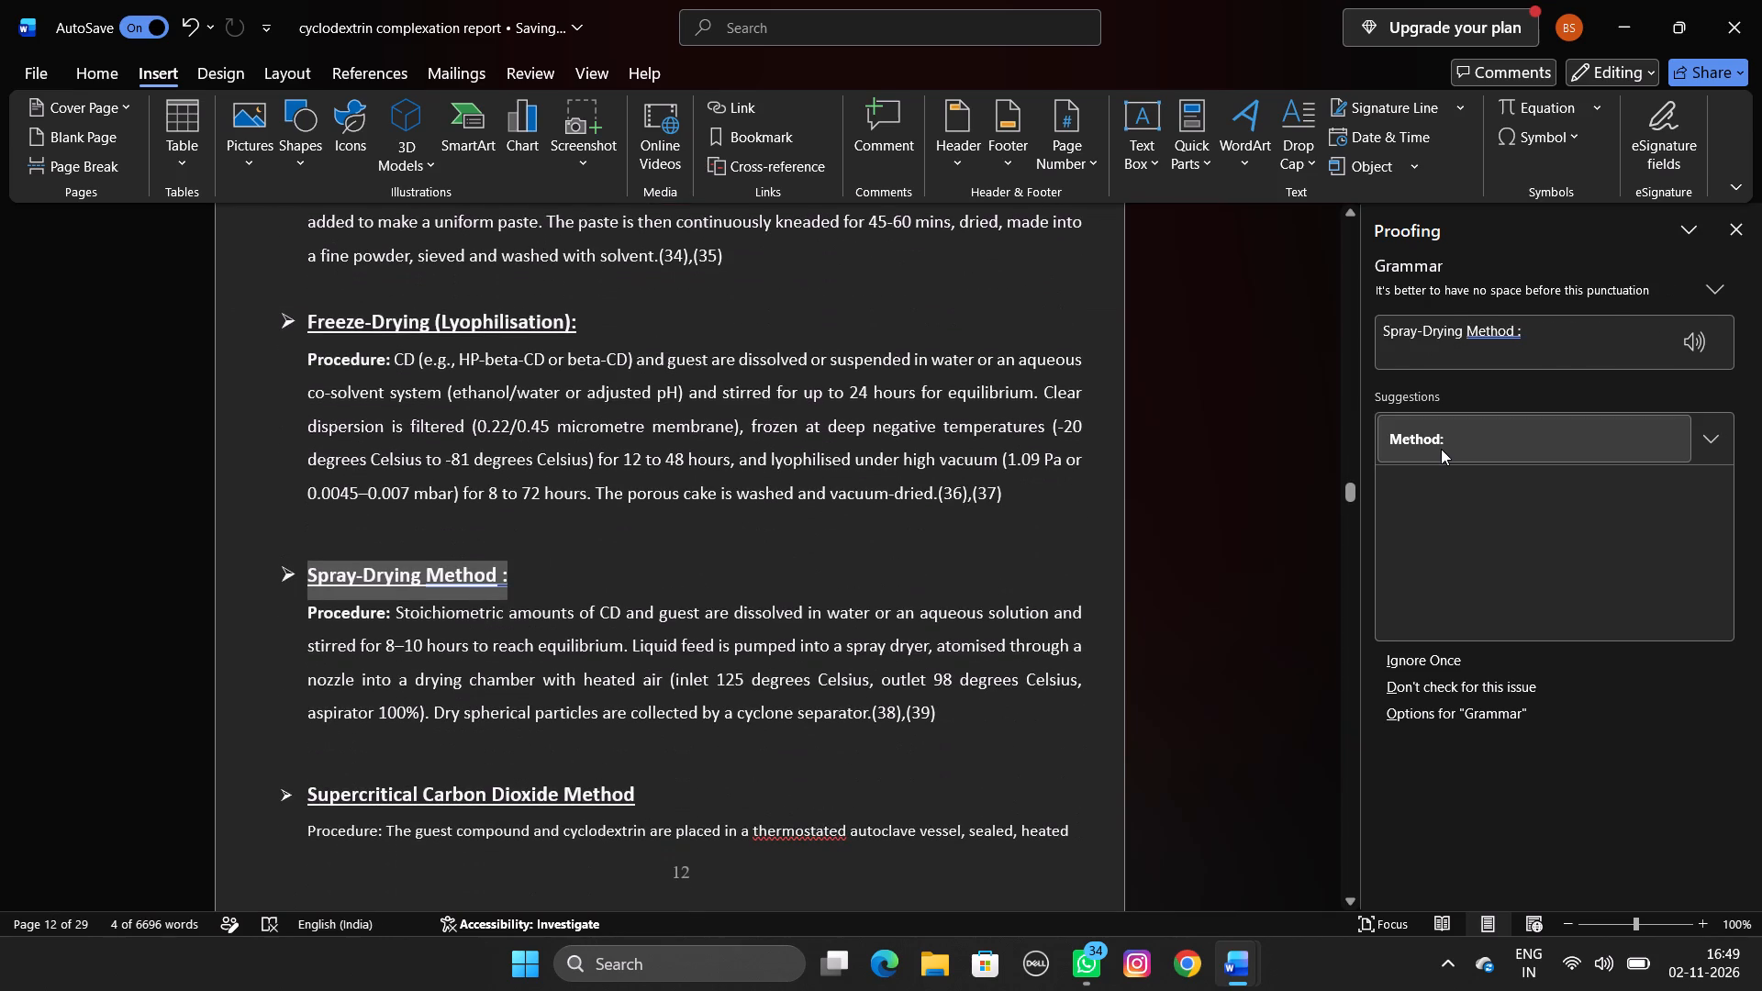
click(1441, 449)
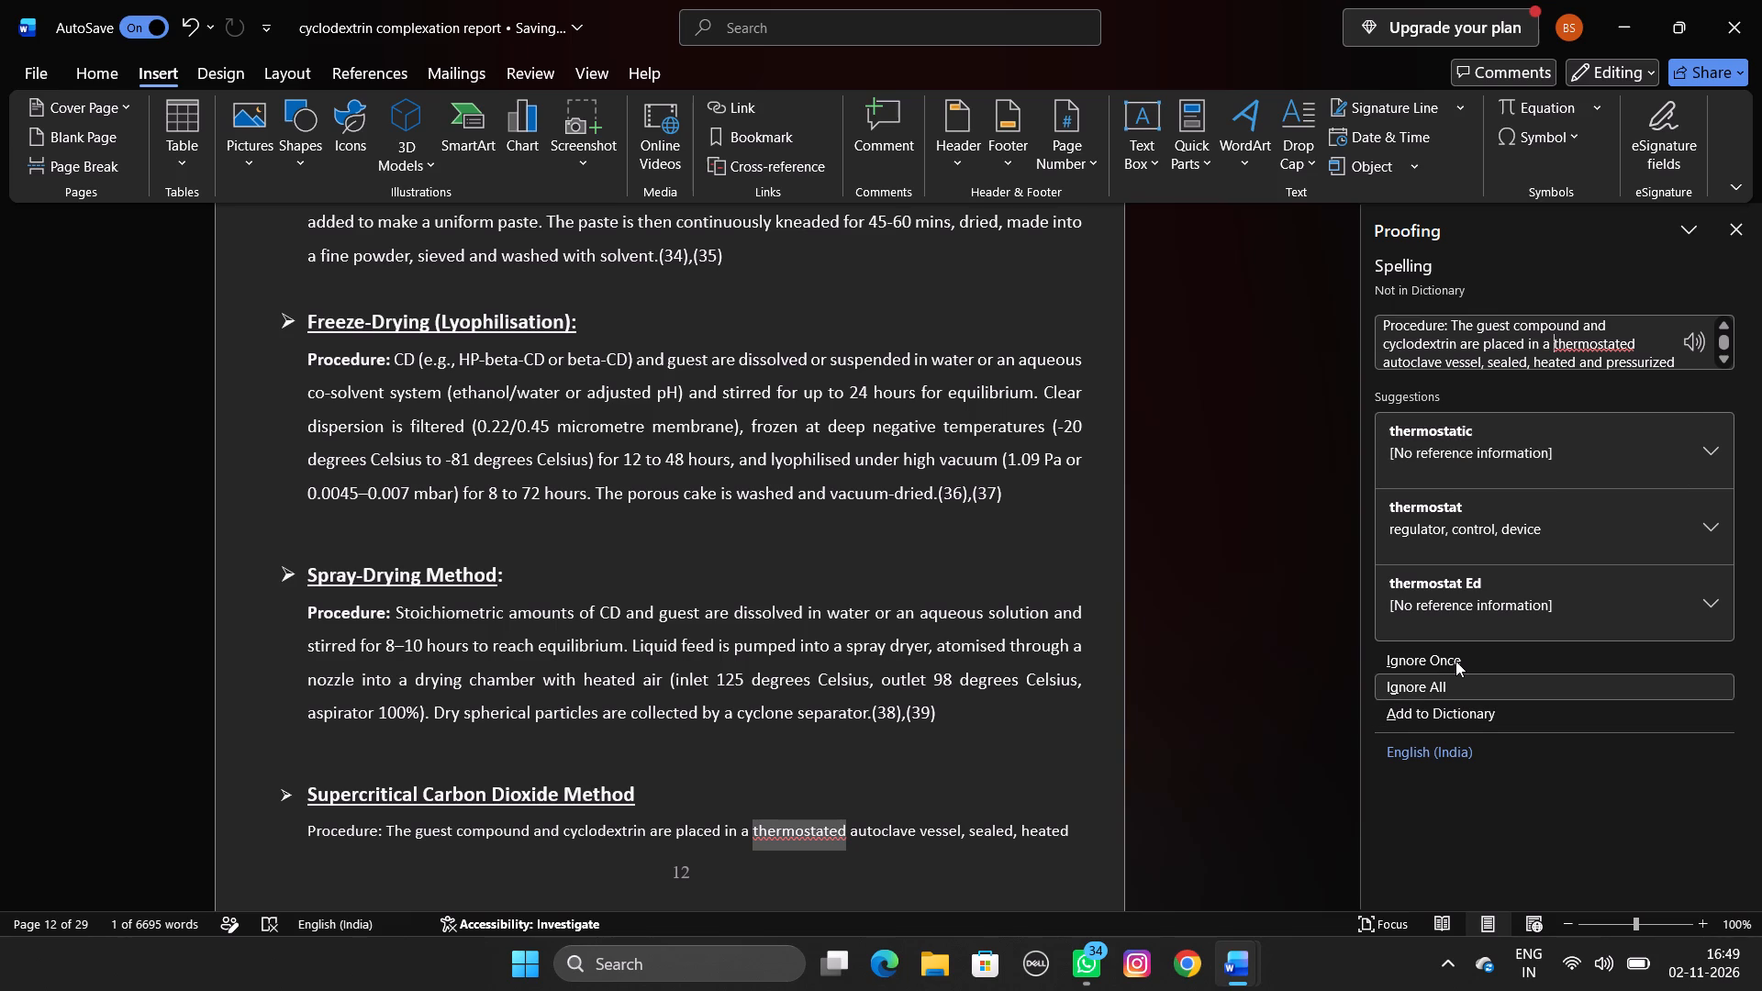
click(1460, 463)
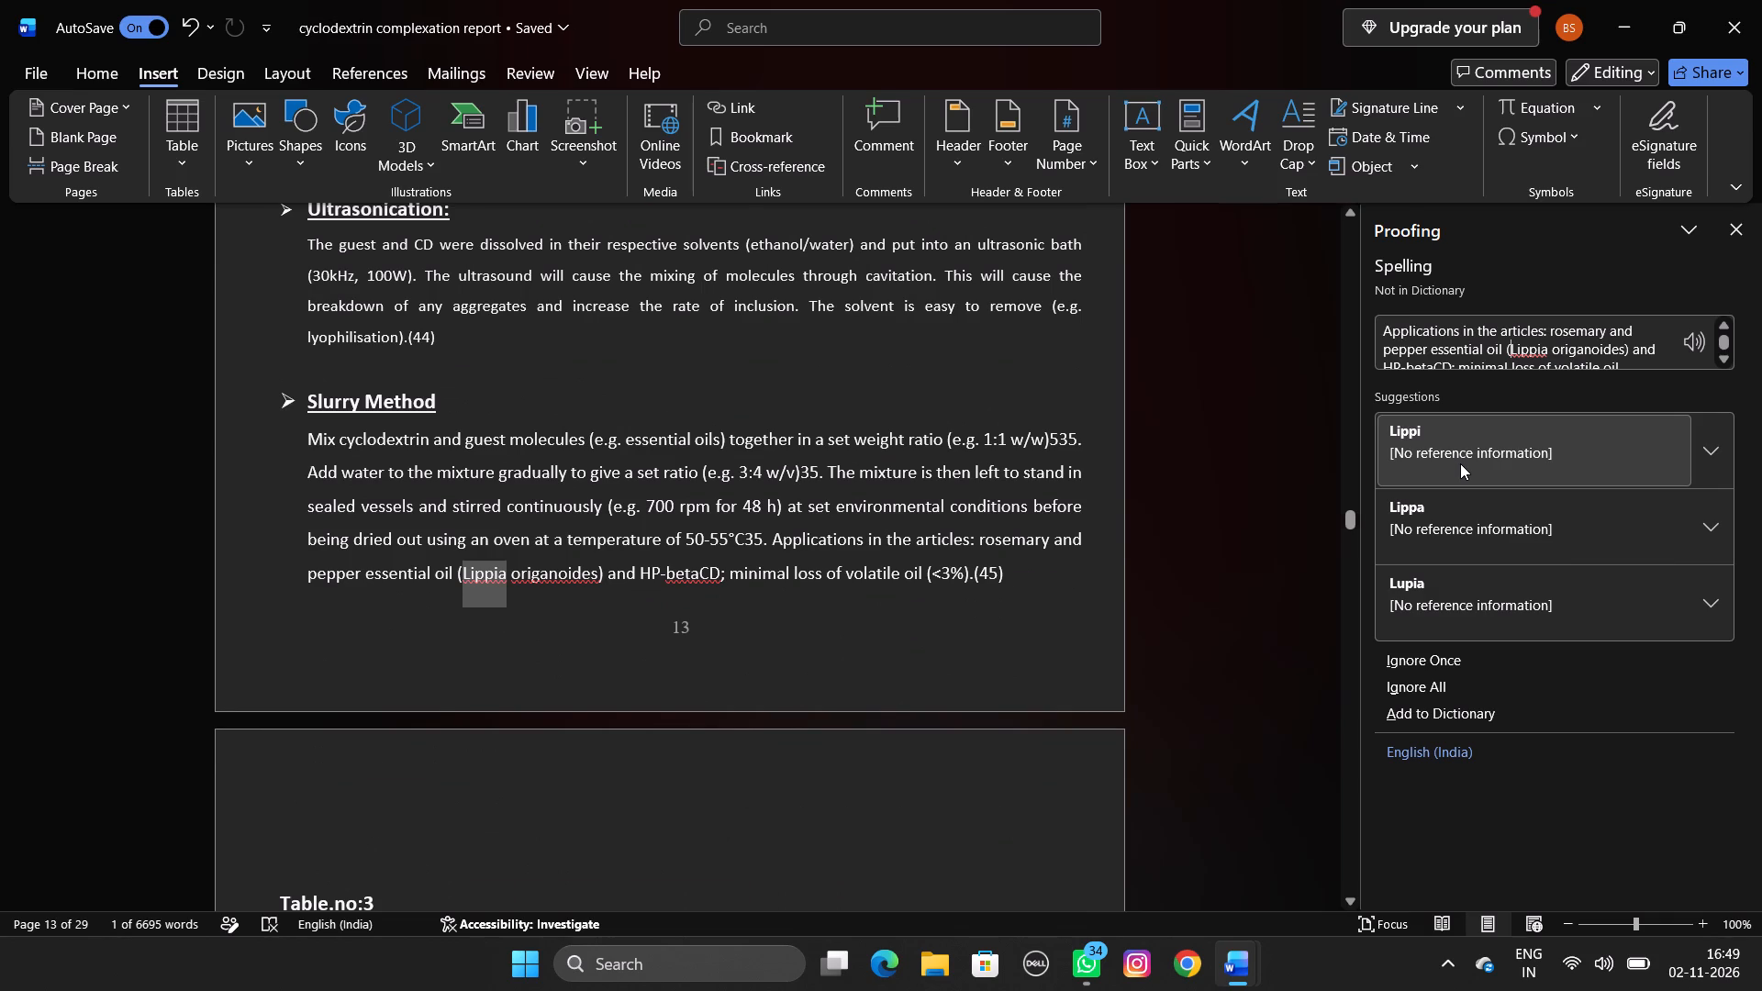
In the Slurry Method paragraph, ignore "Lippia" and "origanoides" once each and accept the suggestion "beta CD".
click(1443, 655)
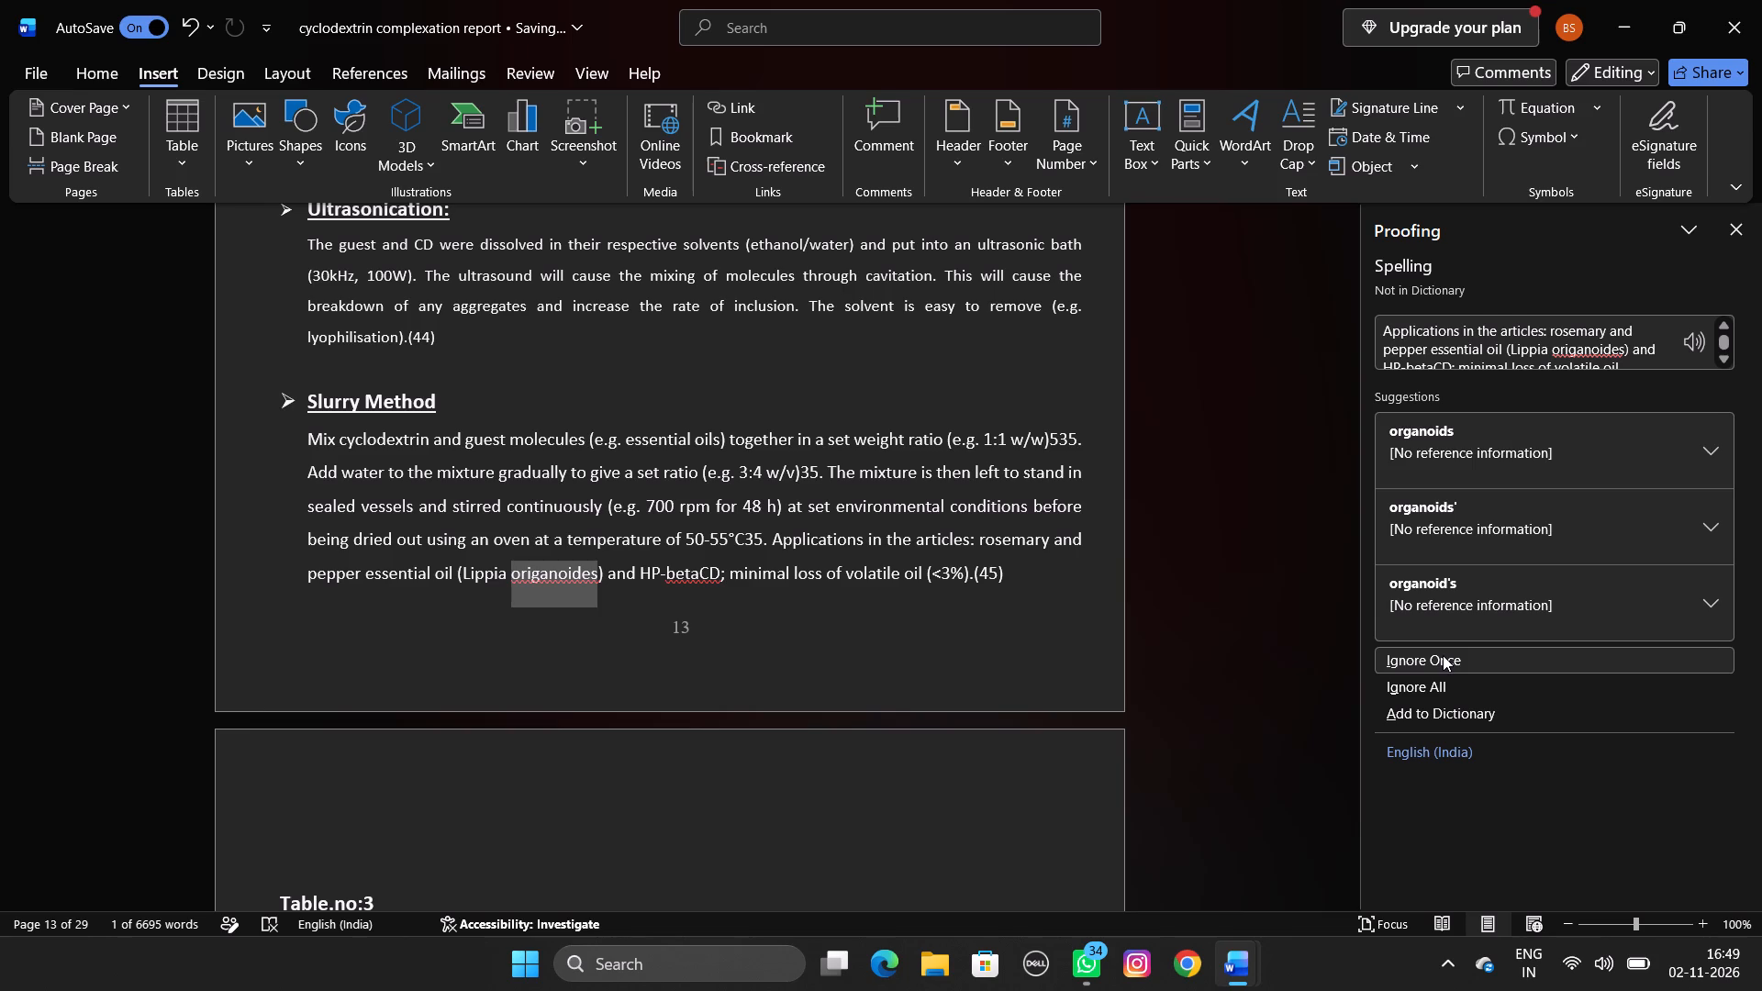
click(1443, 655)
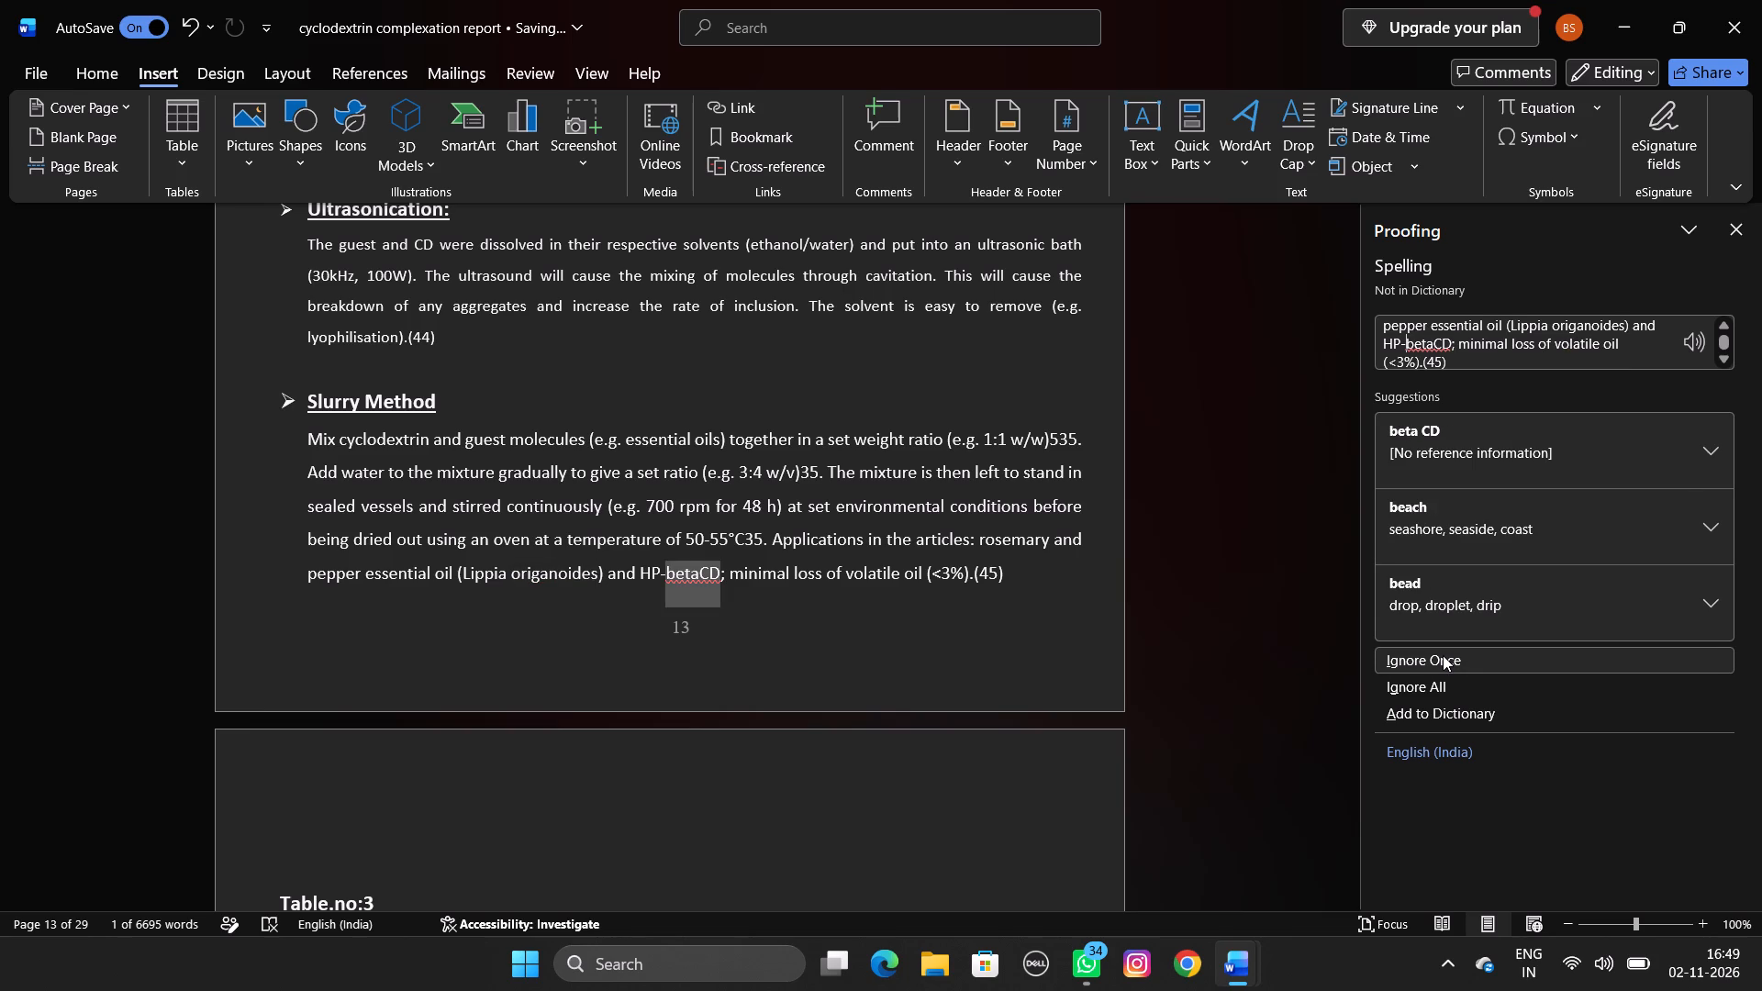
click(1462, 466)
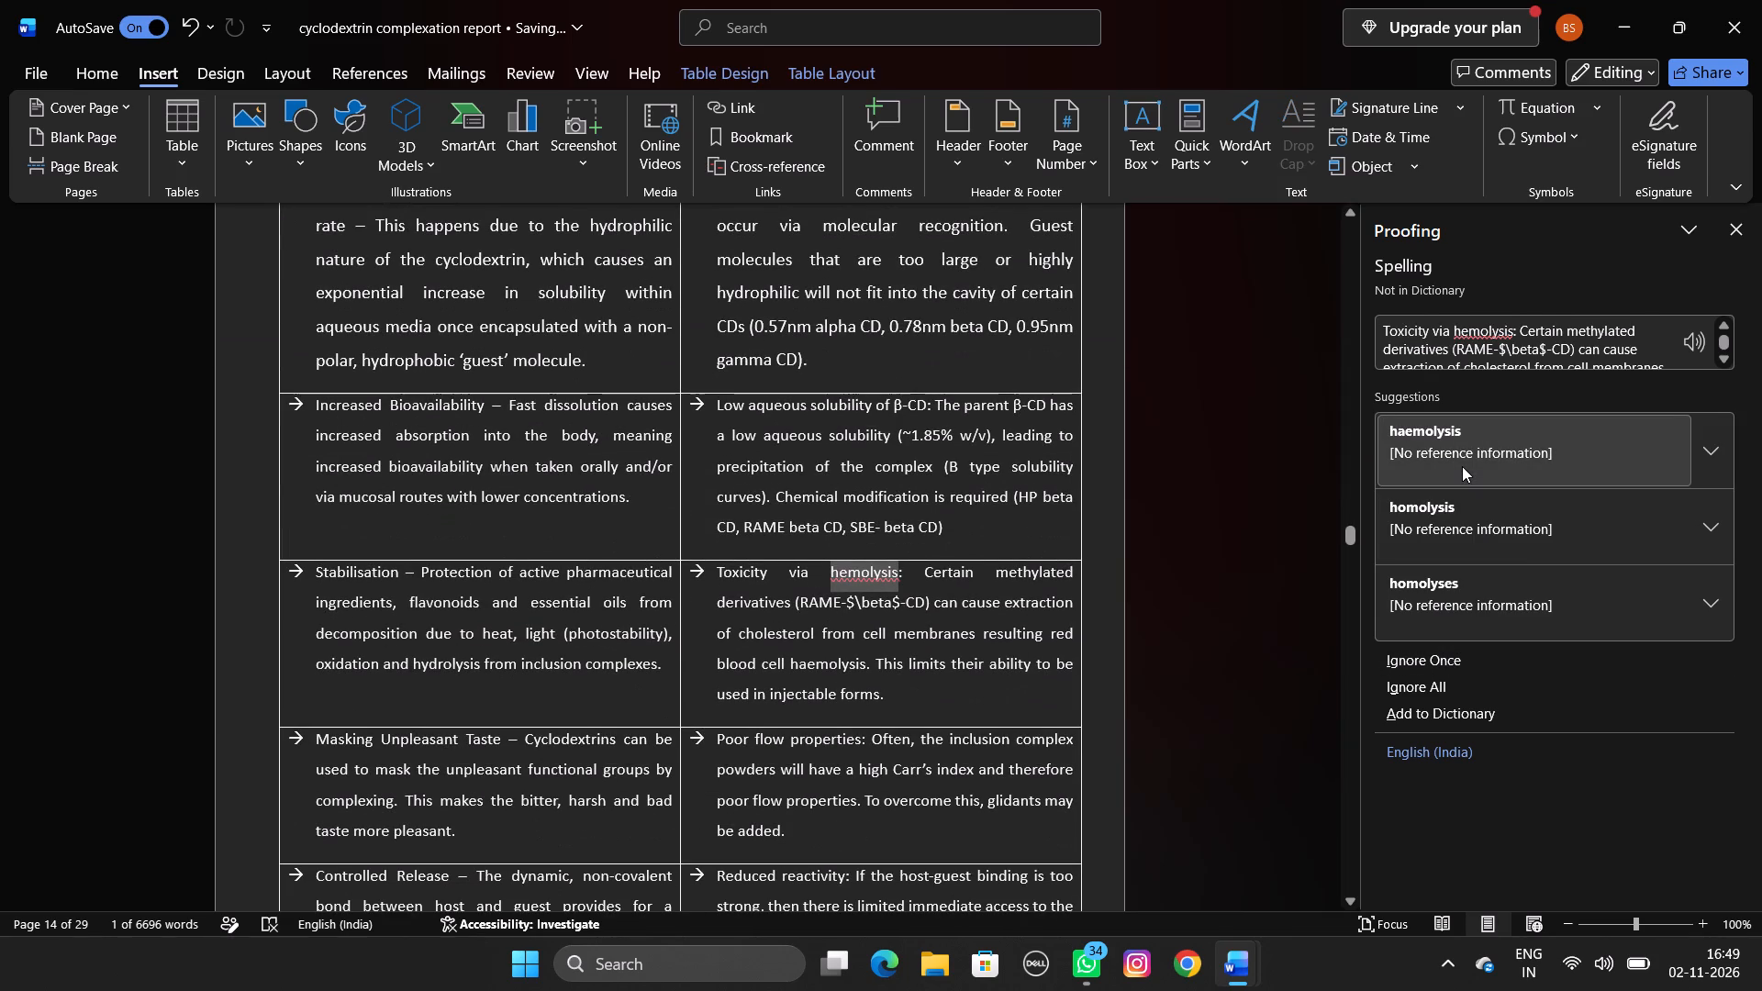
Accept the suggestions "haemolysis" and "Recognized" in Table 3, and ignore "Uv" once in Table 4.
click(1462, 466)
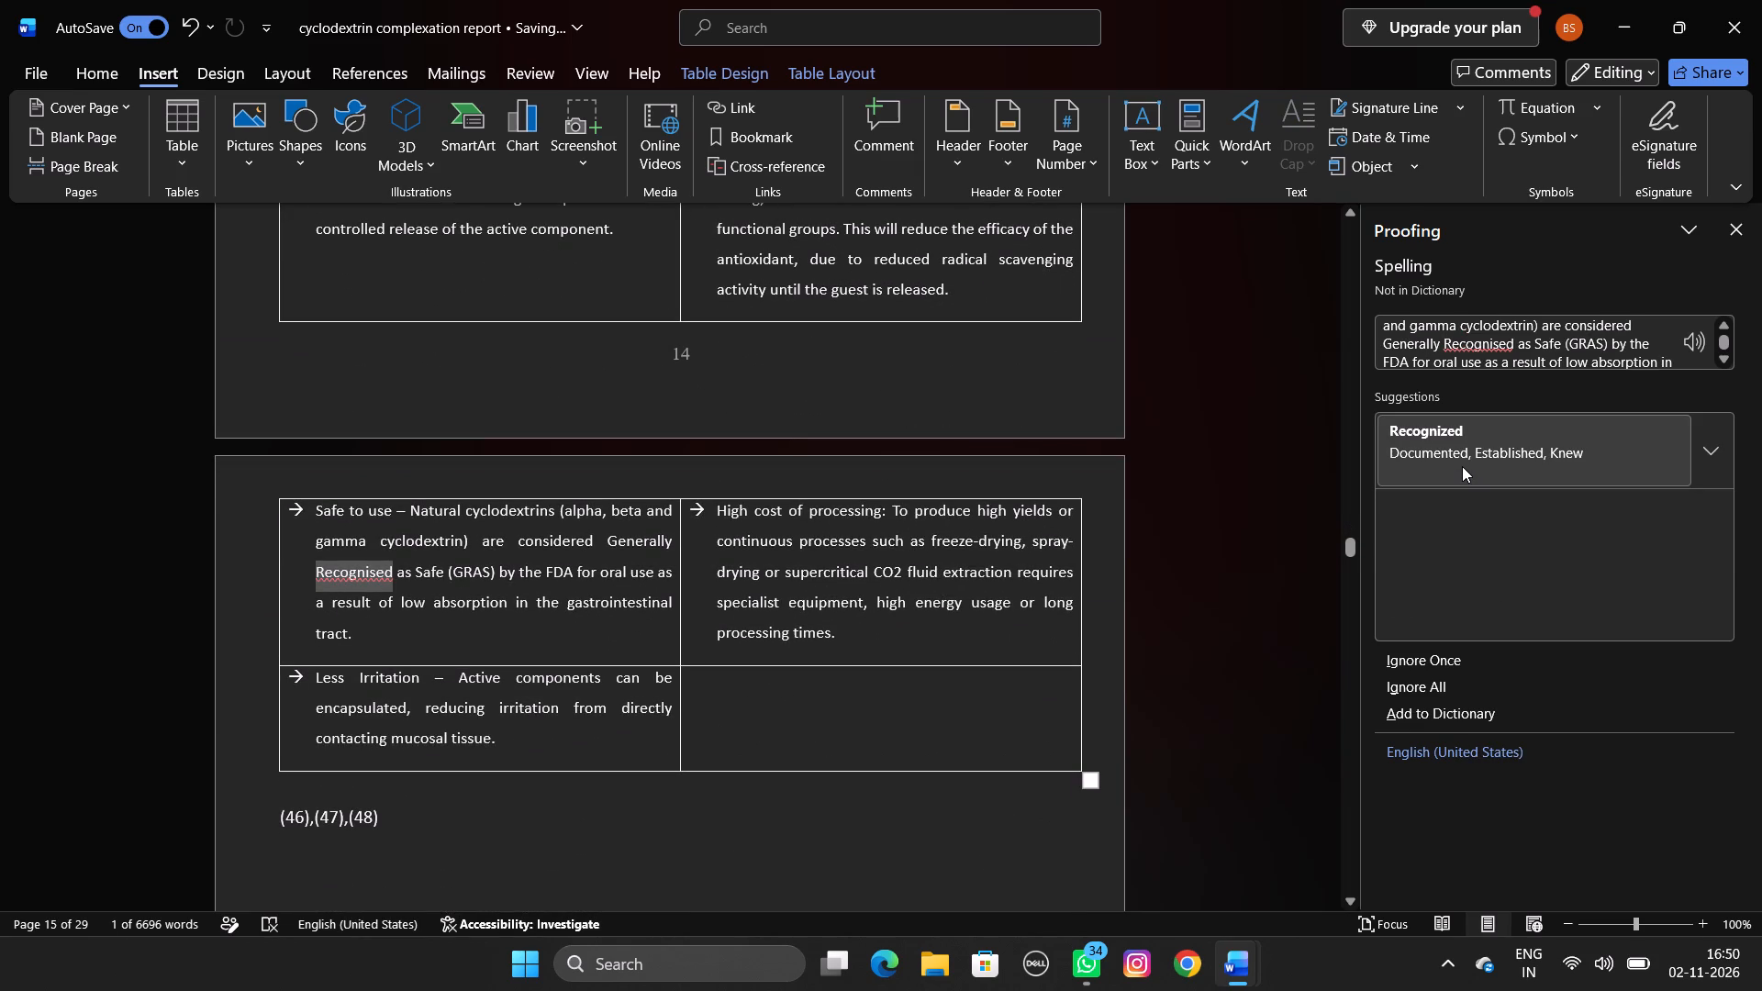
click(1462, 466)
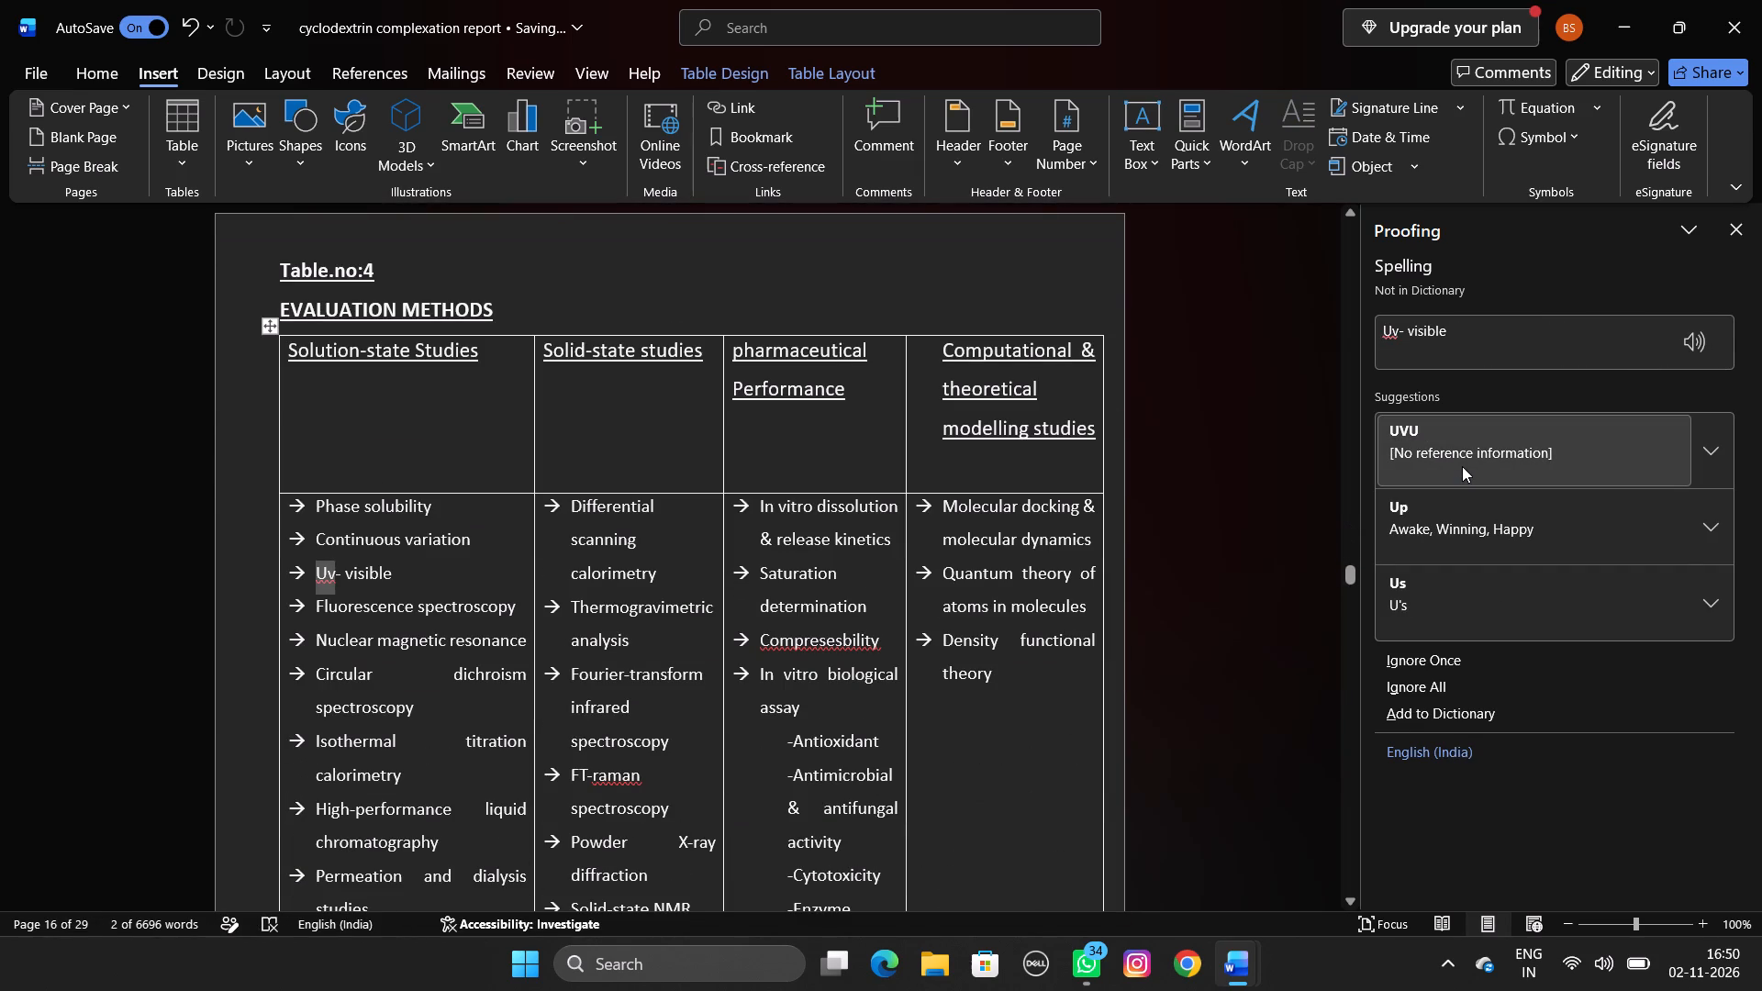
click(1453, 655)
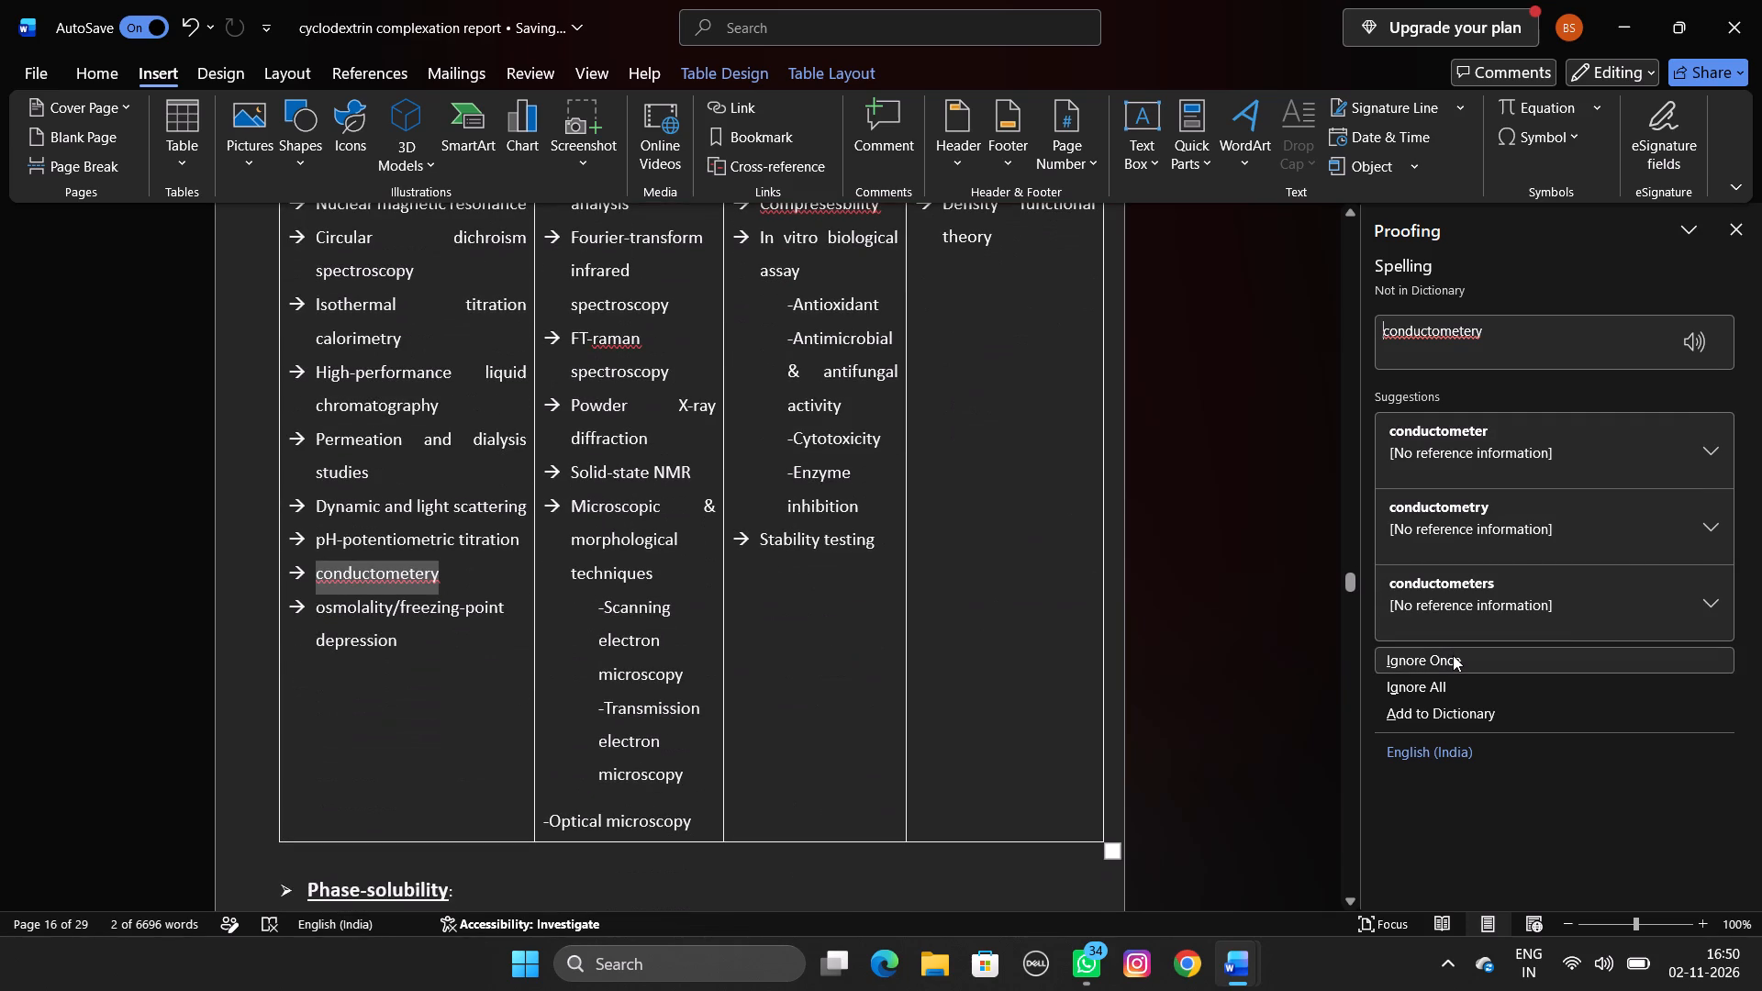
In the Table 4 evaluation methods, ignore once each the flagged "conductometery", "raman" and "Compresesbility".
click(1453, 655)
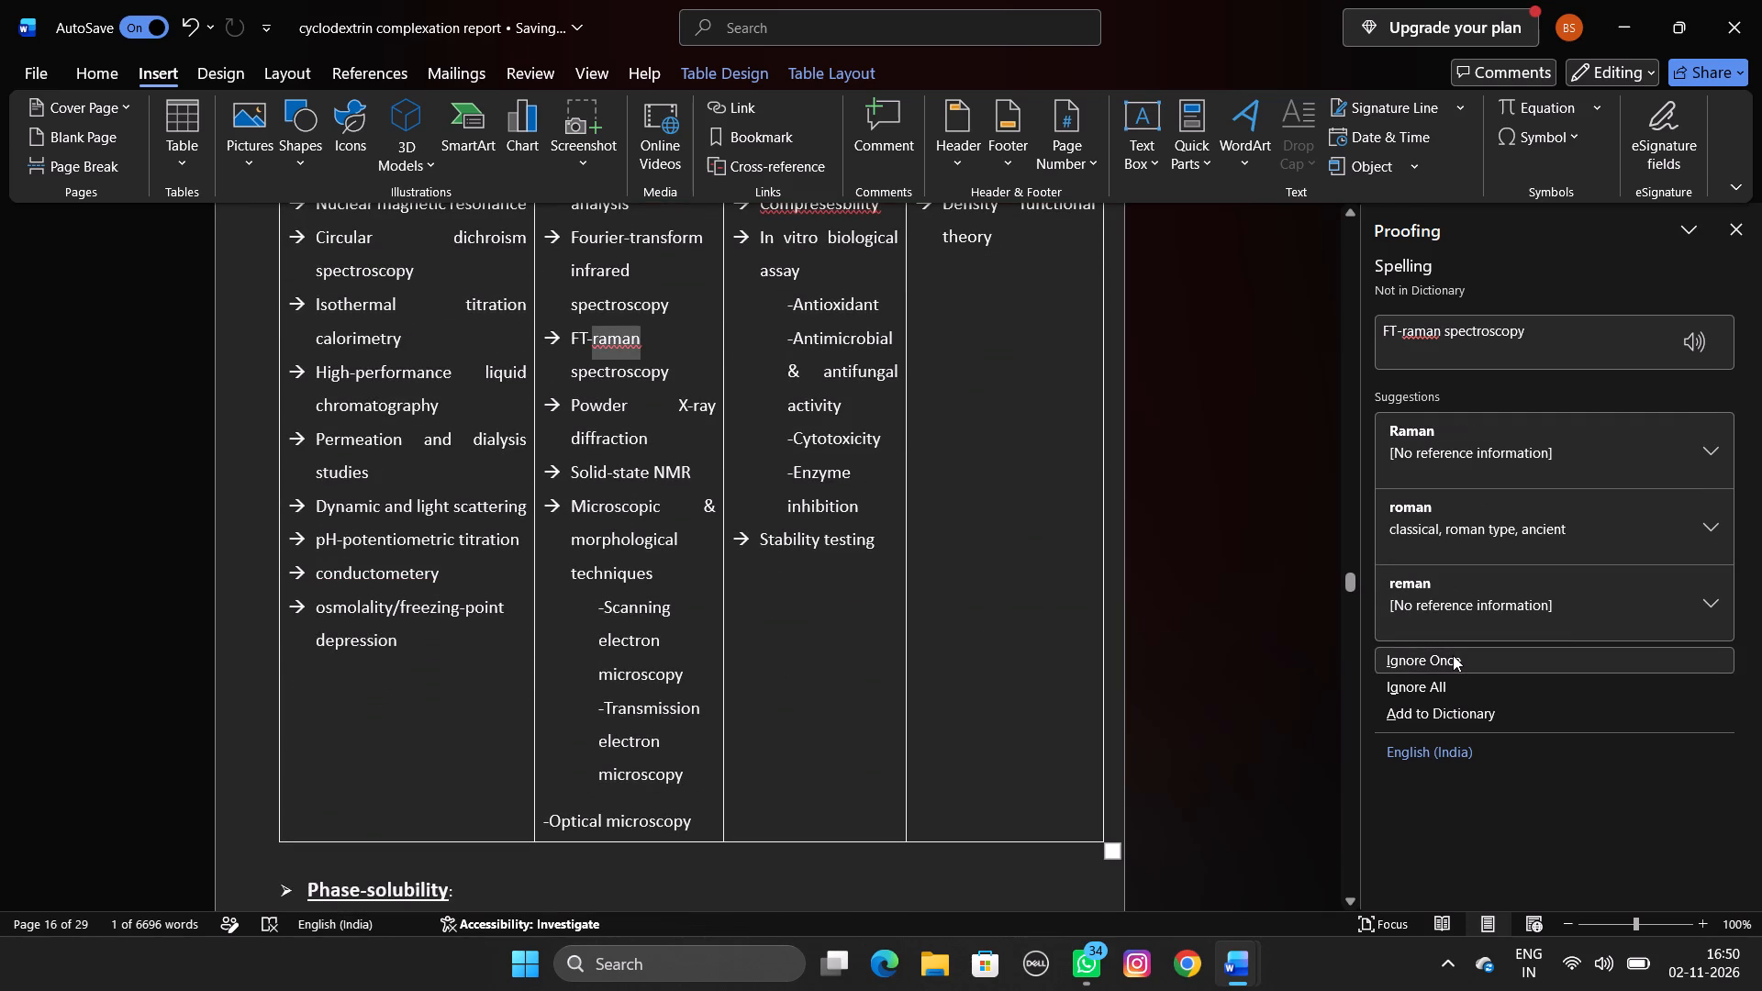
click(1453, 655)
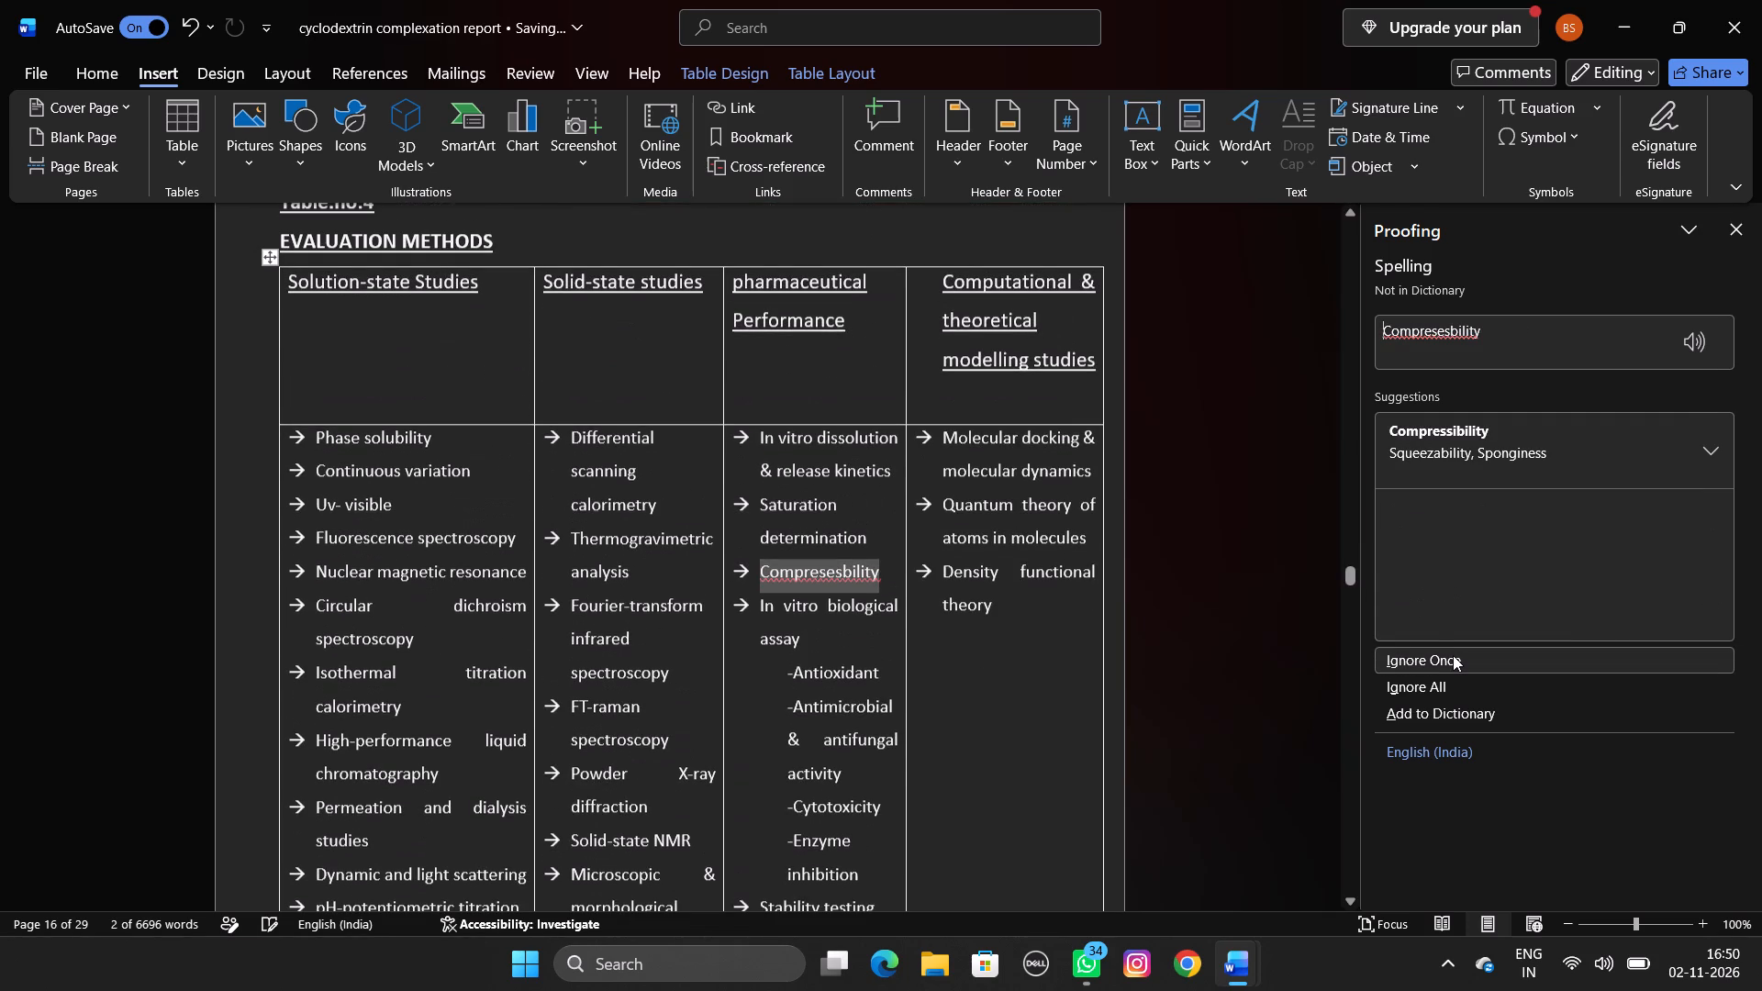
click(1453, 655)
click(1453, 655)
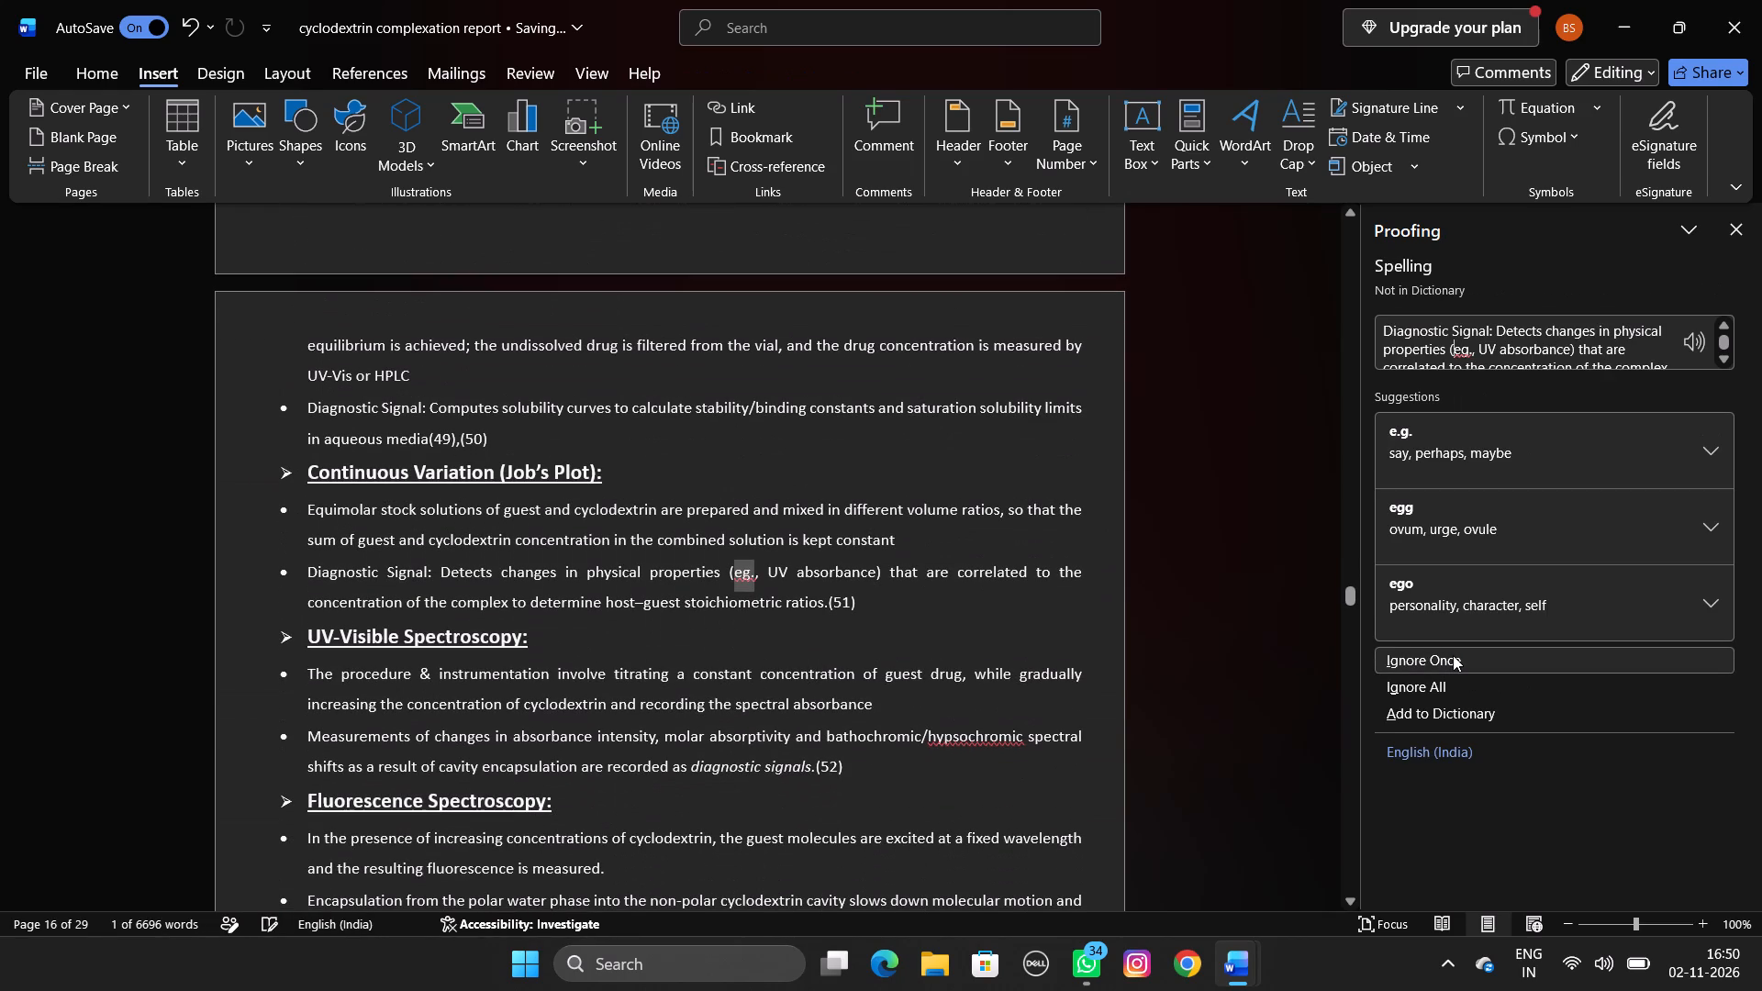
On page 17, ignore once each the flagged "eg.", "hypsochromic" and the hyphenation of "High Performance" in the HPLC heading.
click(1453, 655)
click(1453, 655)
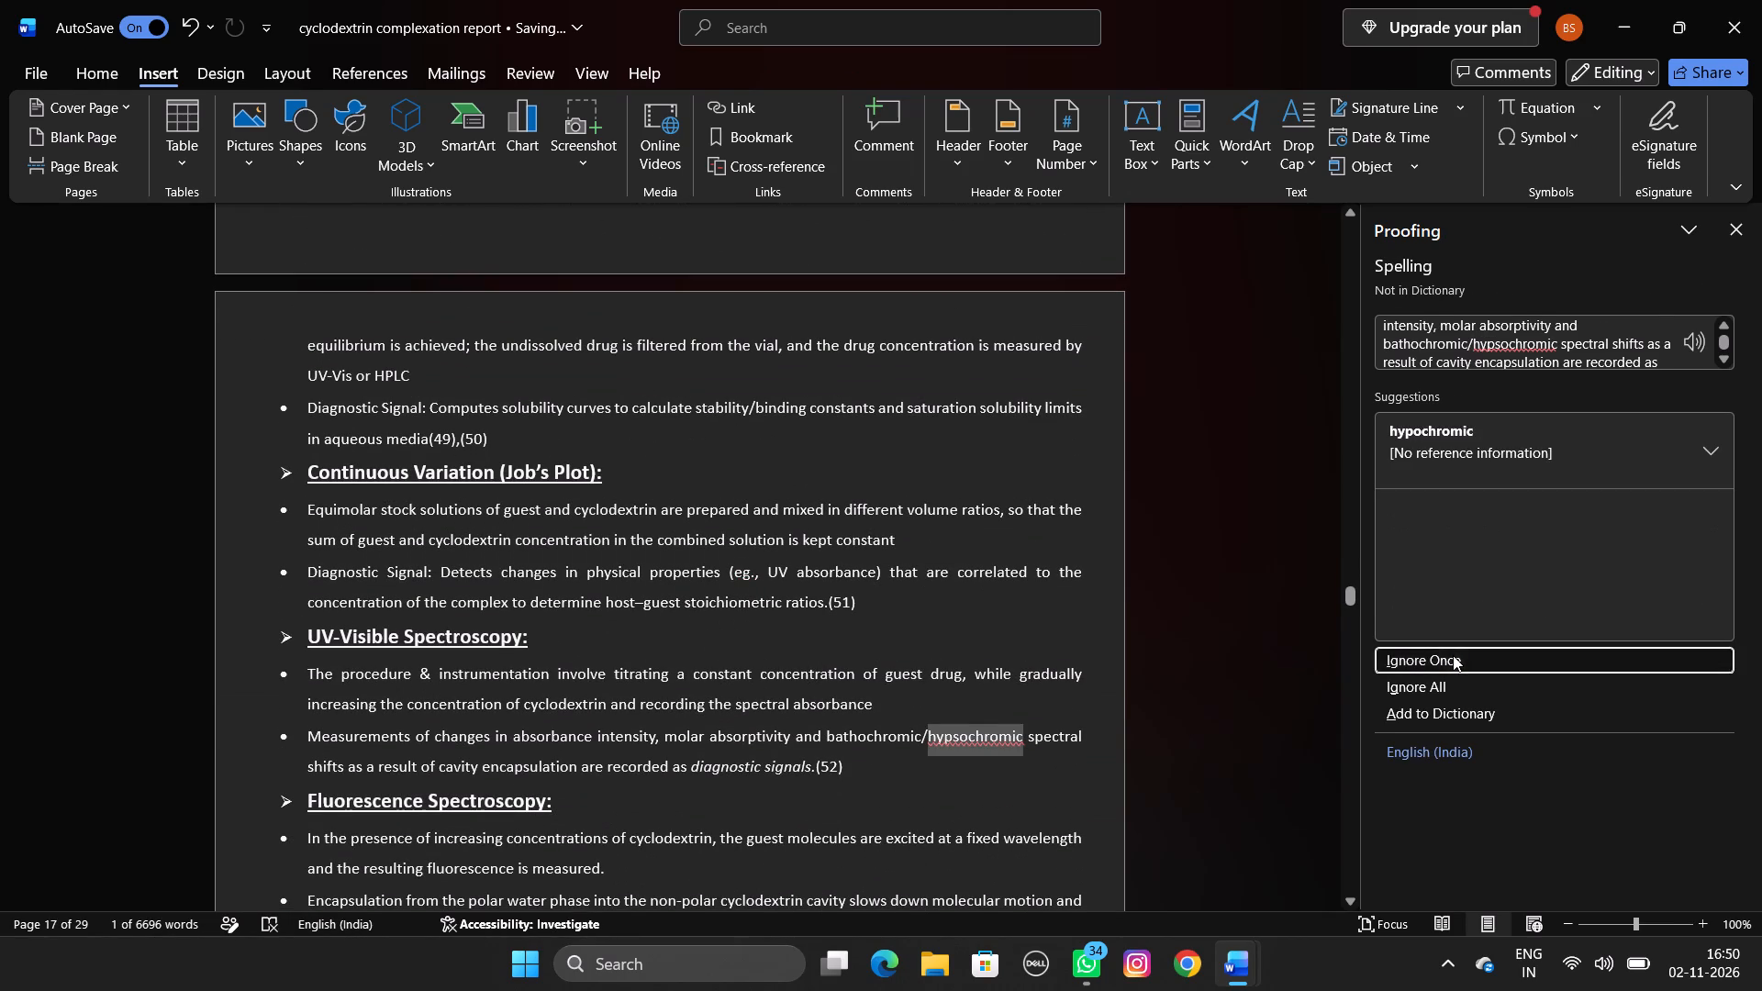
click(1453, 655)
click(1453, 655)
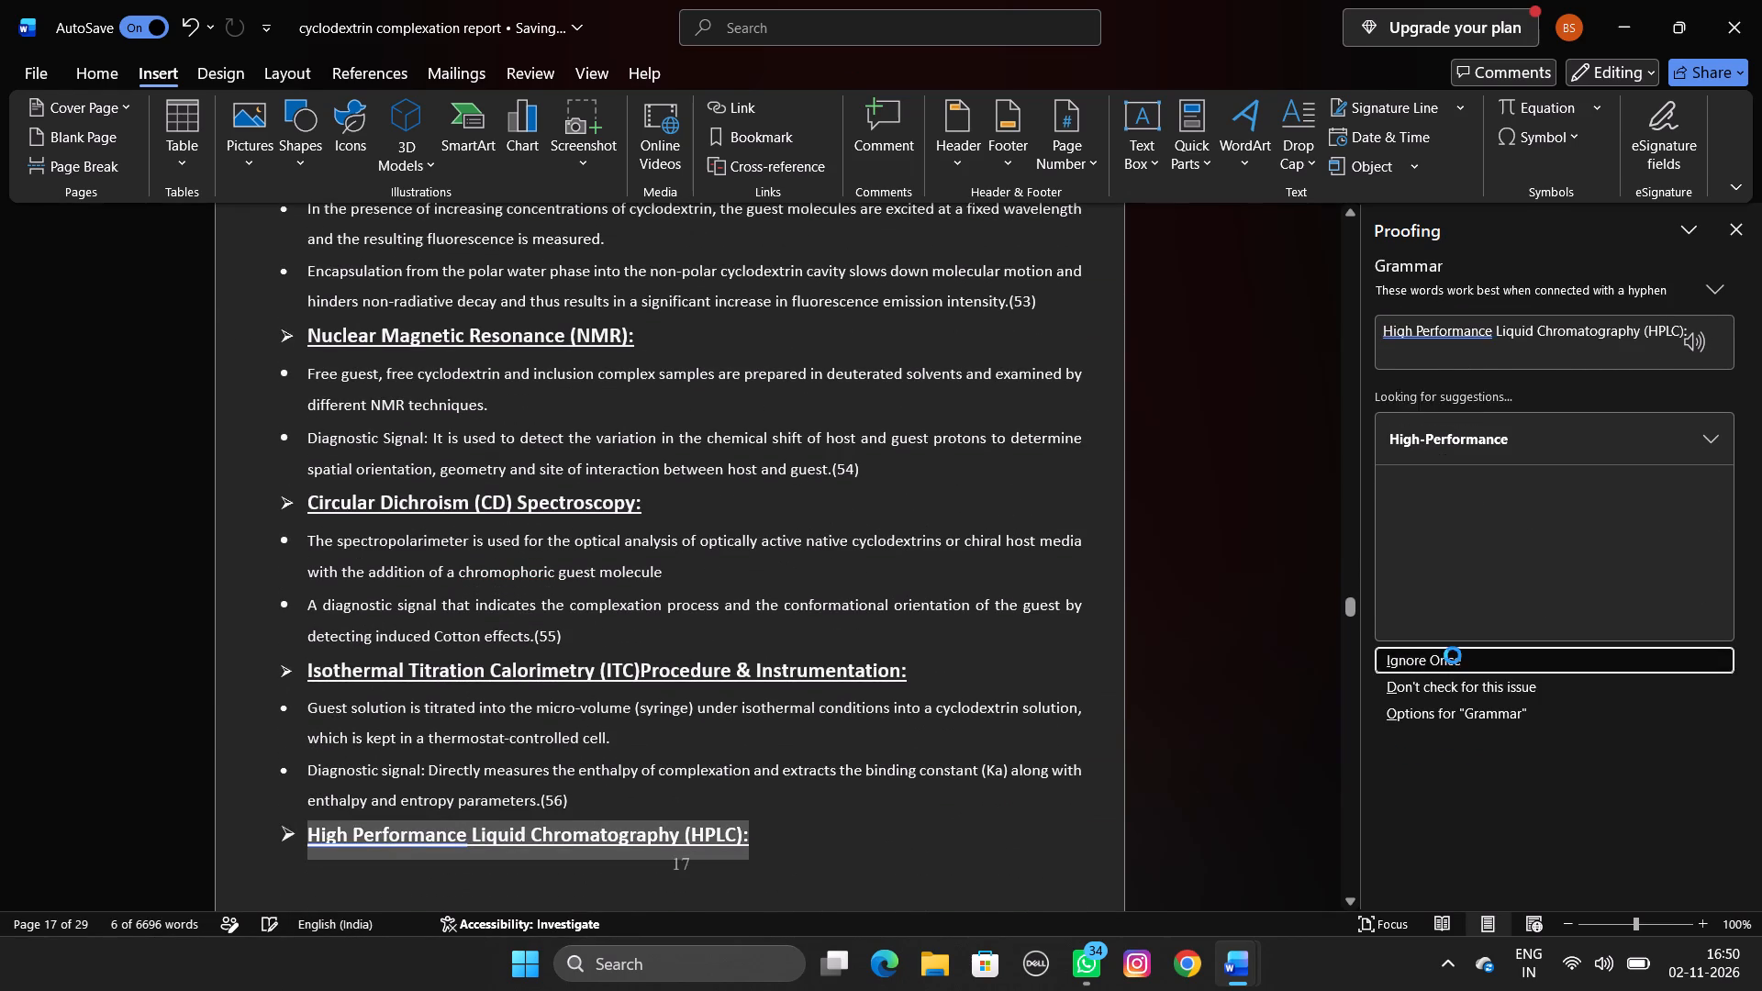
click(1453, 655)
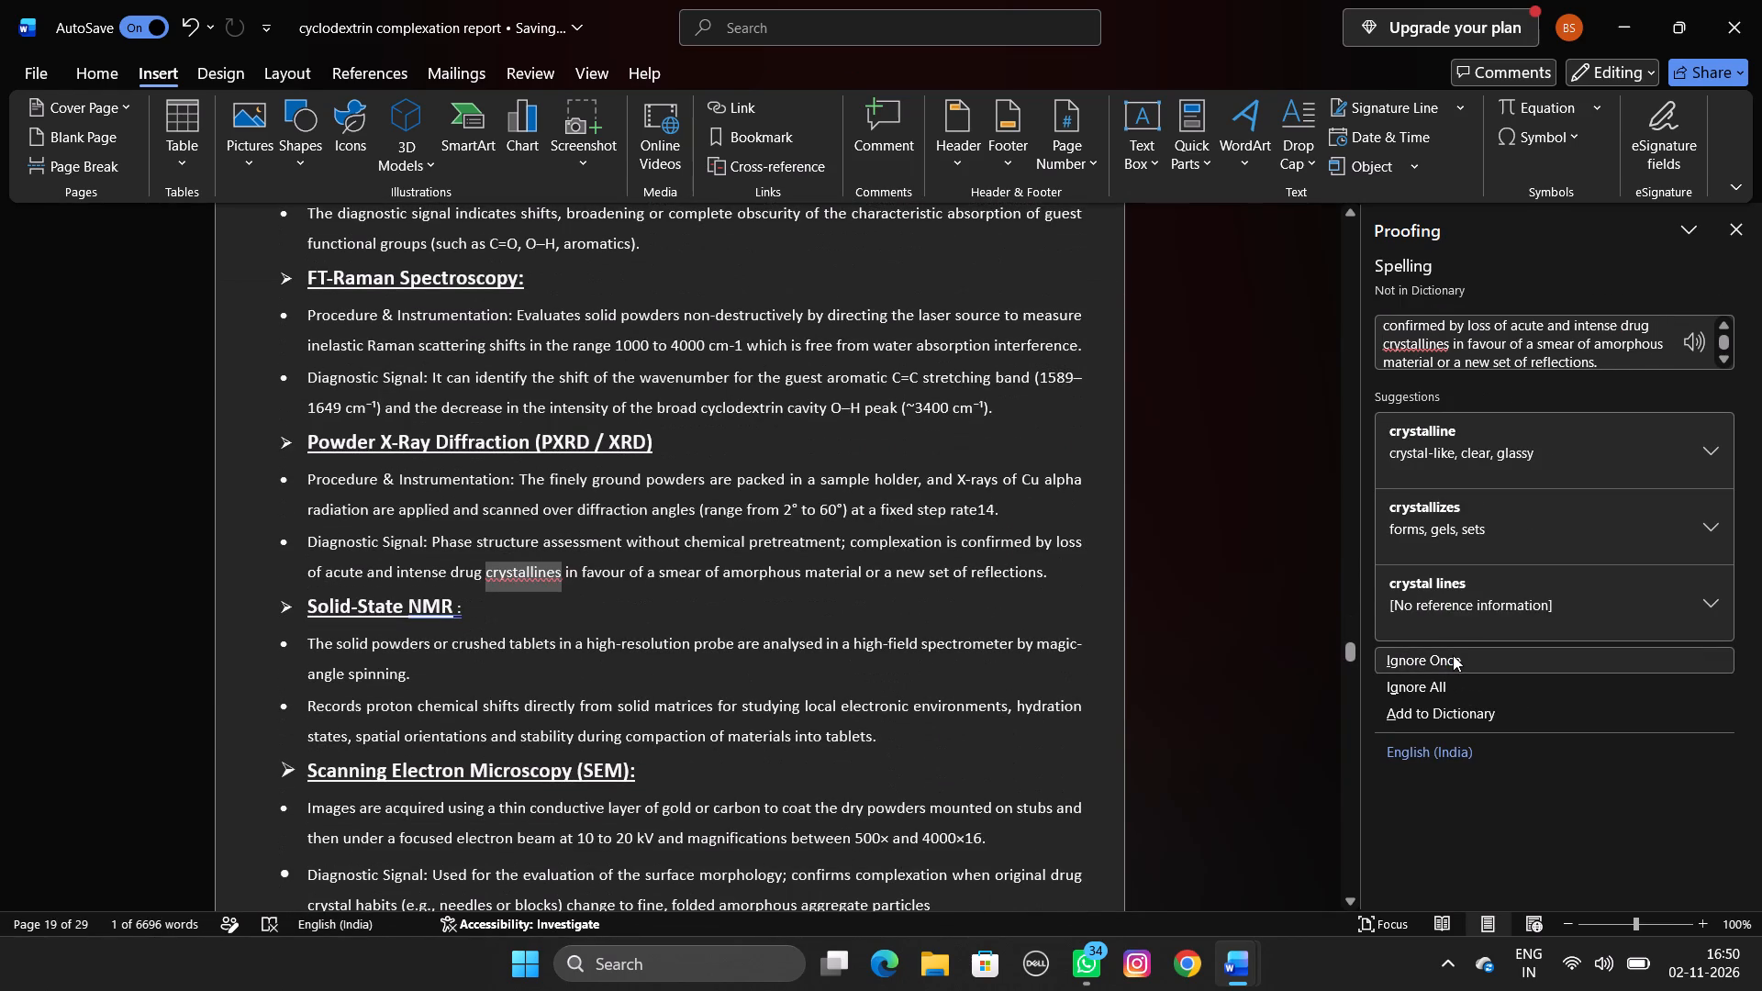
On pages 19 to 21, ignore "crystallines", "NMR :" and "self assembly" once each, and accept the suggestions "nano assemblies" and "): Details".
click(1453, 655)
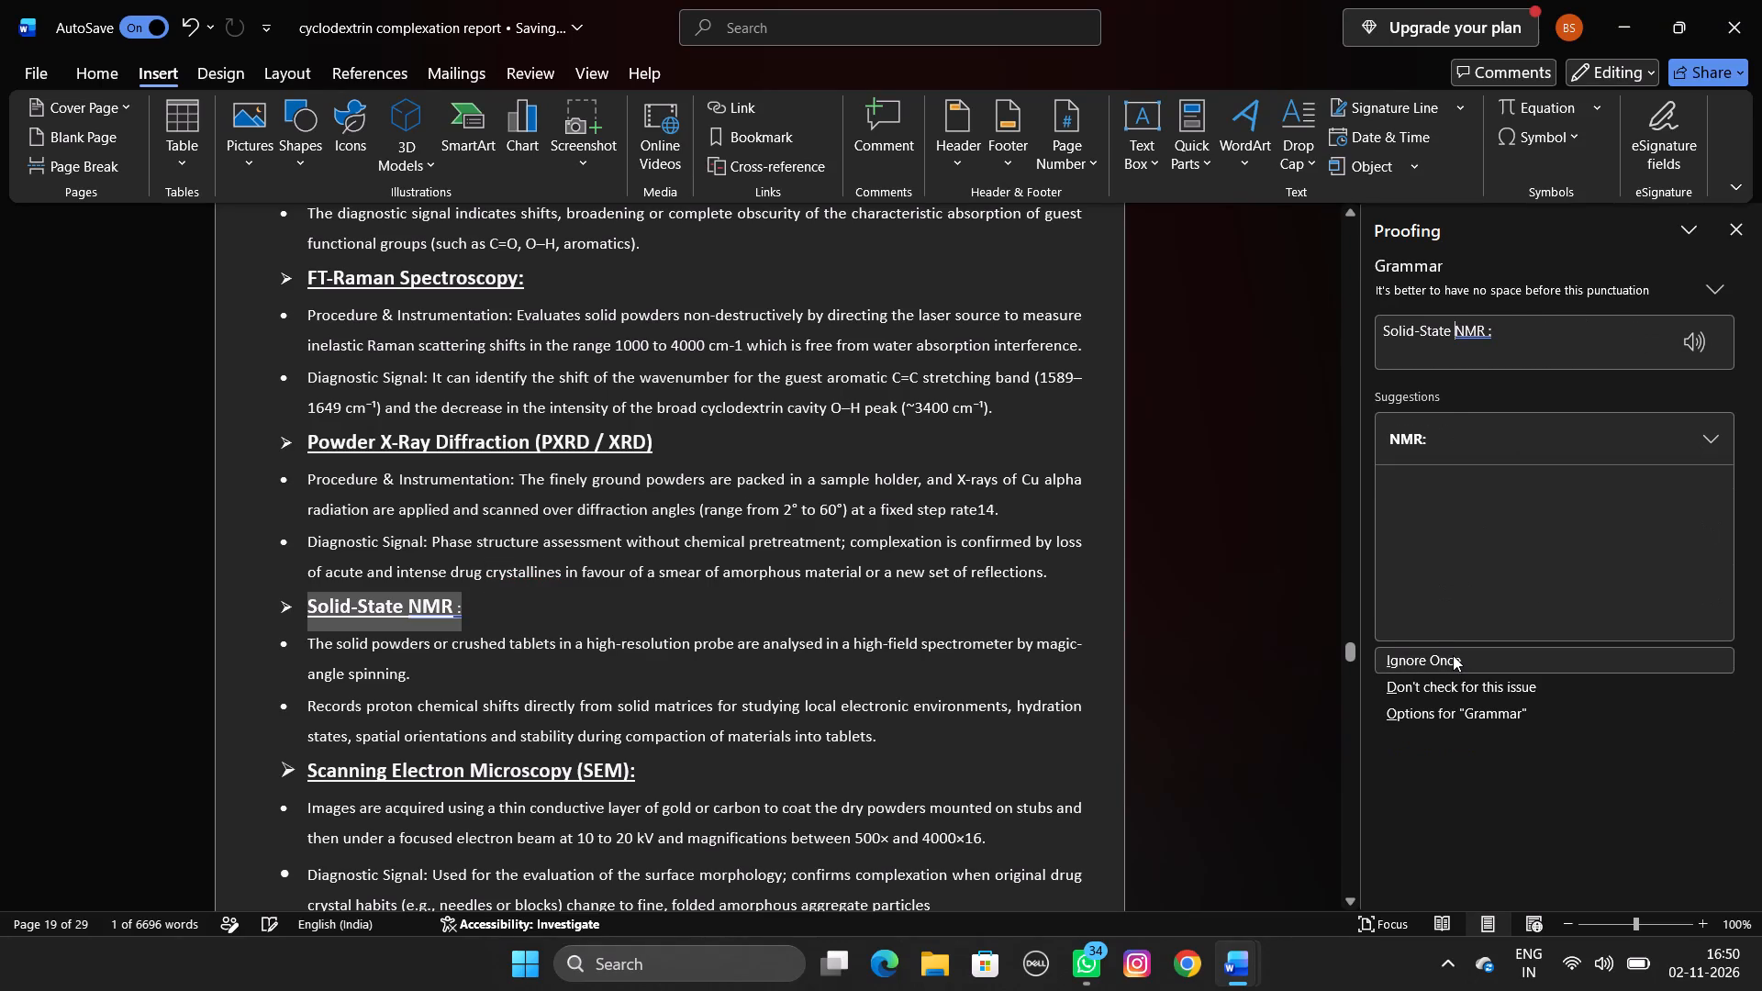
click(1453, 655)
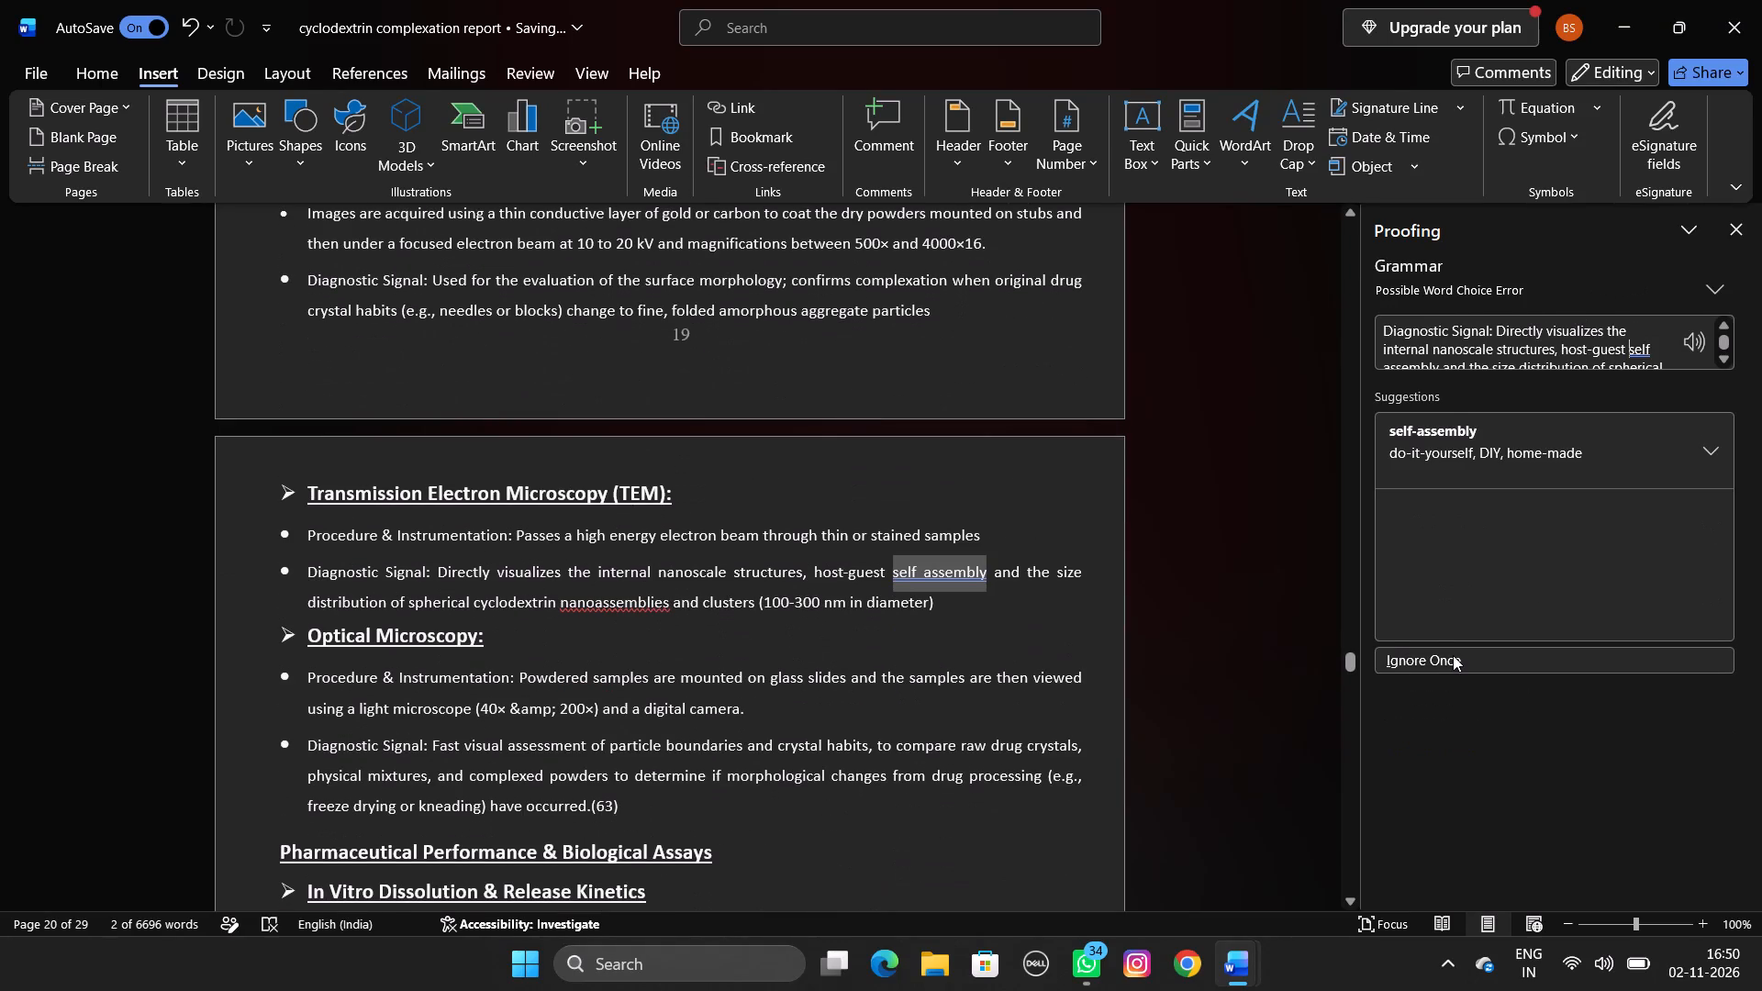
click(1453, 655)
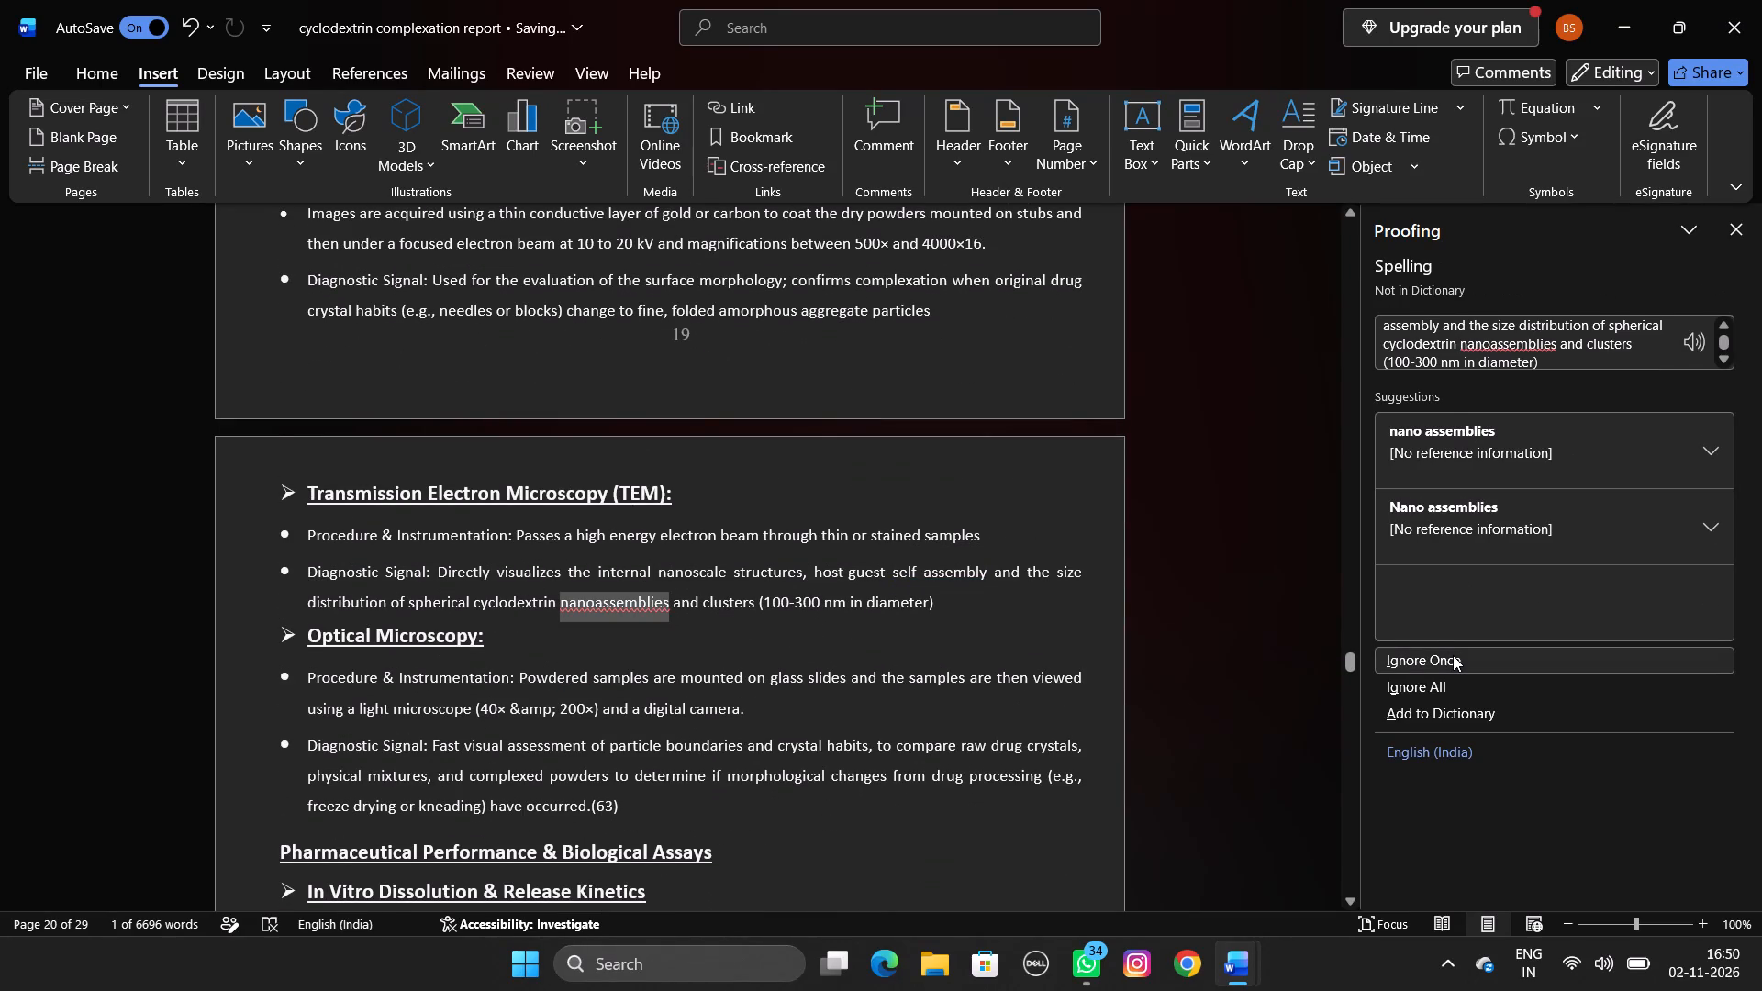
click(1451, 438)
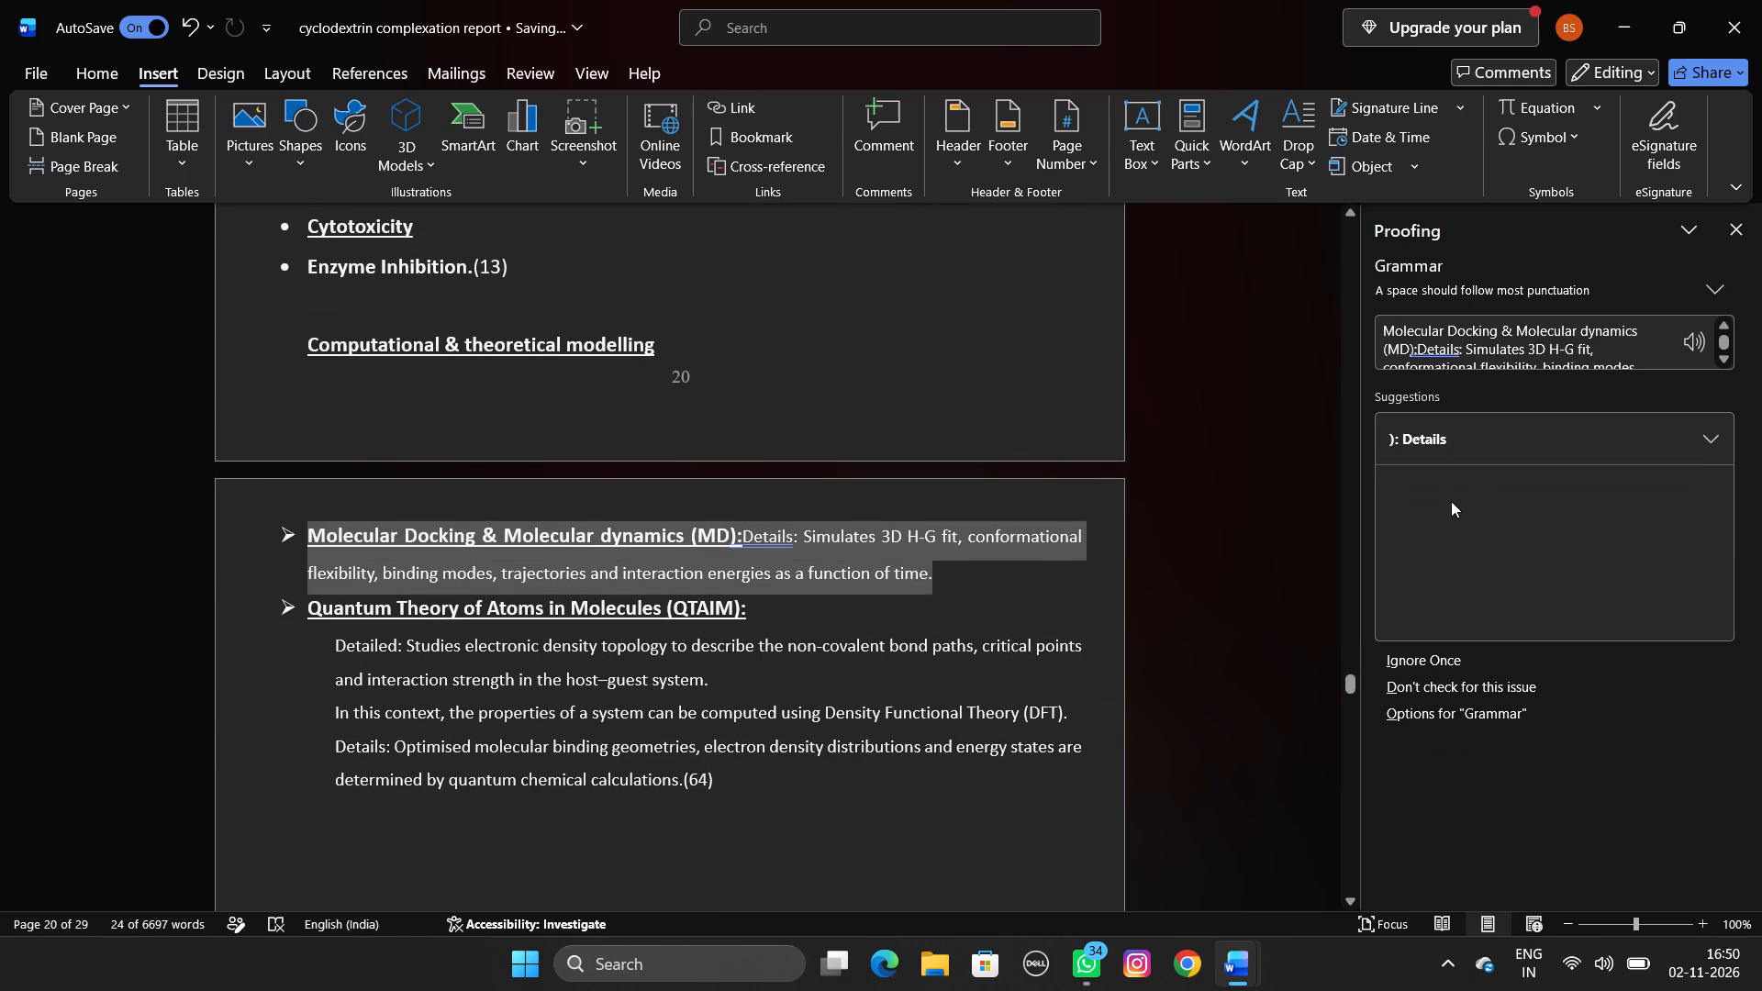
click(1455, 427)
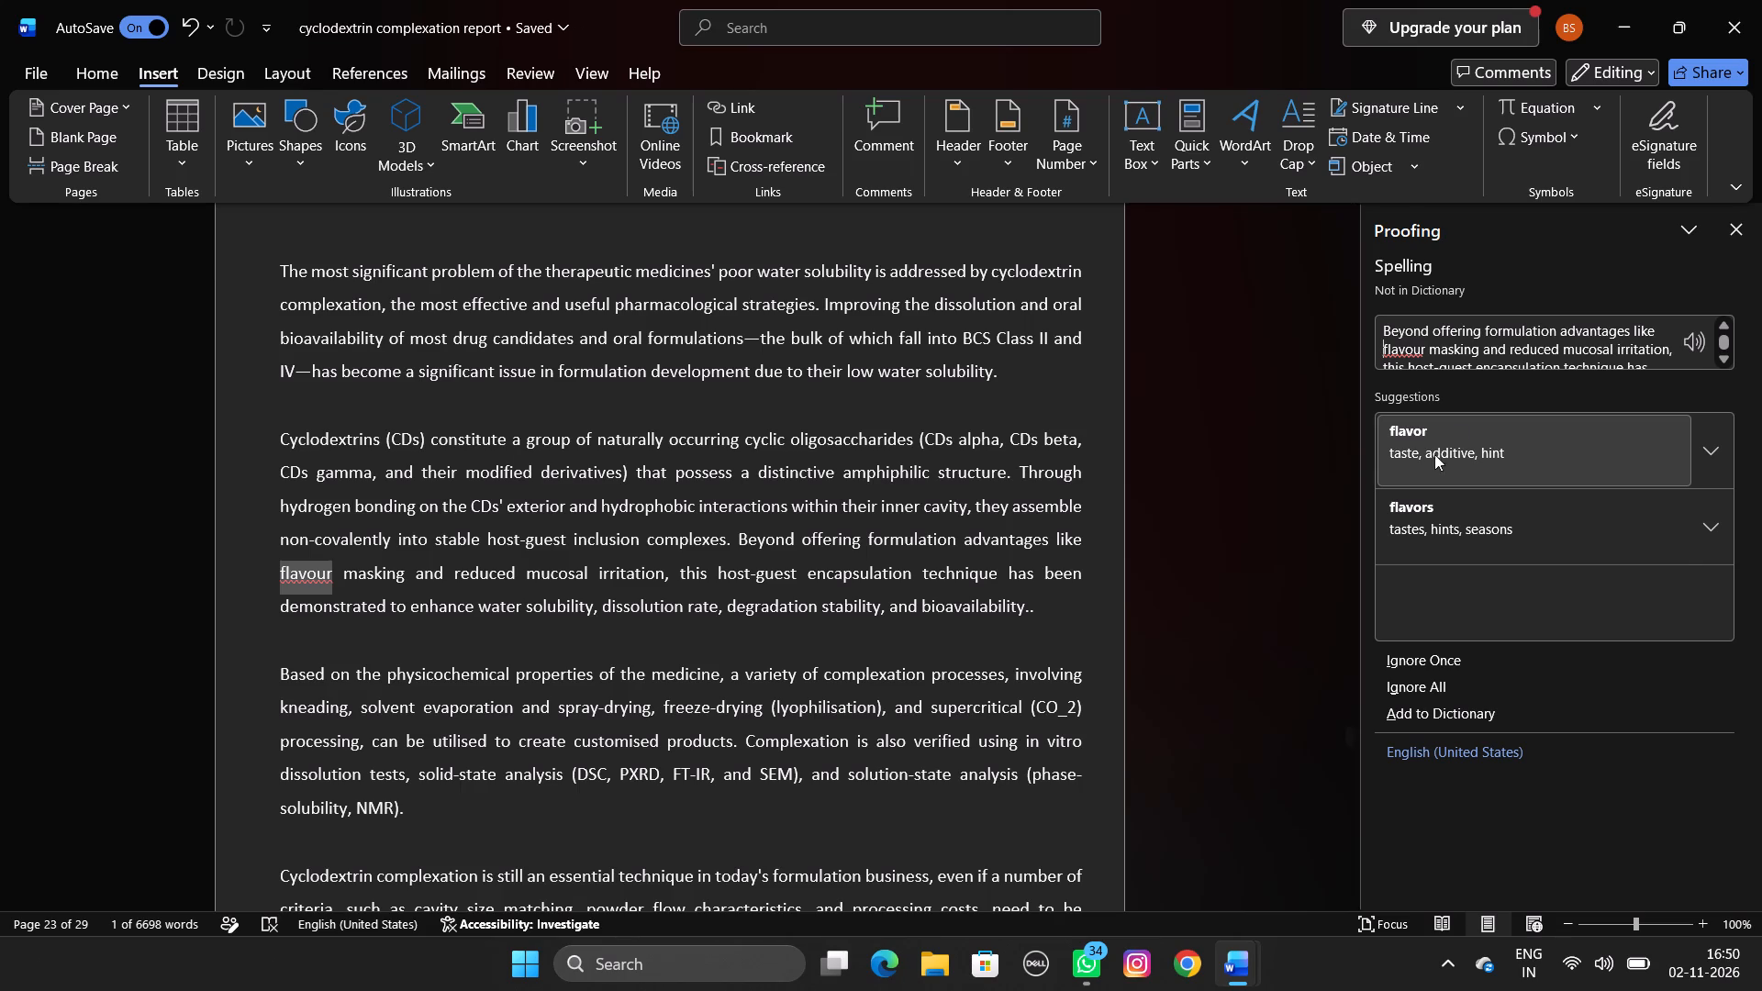
Ignore once each "flavour" and "electrospun" in the Conclusion, "is" in the Introduction, and the "Hydrophilic exterior" and "long acting" text boxes, finishing the check.
click(1431, 663)
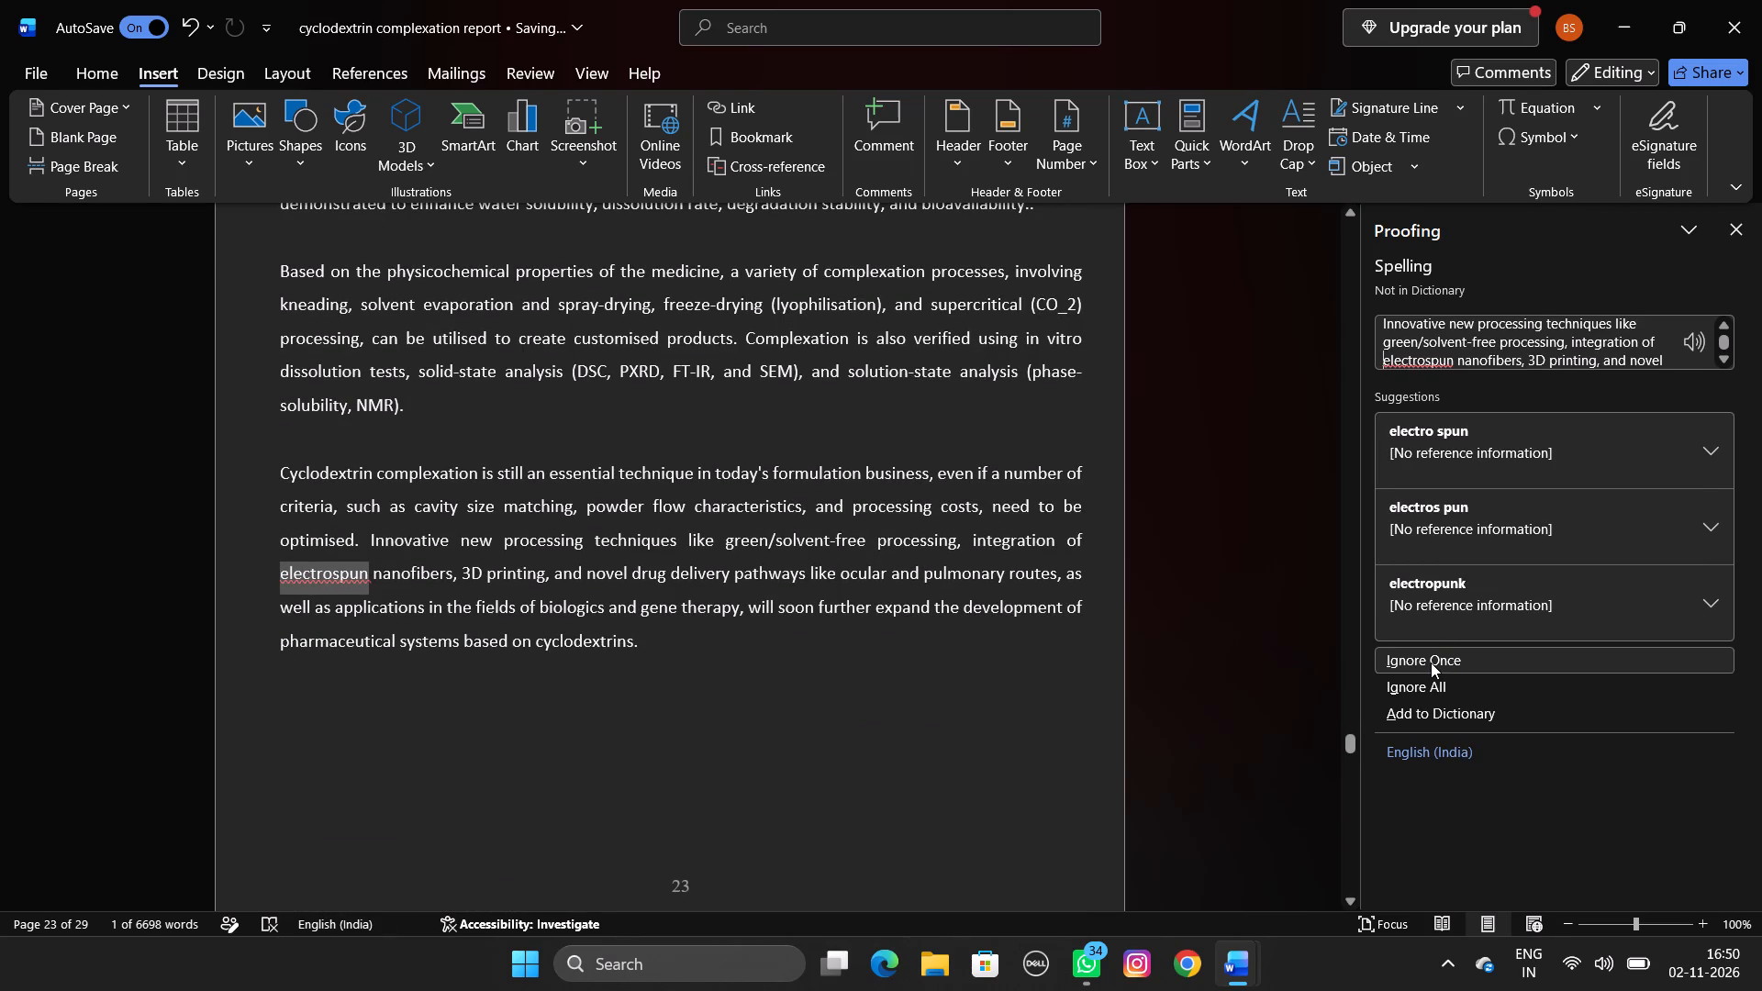
click(1431, 663)
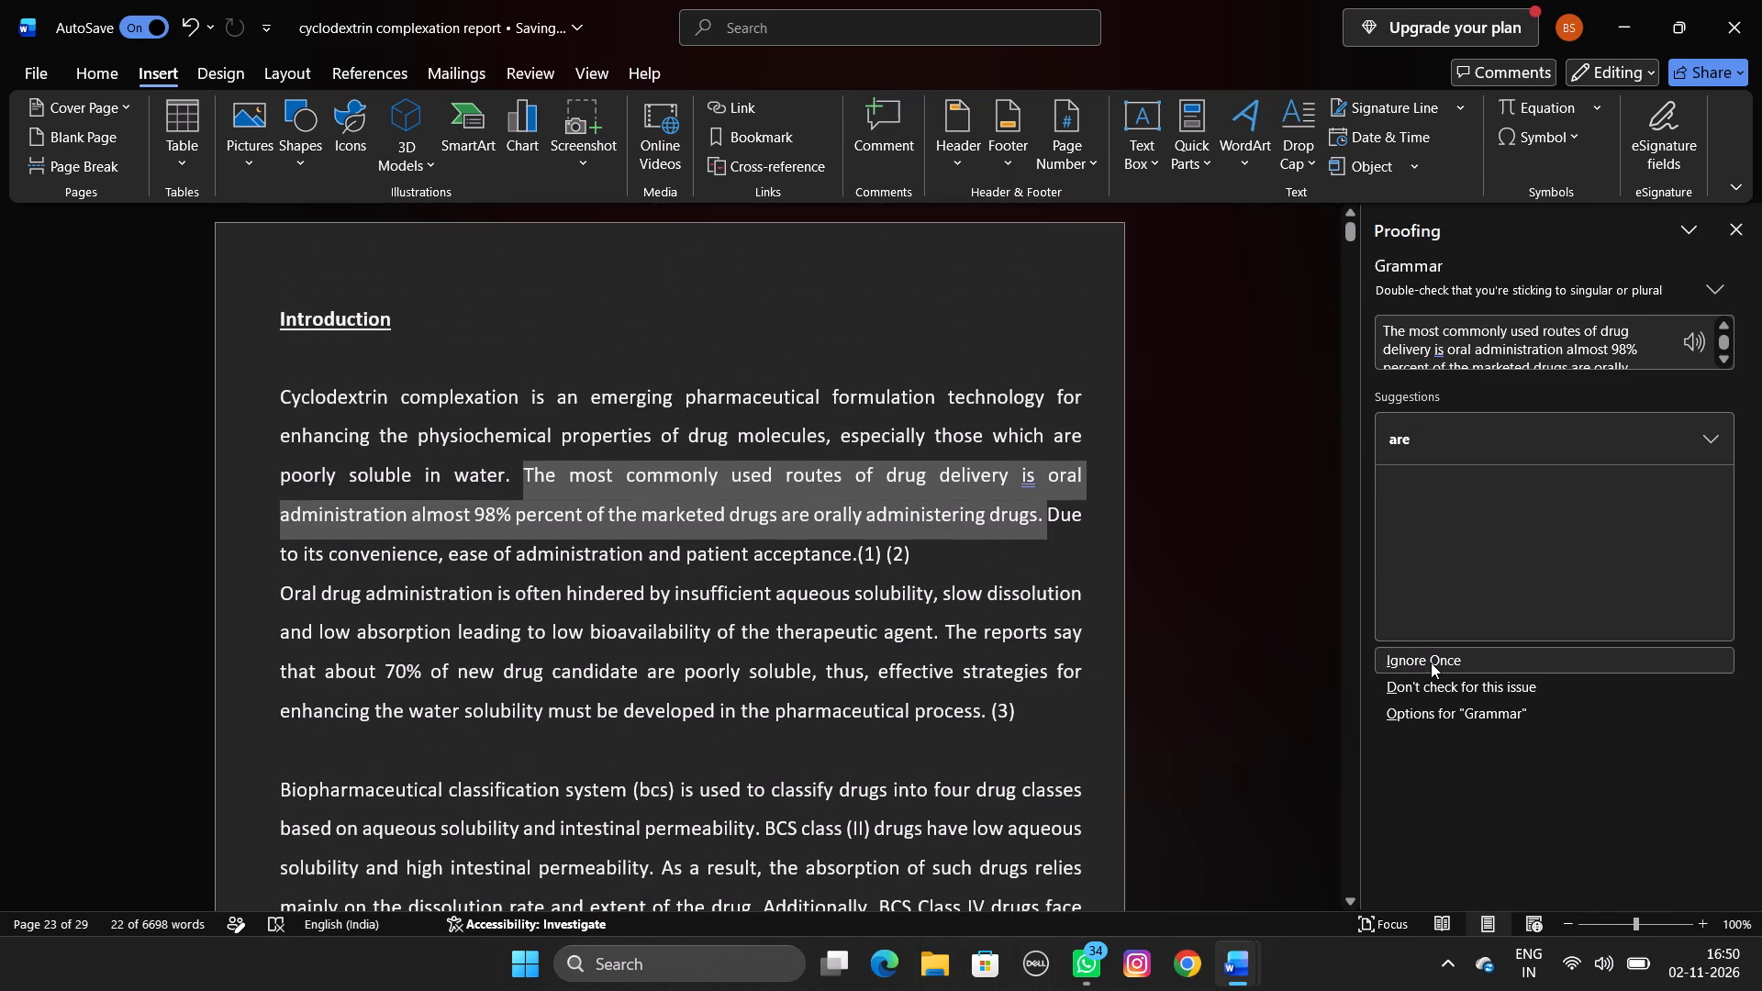
click(1431, 663)
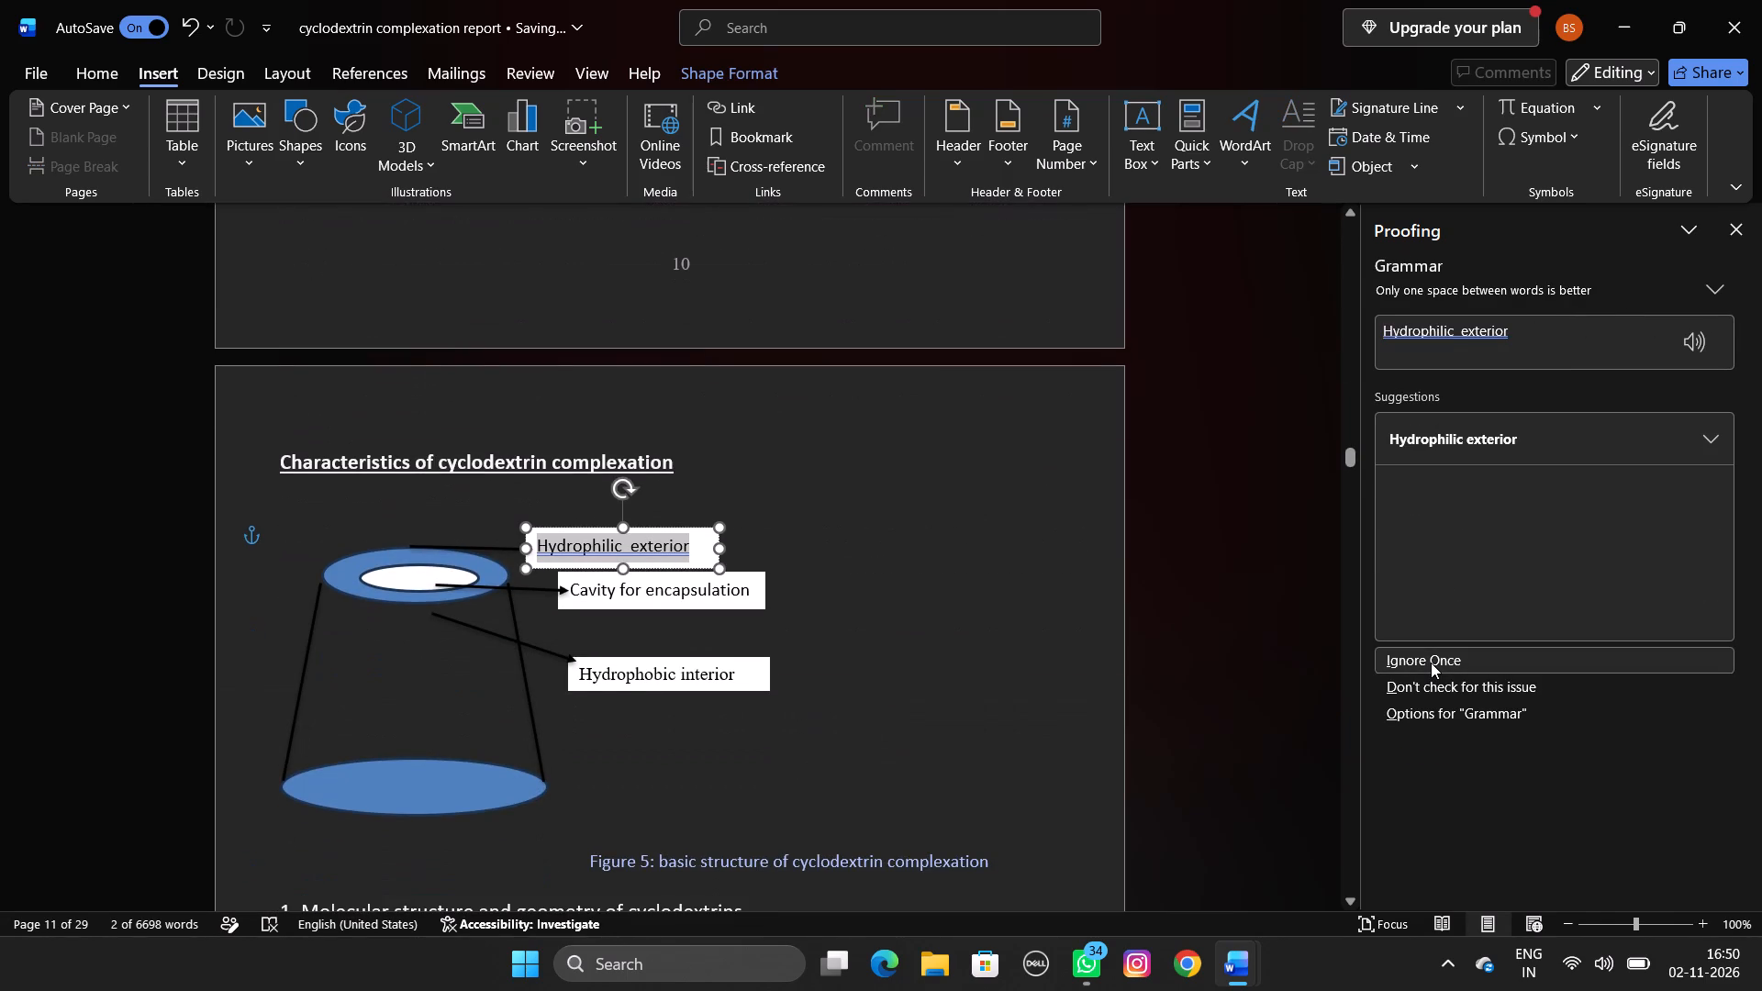
click(1431, 663)
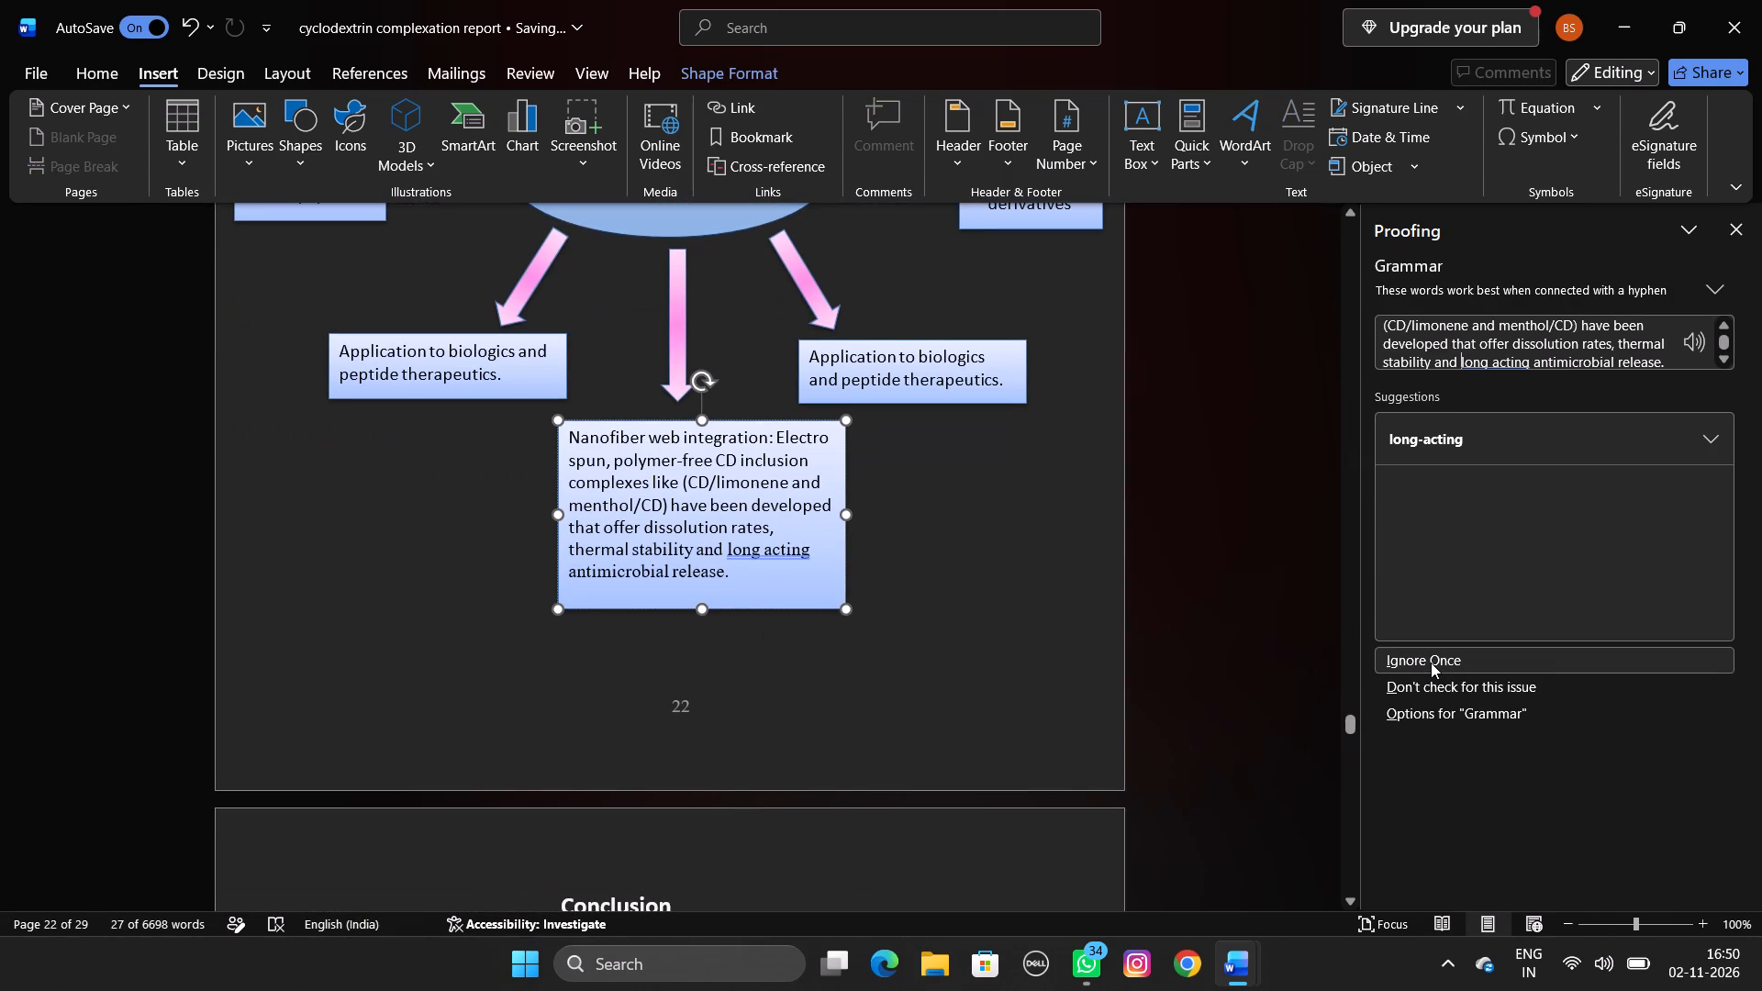
click(1431, 663)
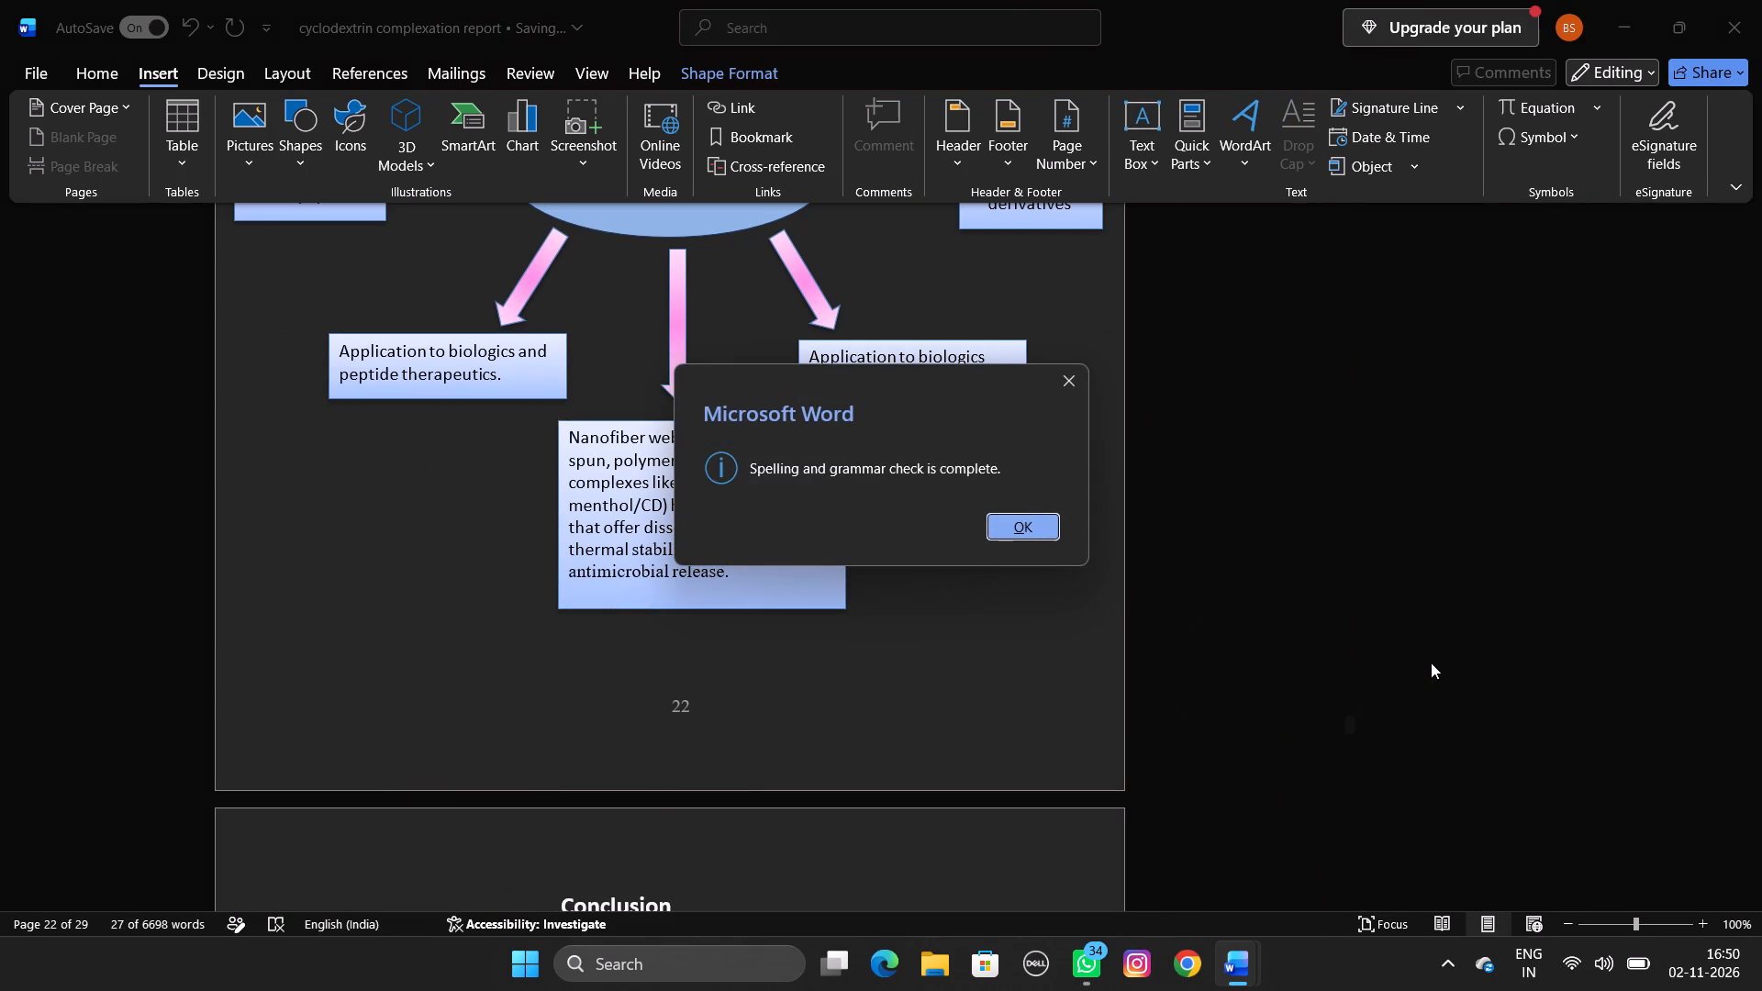
click(1021, 531)
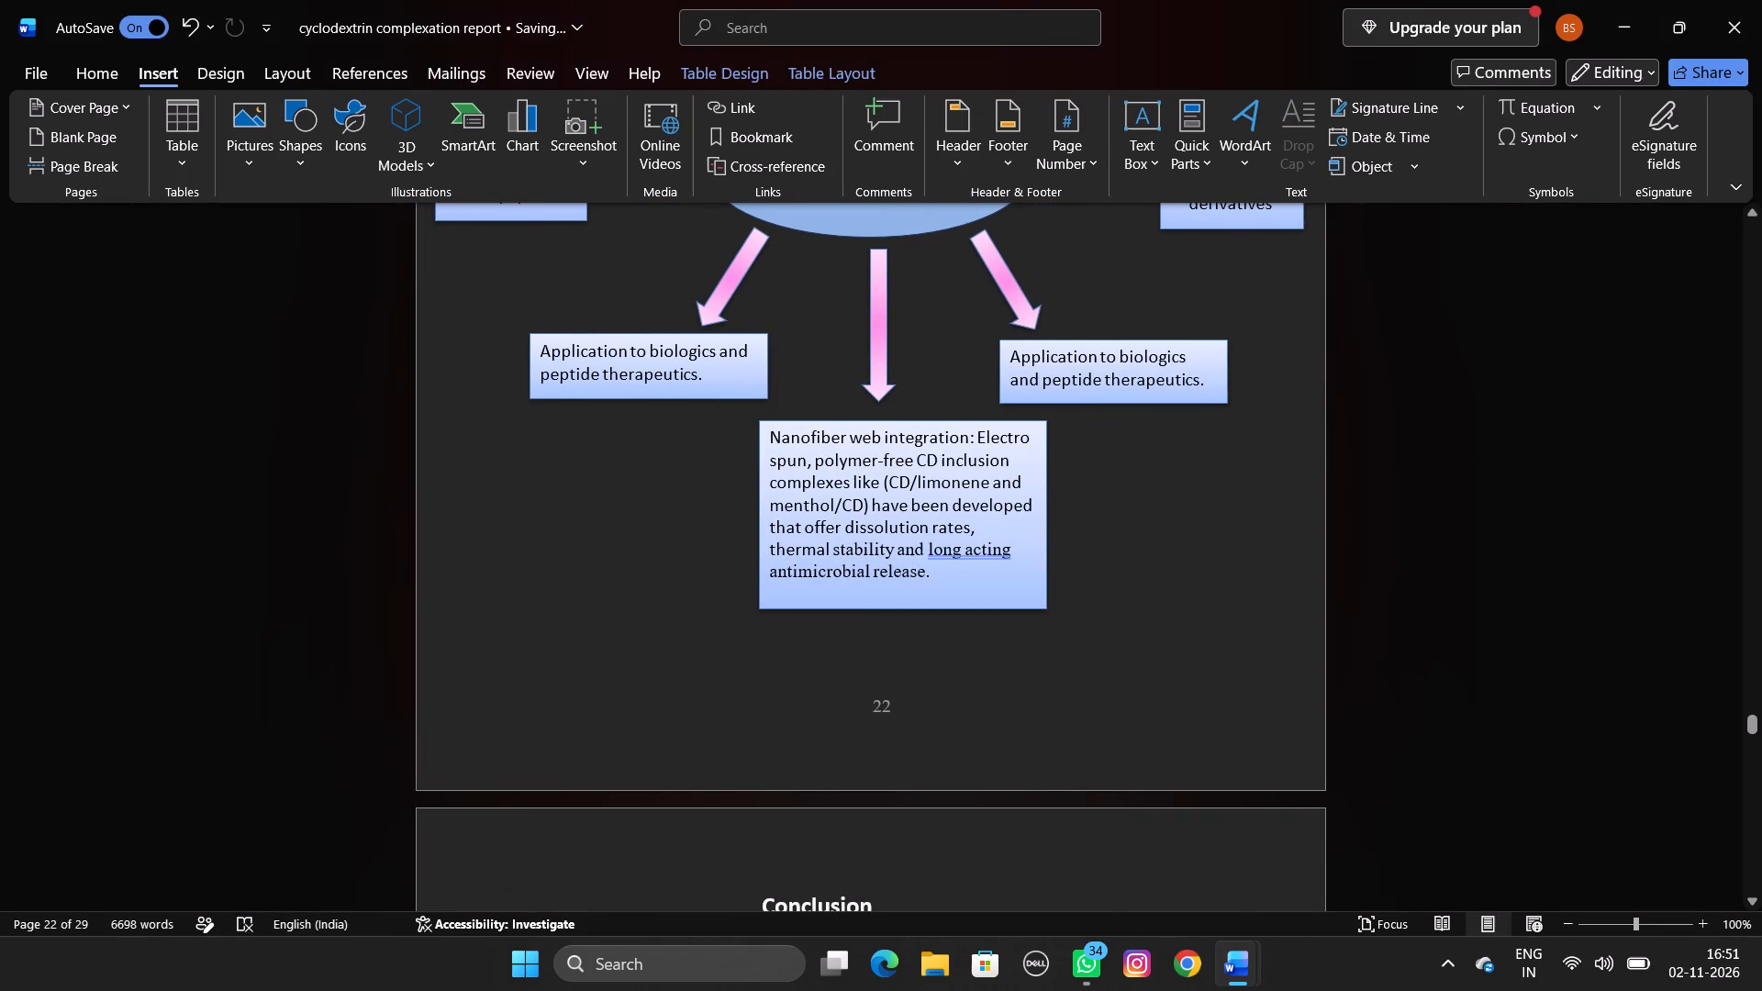
In the Nanofiber web integration text box on page 22, replace the space in "long acting" with a hyphen, making it "long-acting".
click(960, 553)
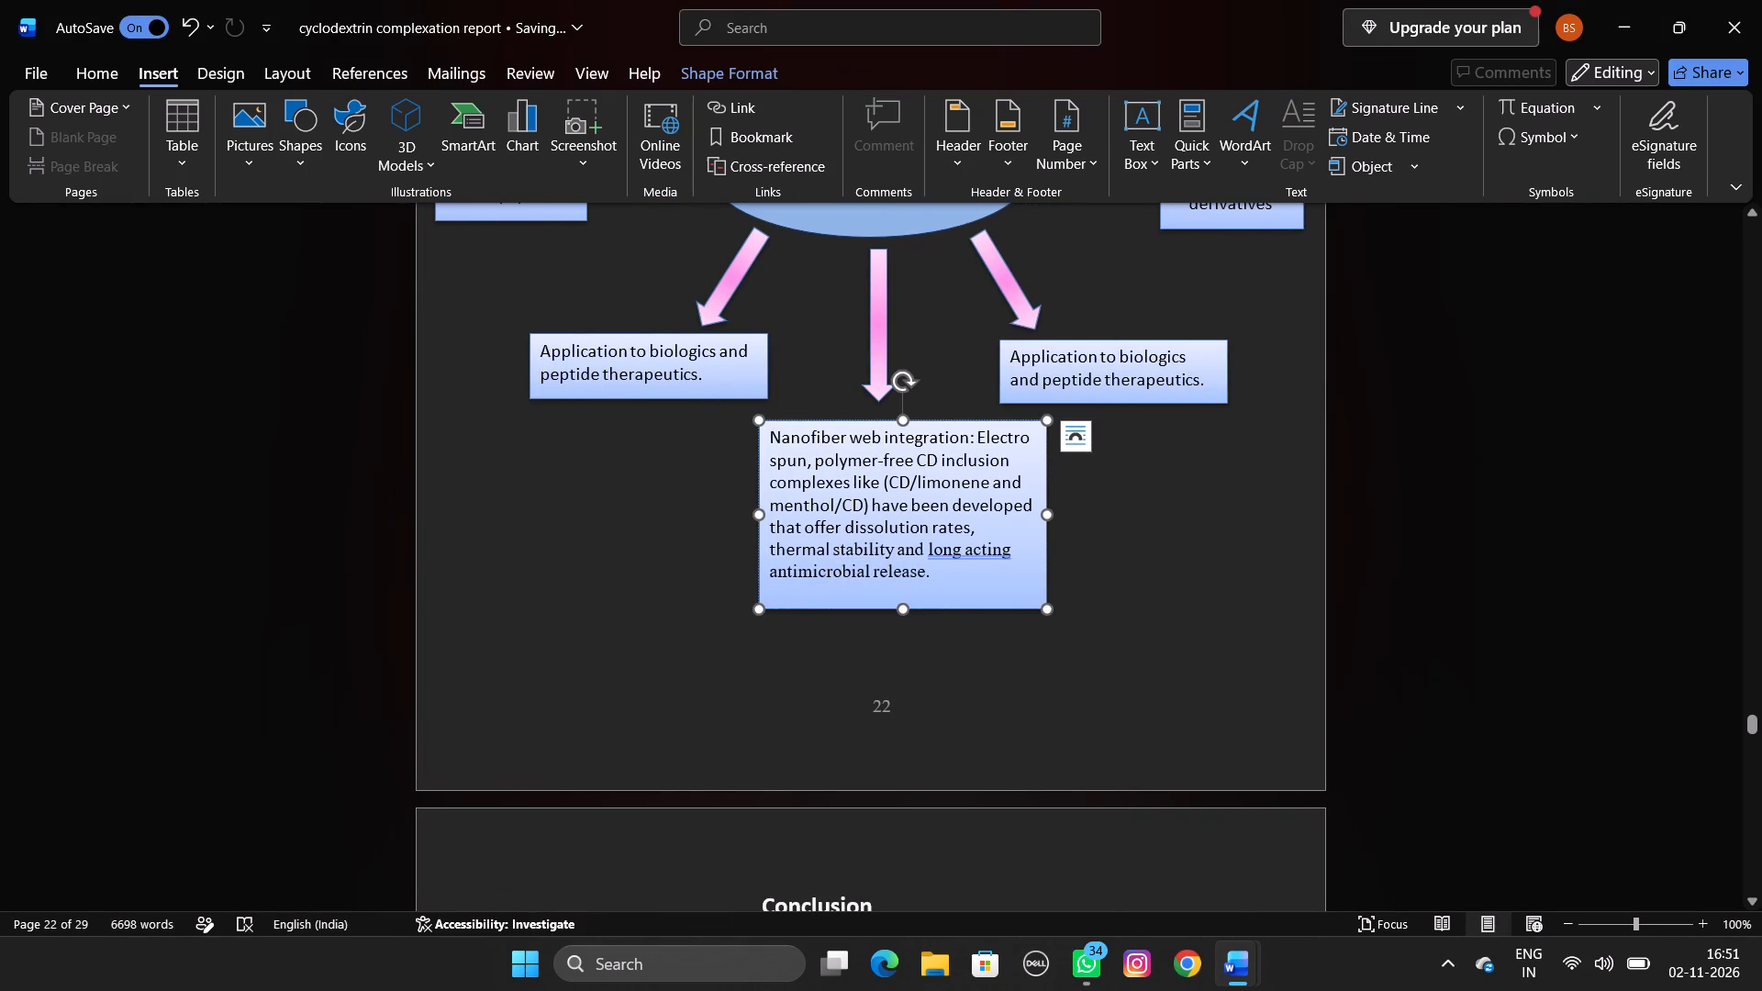
click(962, 560)
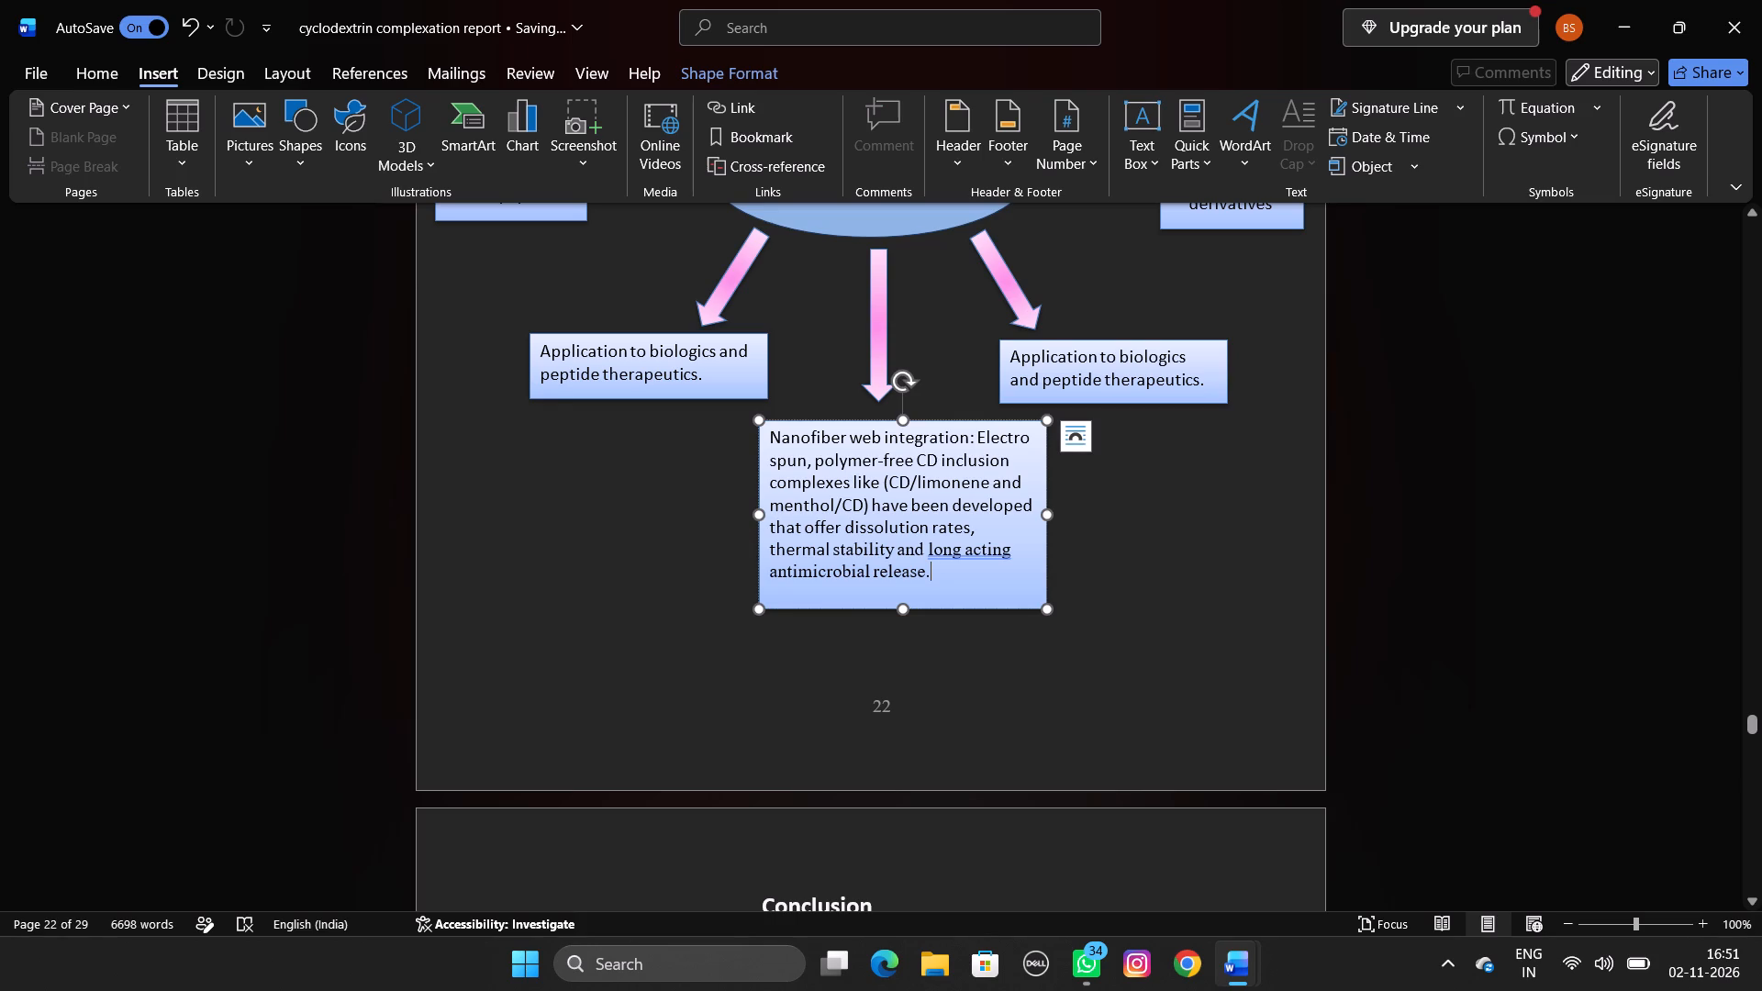
key(Up)
click(961, 551)
key(Right)
key(Right)
key(Right)
key(BackSpace)
key(shift+underscore)
key(BackSpace)
key(minus)
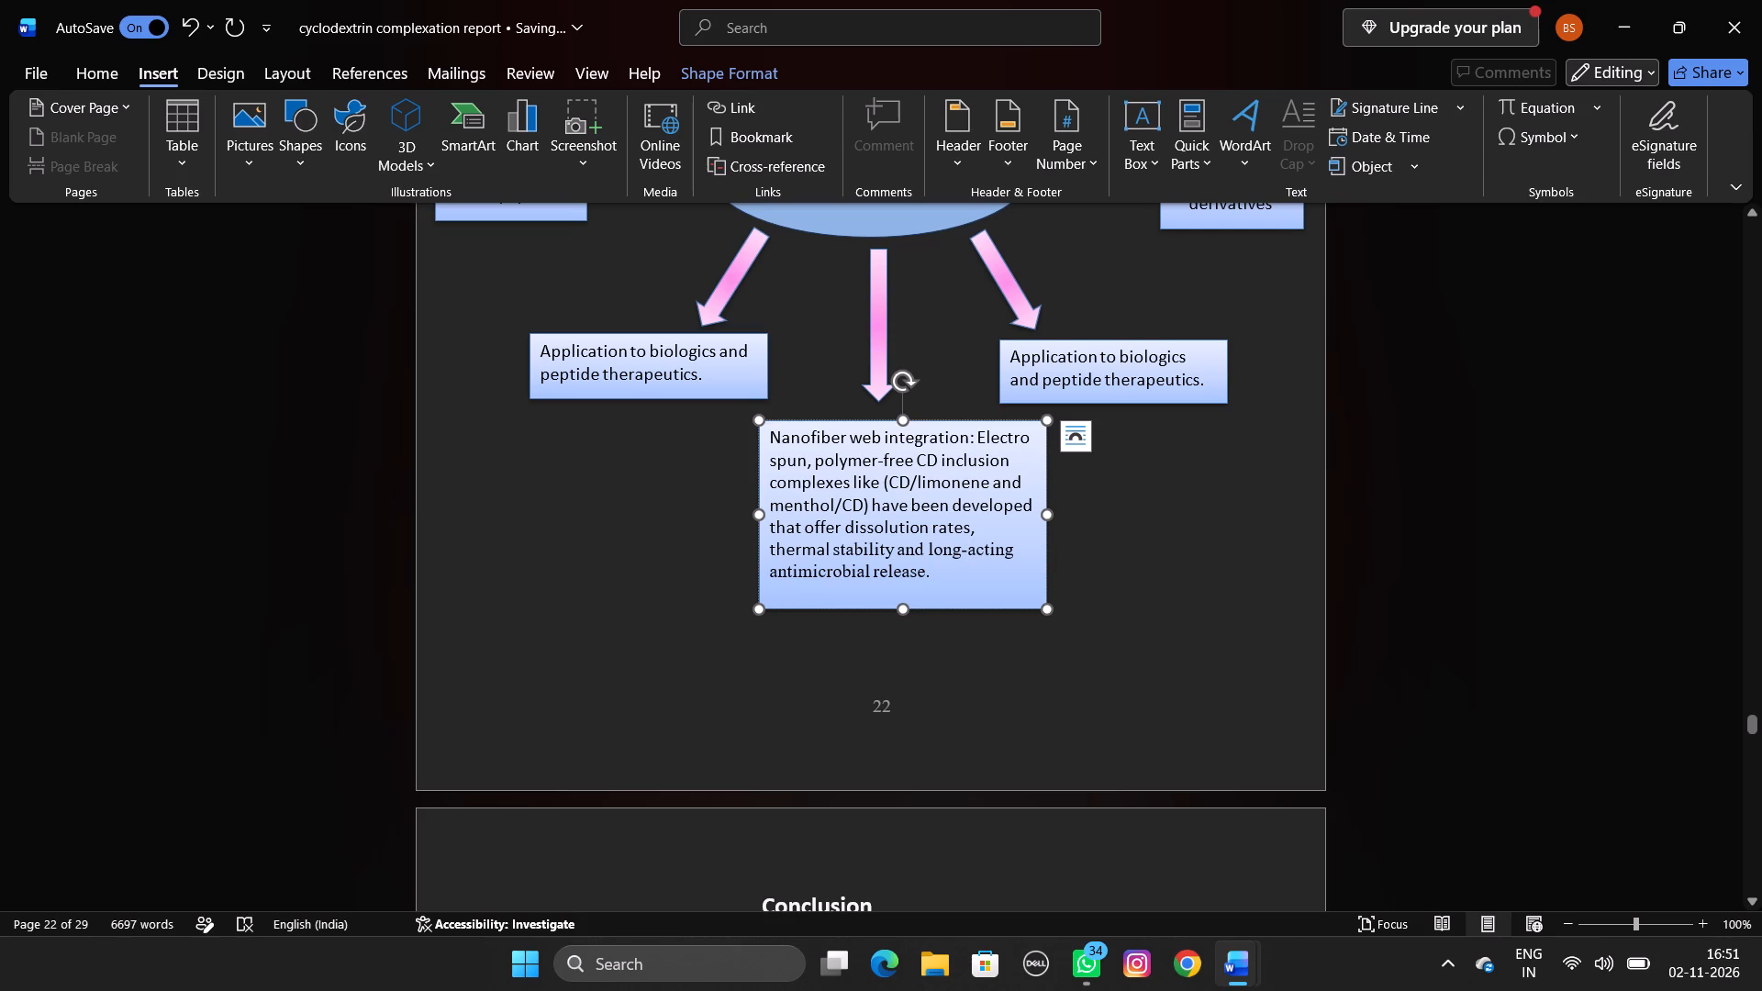
click(1158, 633)
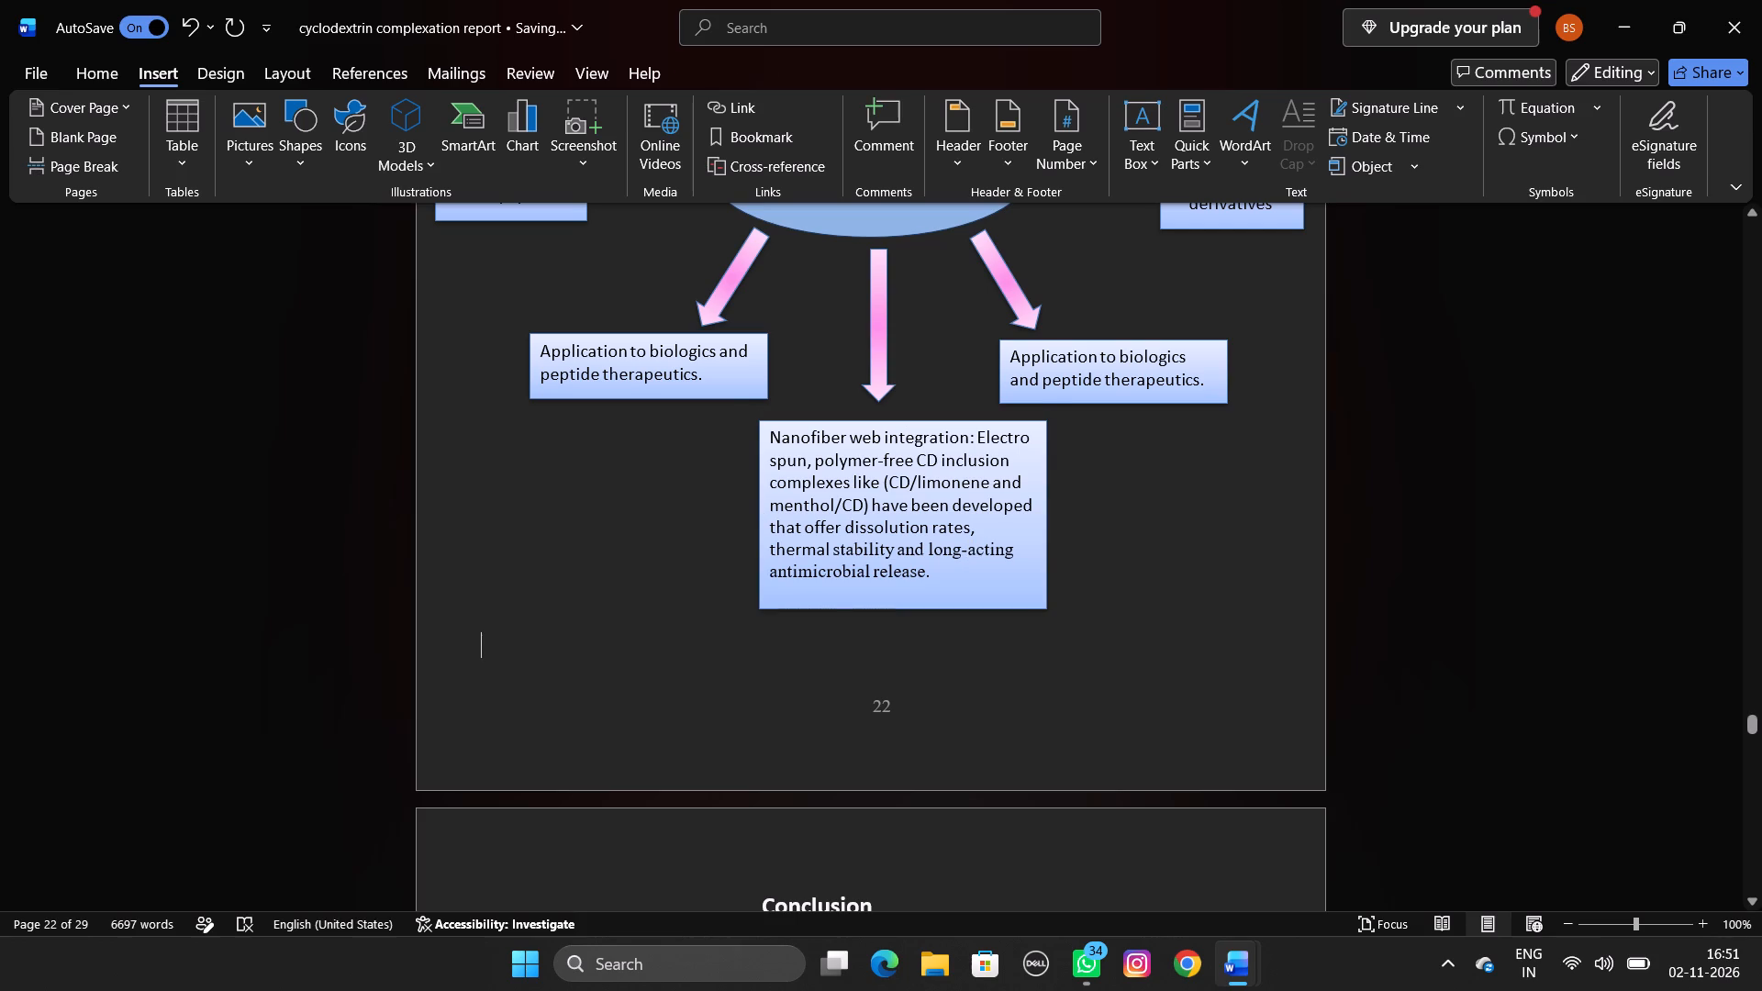
Look over the corrected report through the reference list and back up to the Introduction.
scroll(566, 531, down, 7)
scroll(566, 531, down, 16)
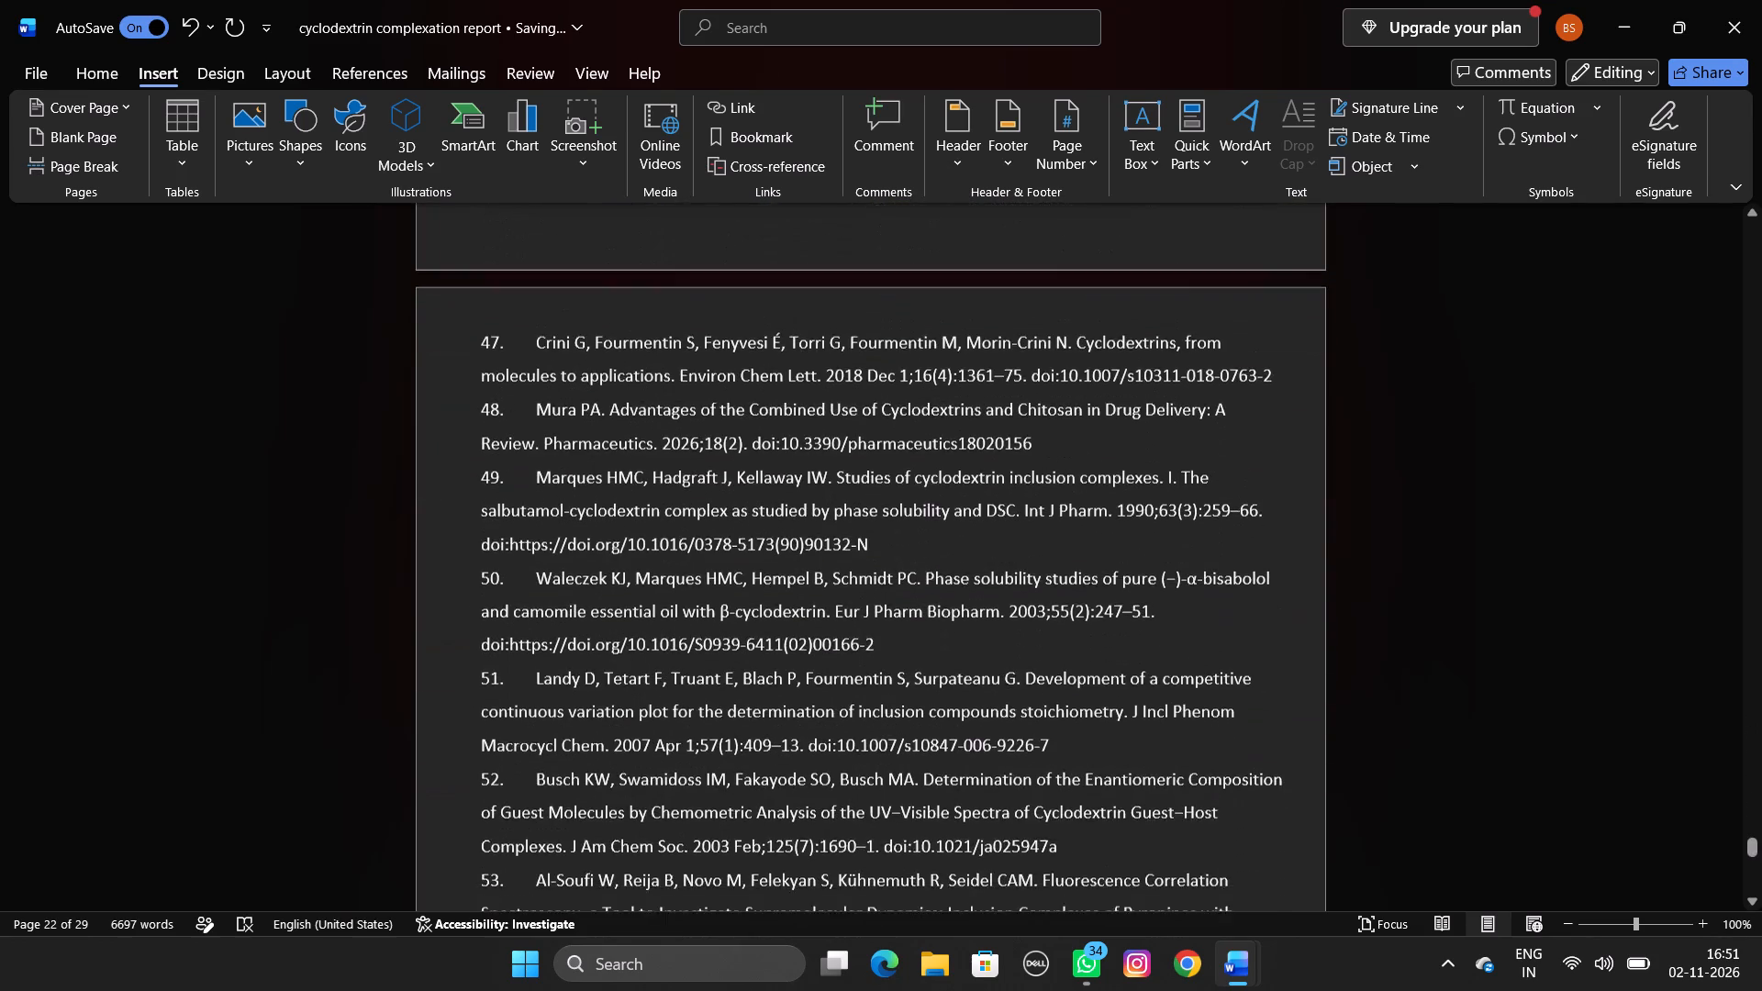
scroll(566, 531, down, 8)
scroll(566, 531, up, 16)
scroll(566, 531, up, 20)
scroll(566, 531, up, 9)
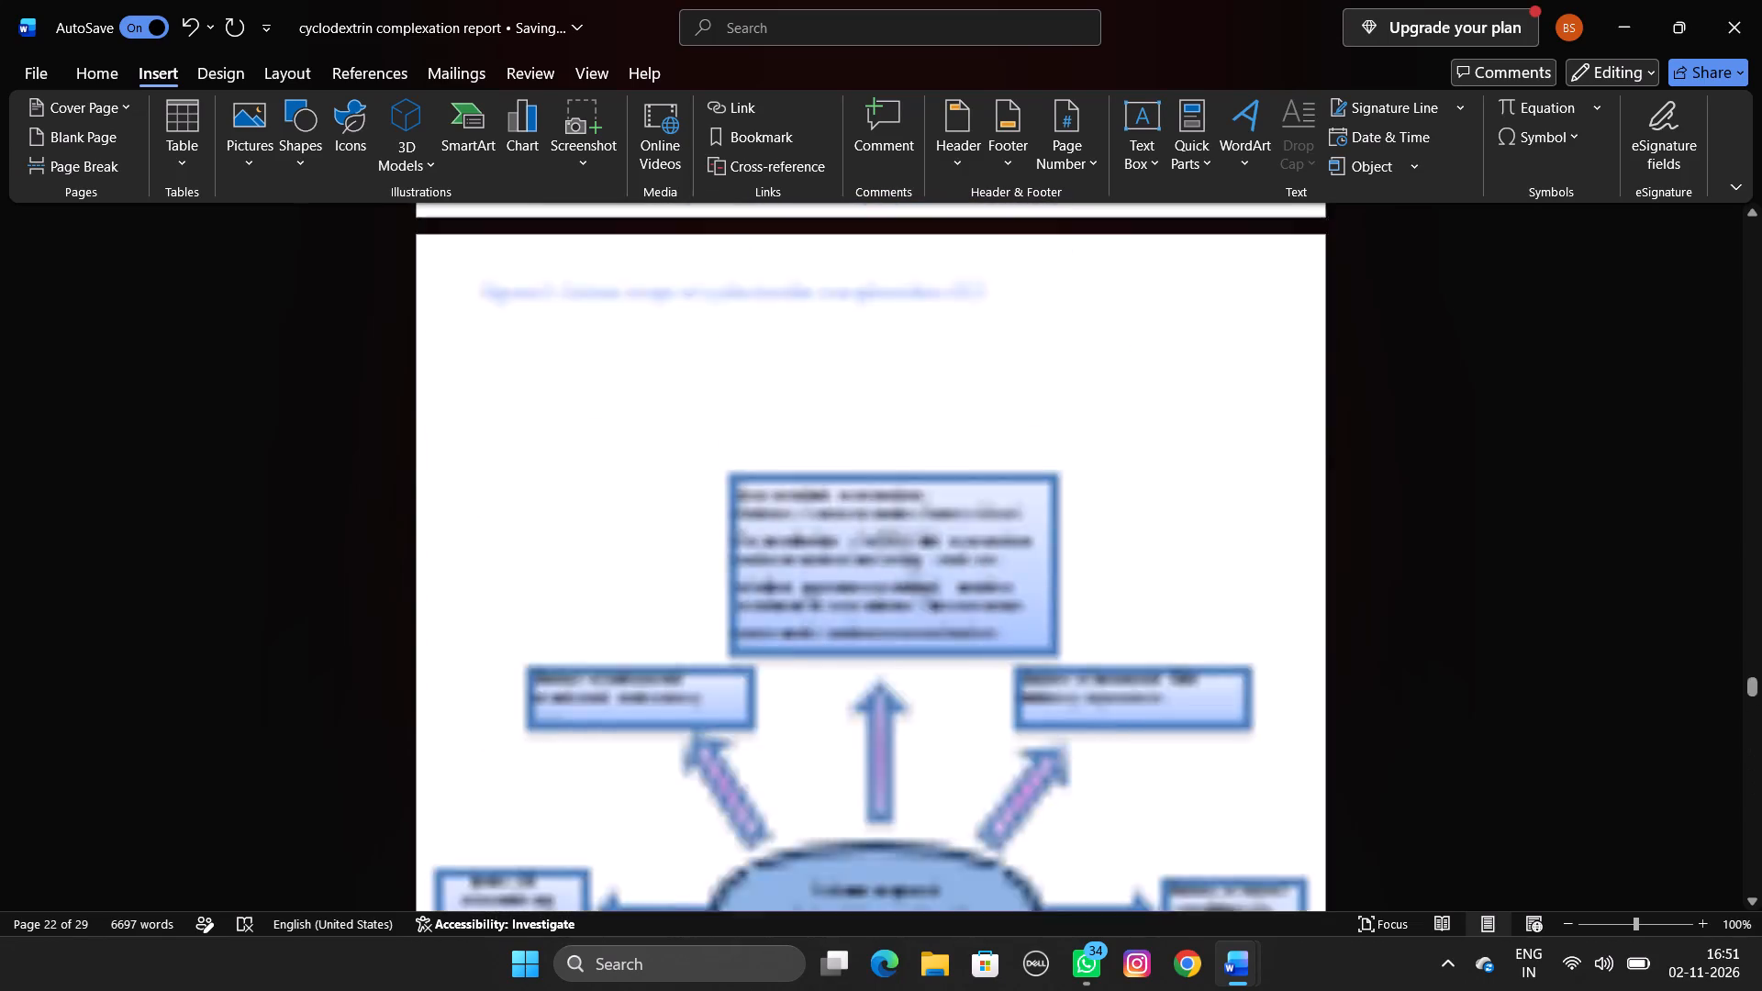
scroll(566, 531, up, 10)
scroll(566, 531, up, 20)
scroll(566, 531, up, 11)
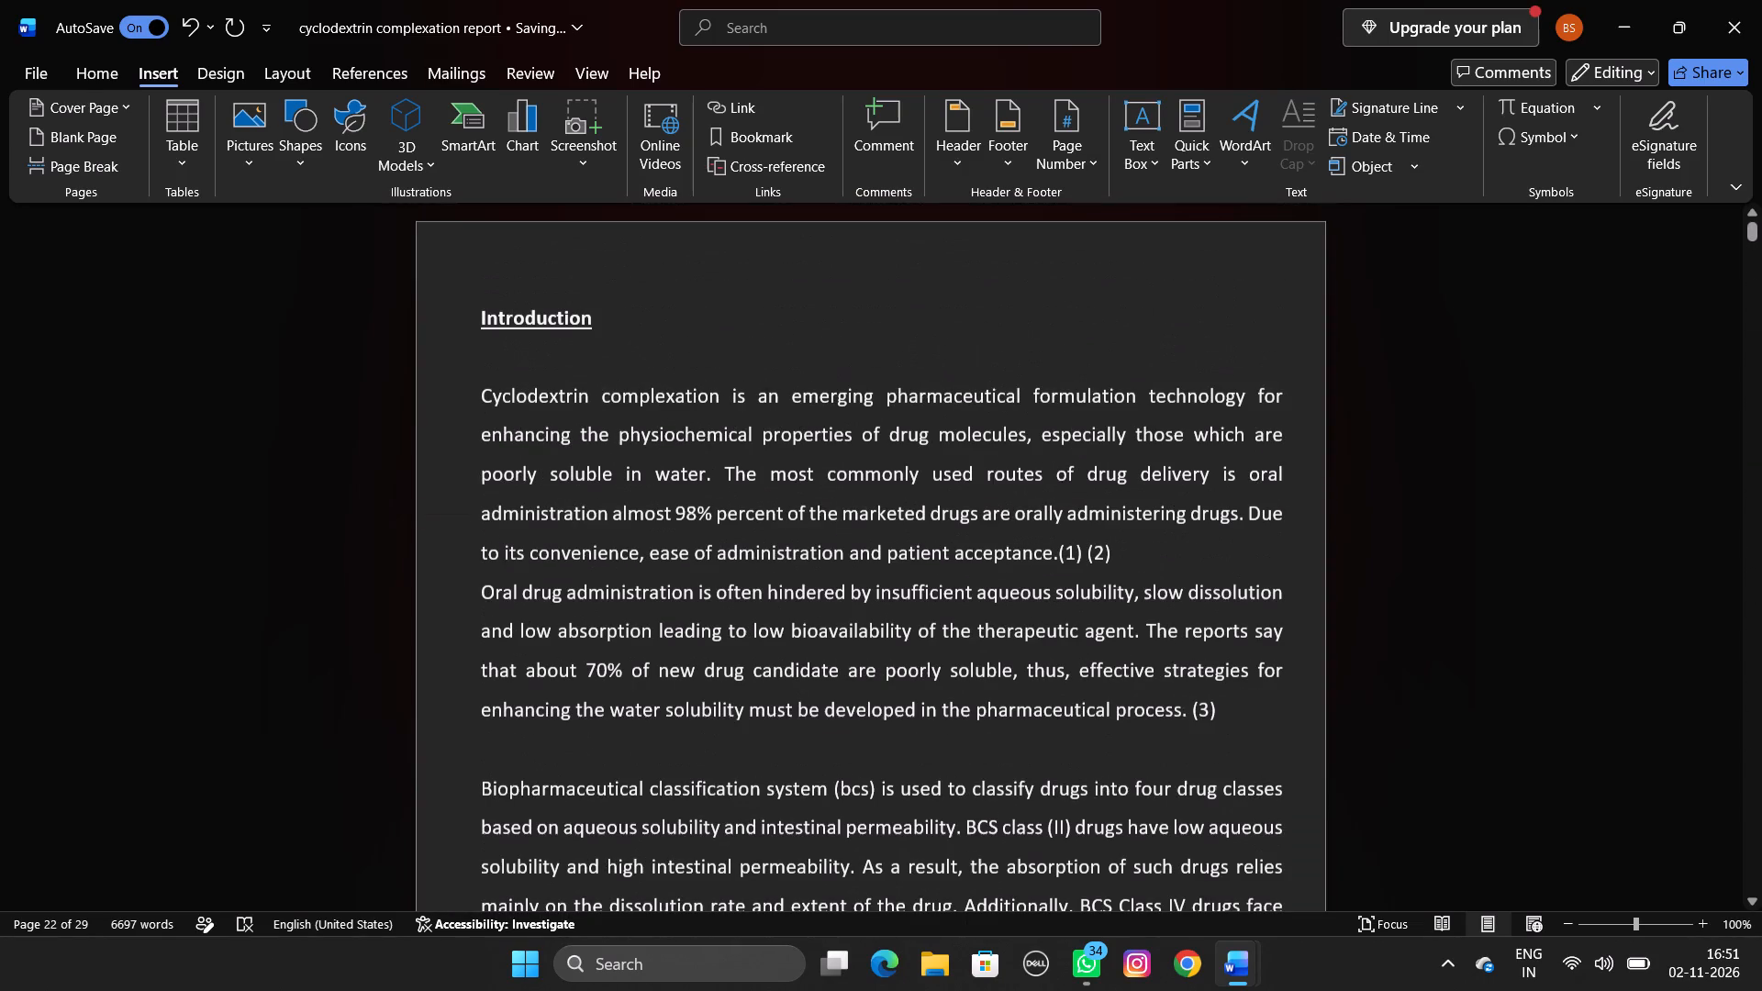
Open the options for saving a copy of the report.
click(36, 66)
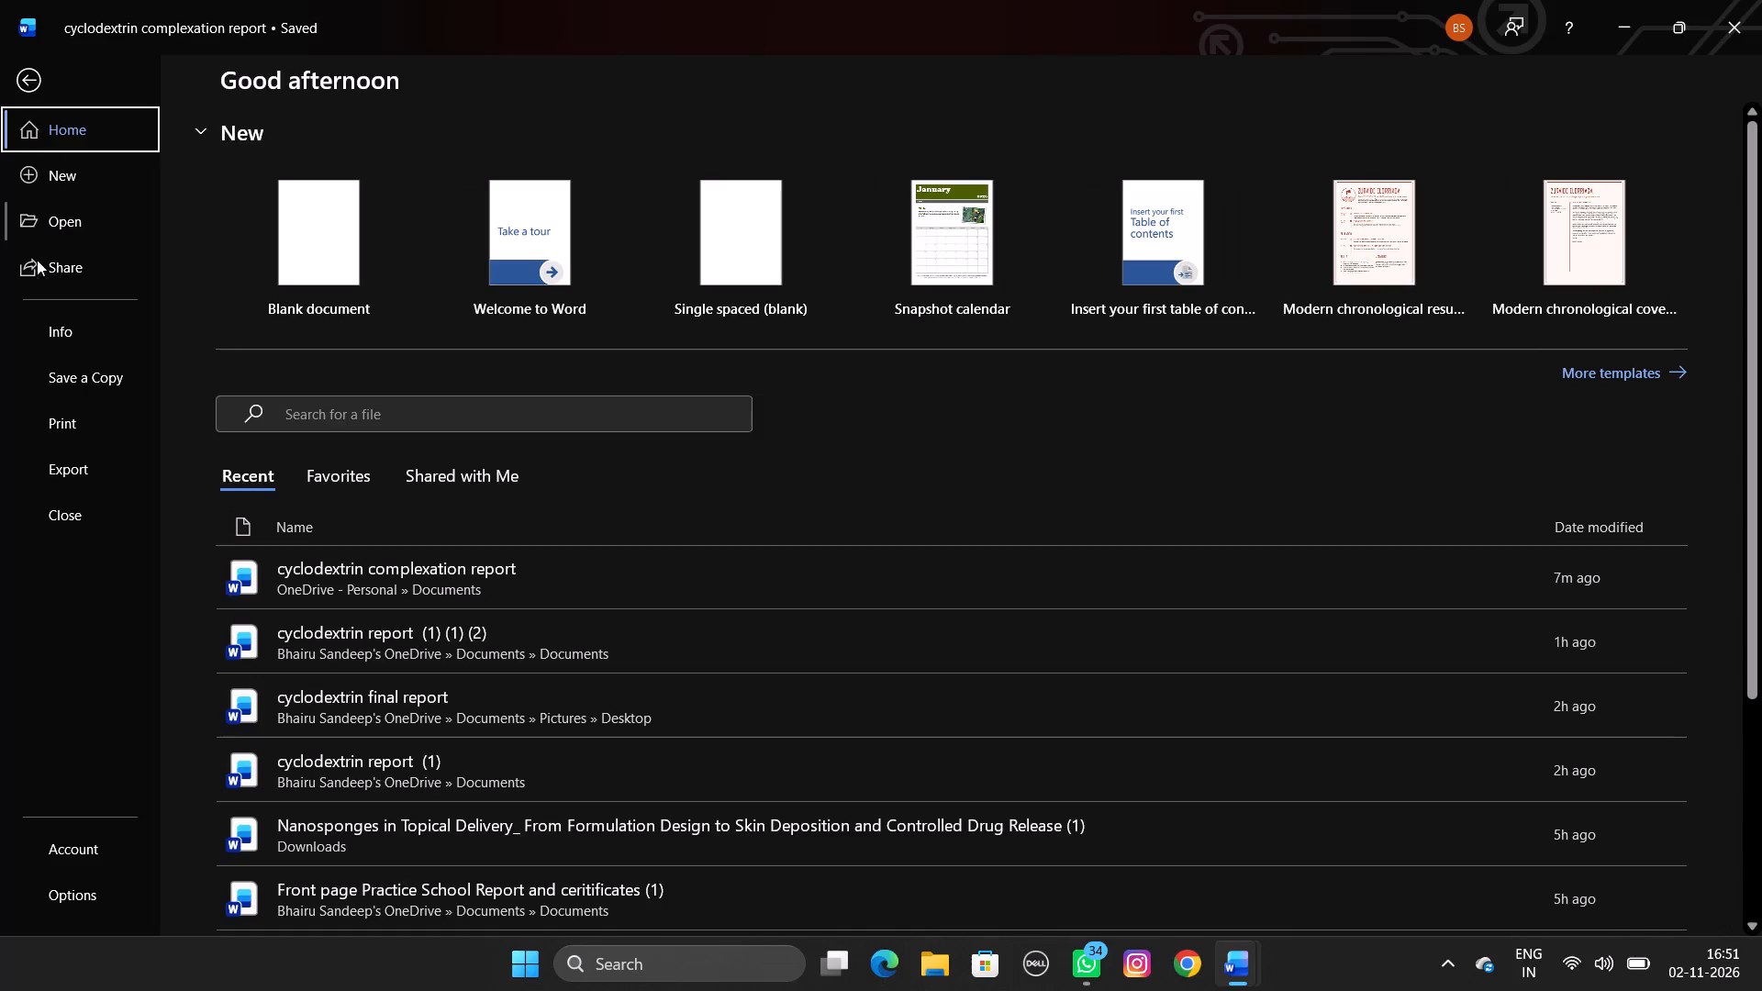
click(116, 378)
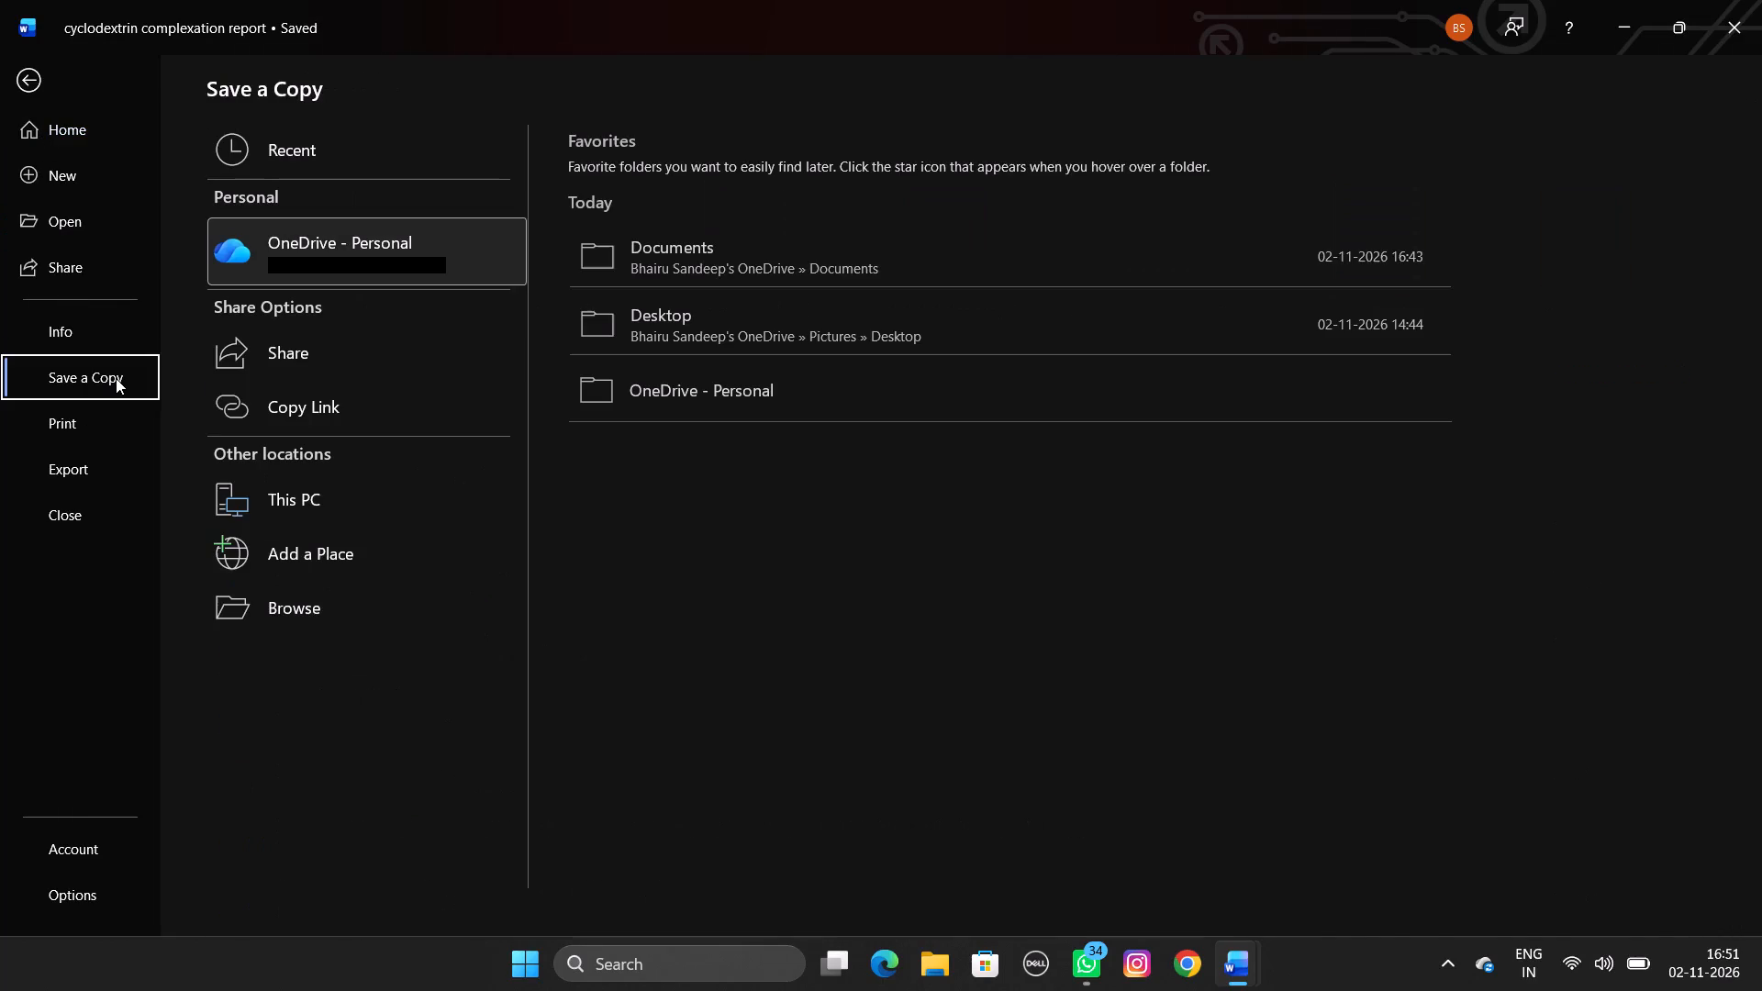
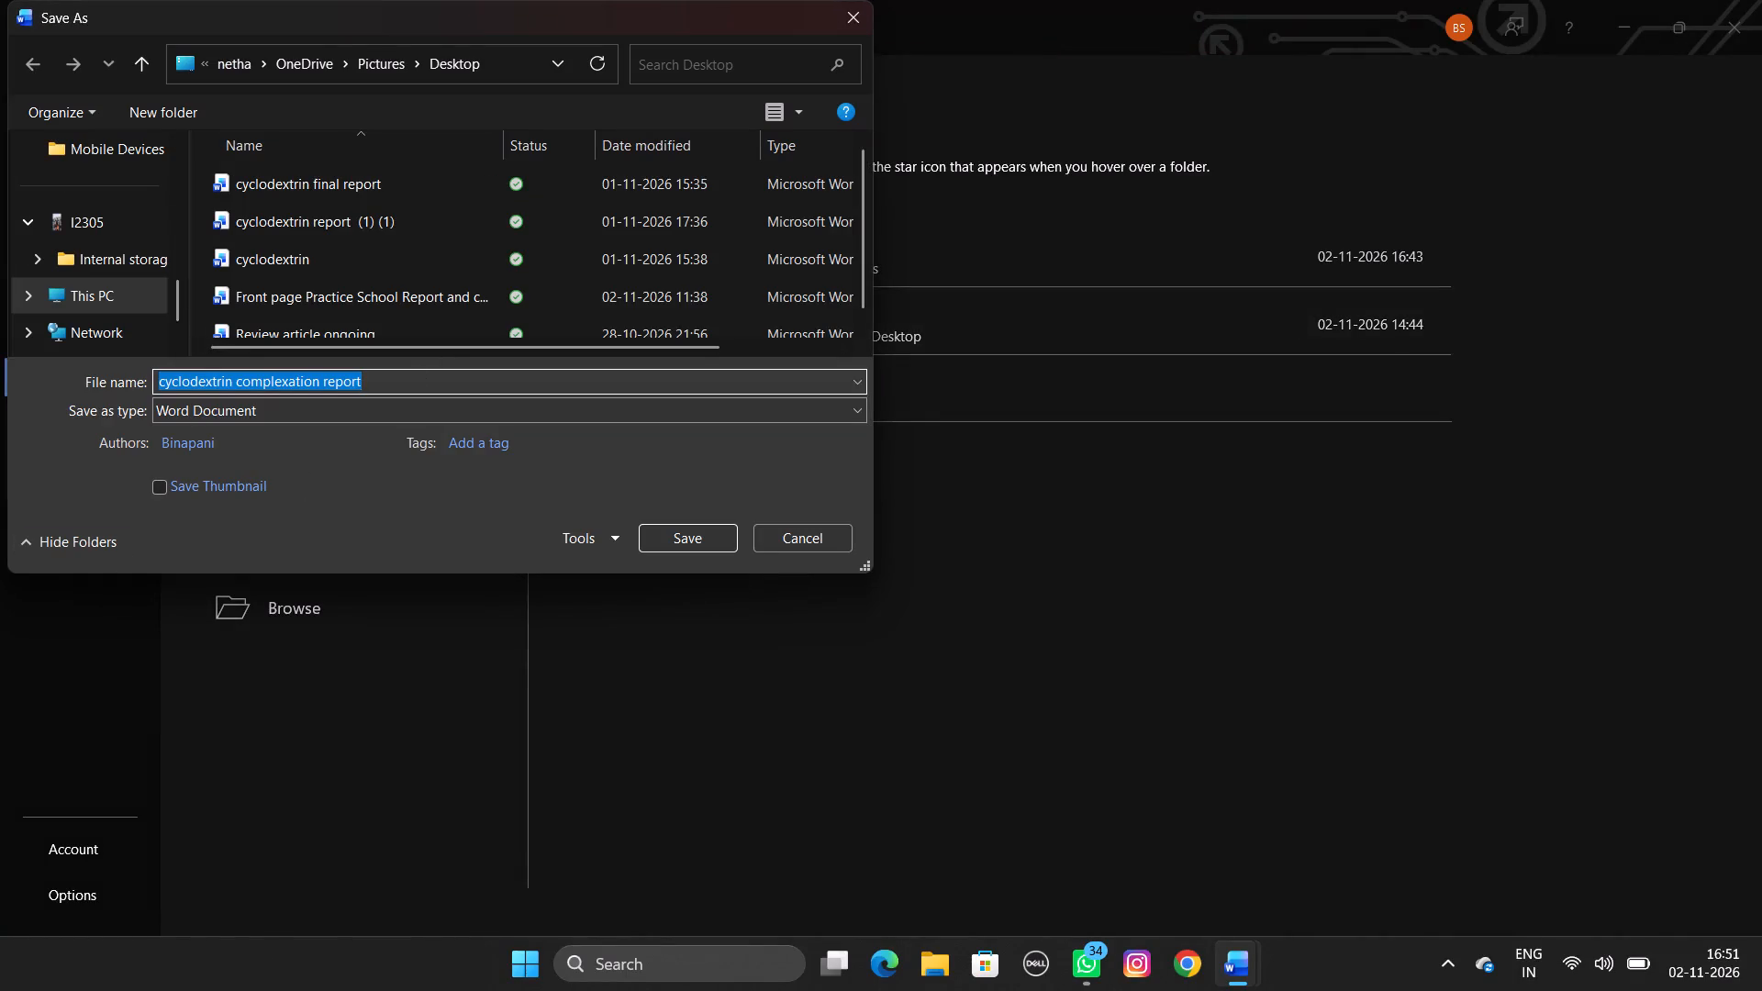
Save the copy in the OneDrive Desktop folder as a Word document named "cyclodextrin complexation final report".
click(327, 382)
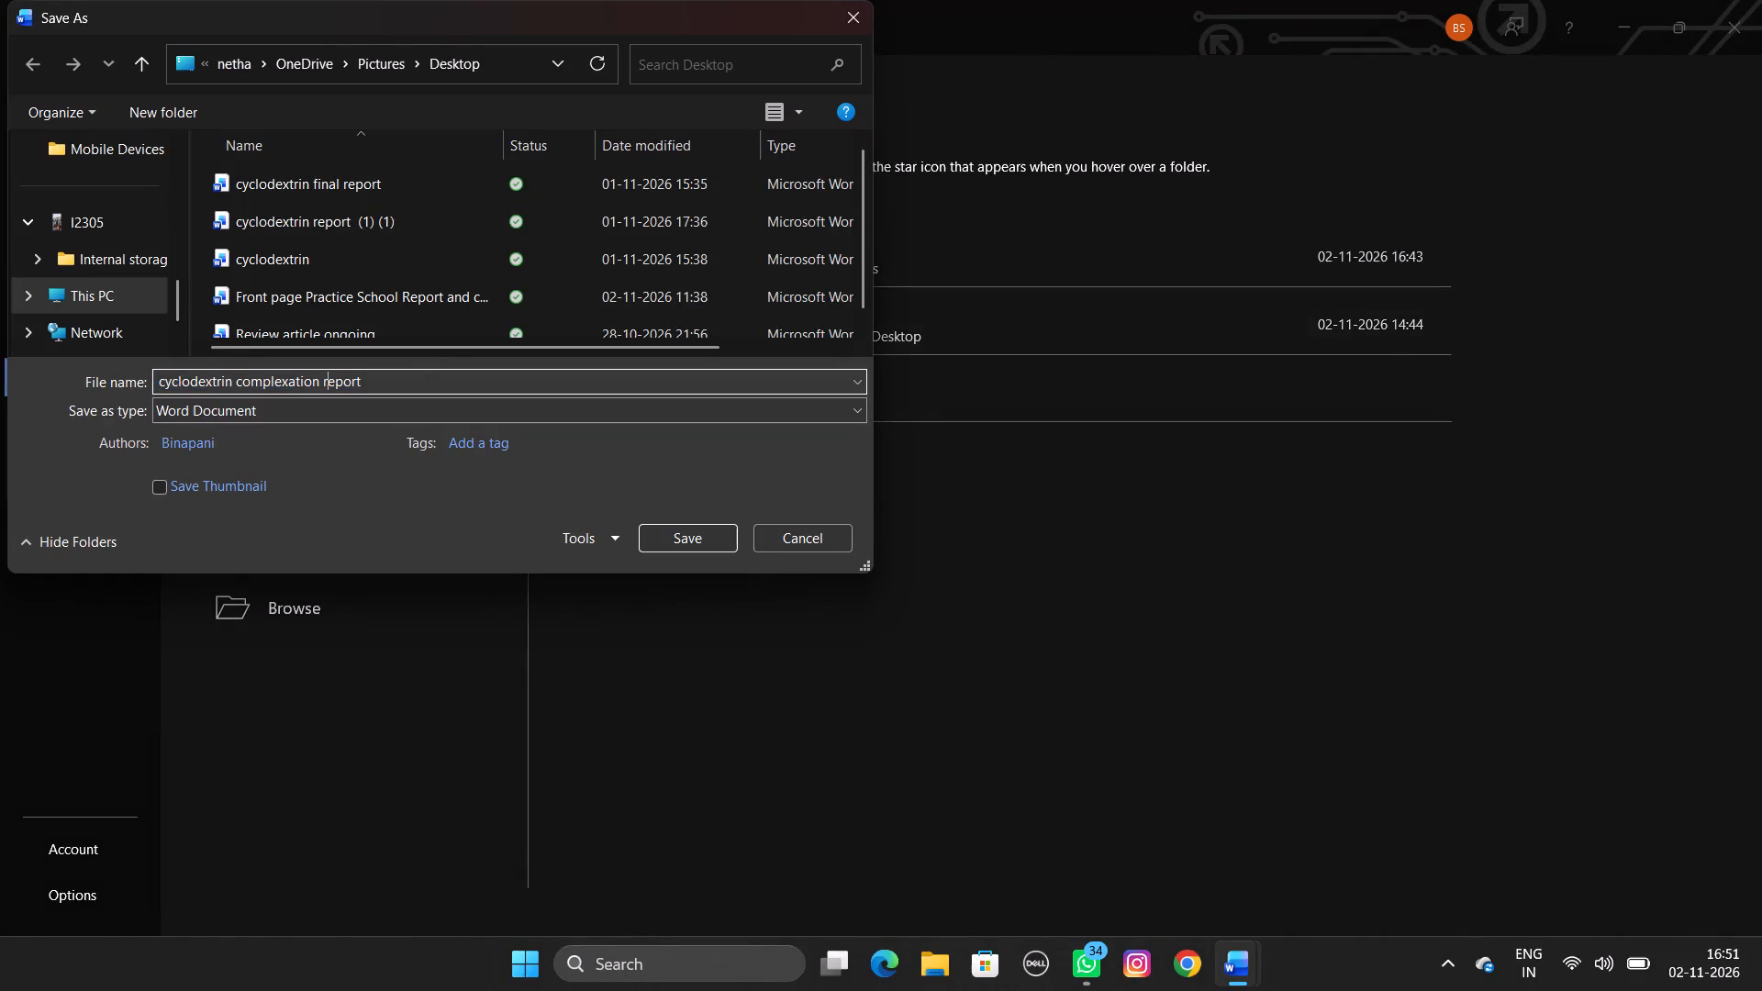
key(Left)
text(fina;)
key(BackSpace)
text(l)
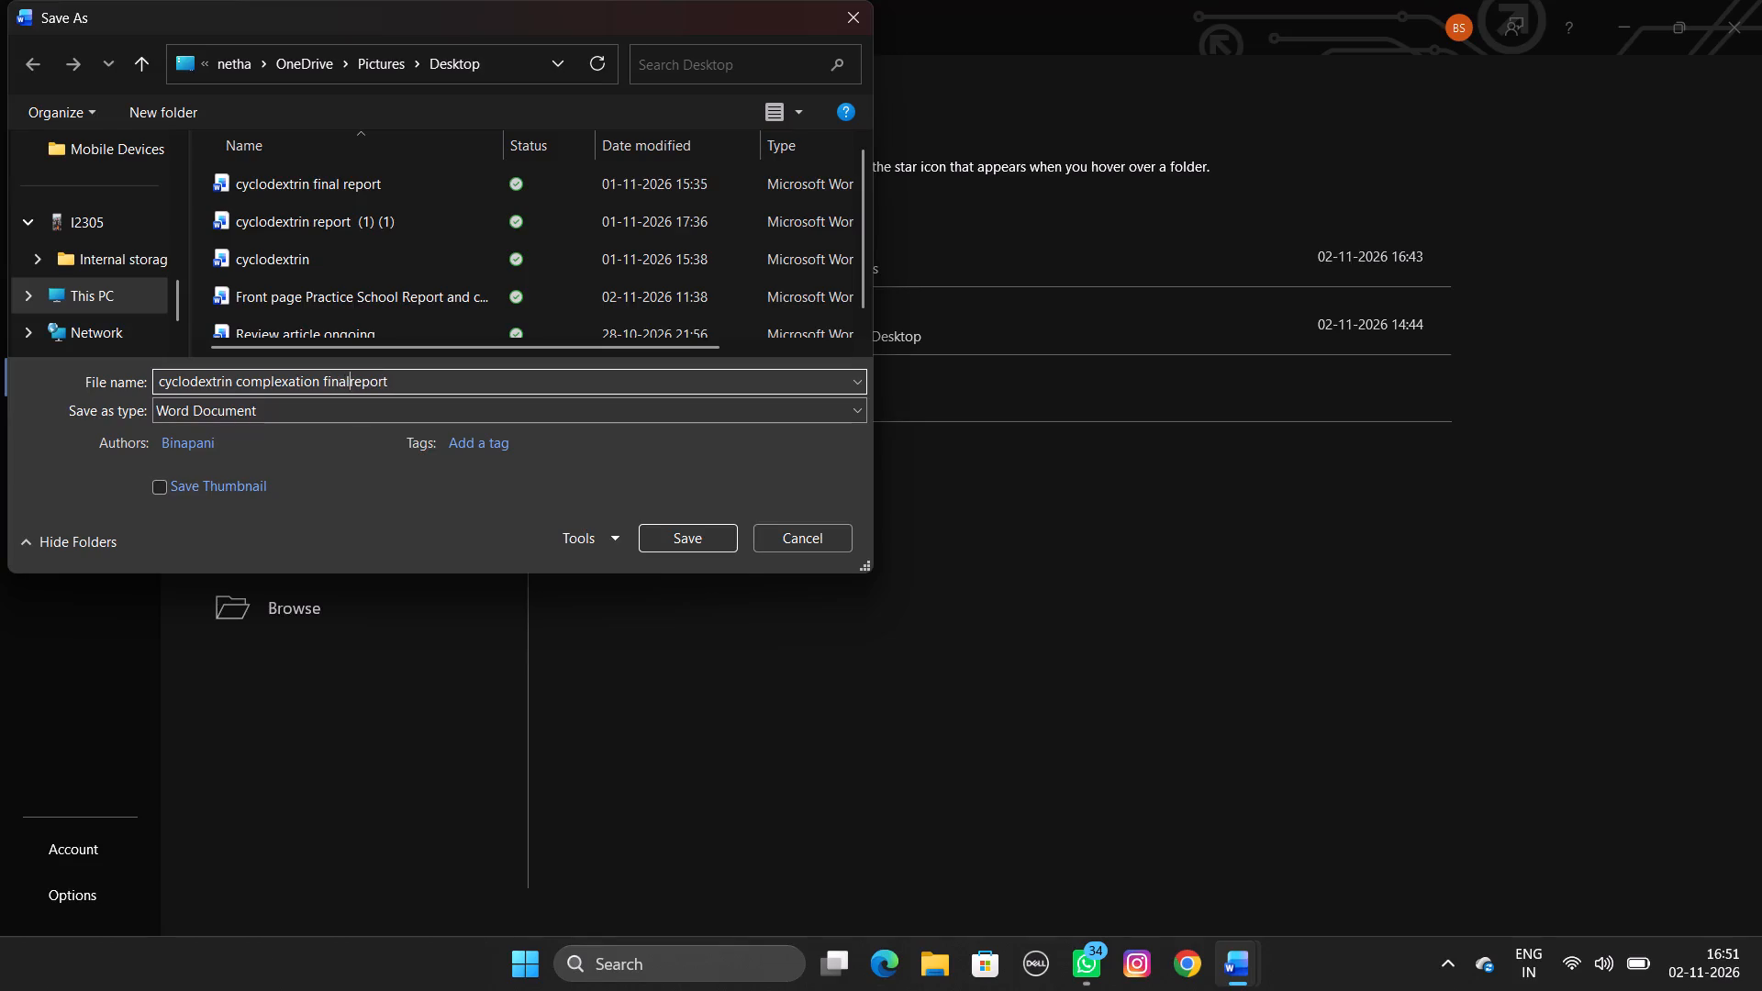
key(space)
key(Return)
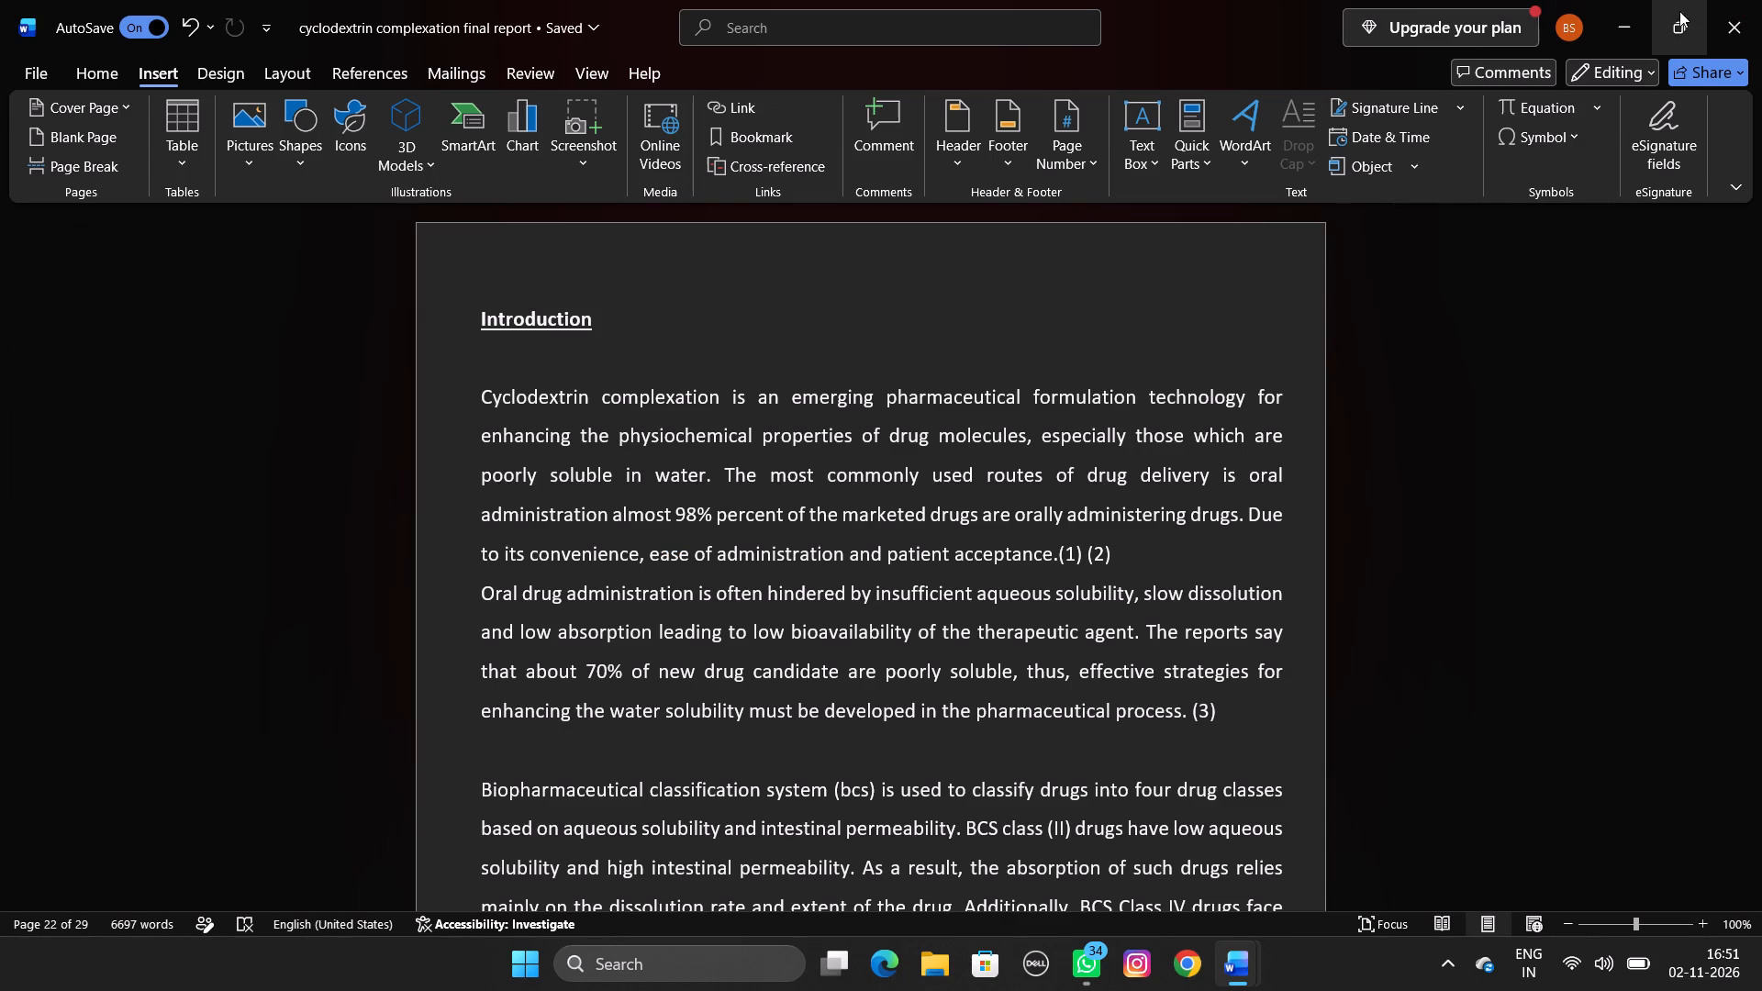
Minimize the window of the final report.
click(1634, 18)
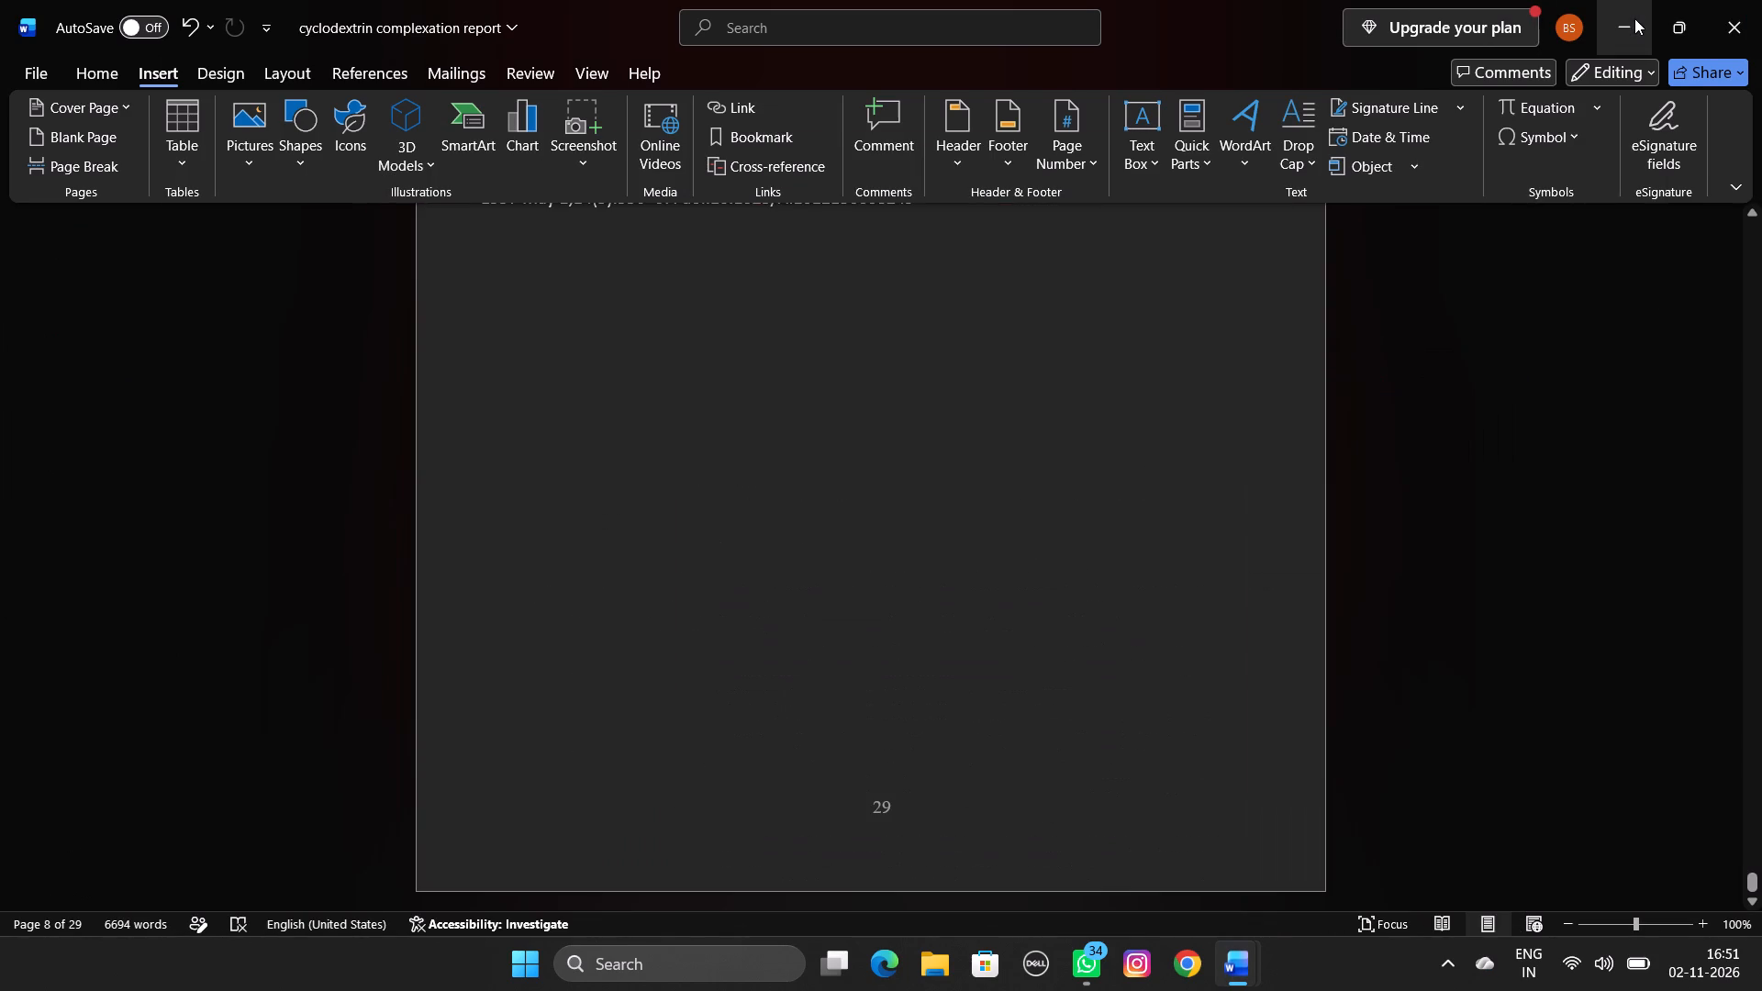
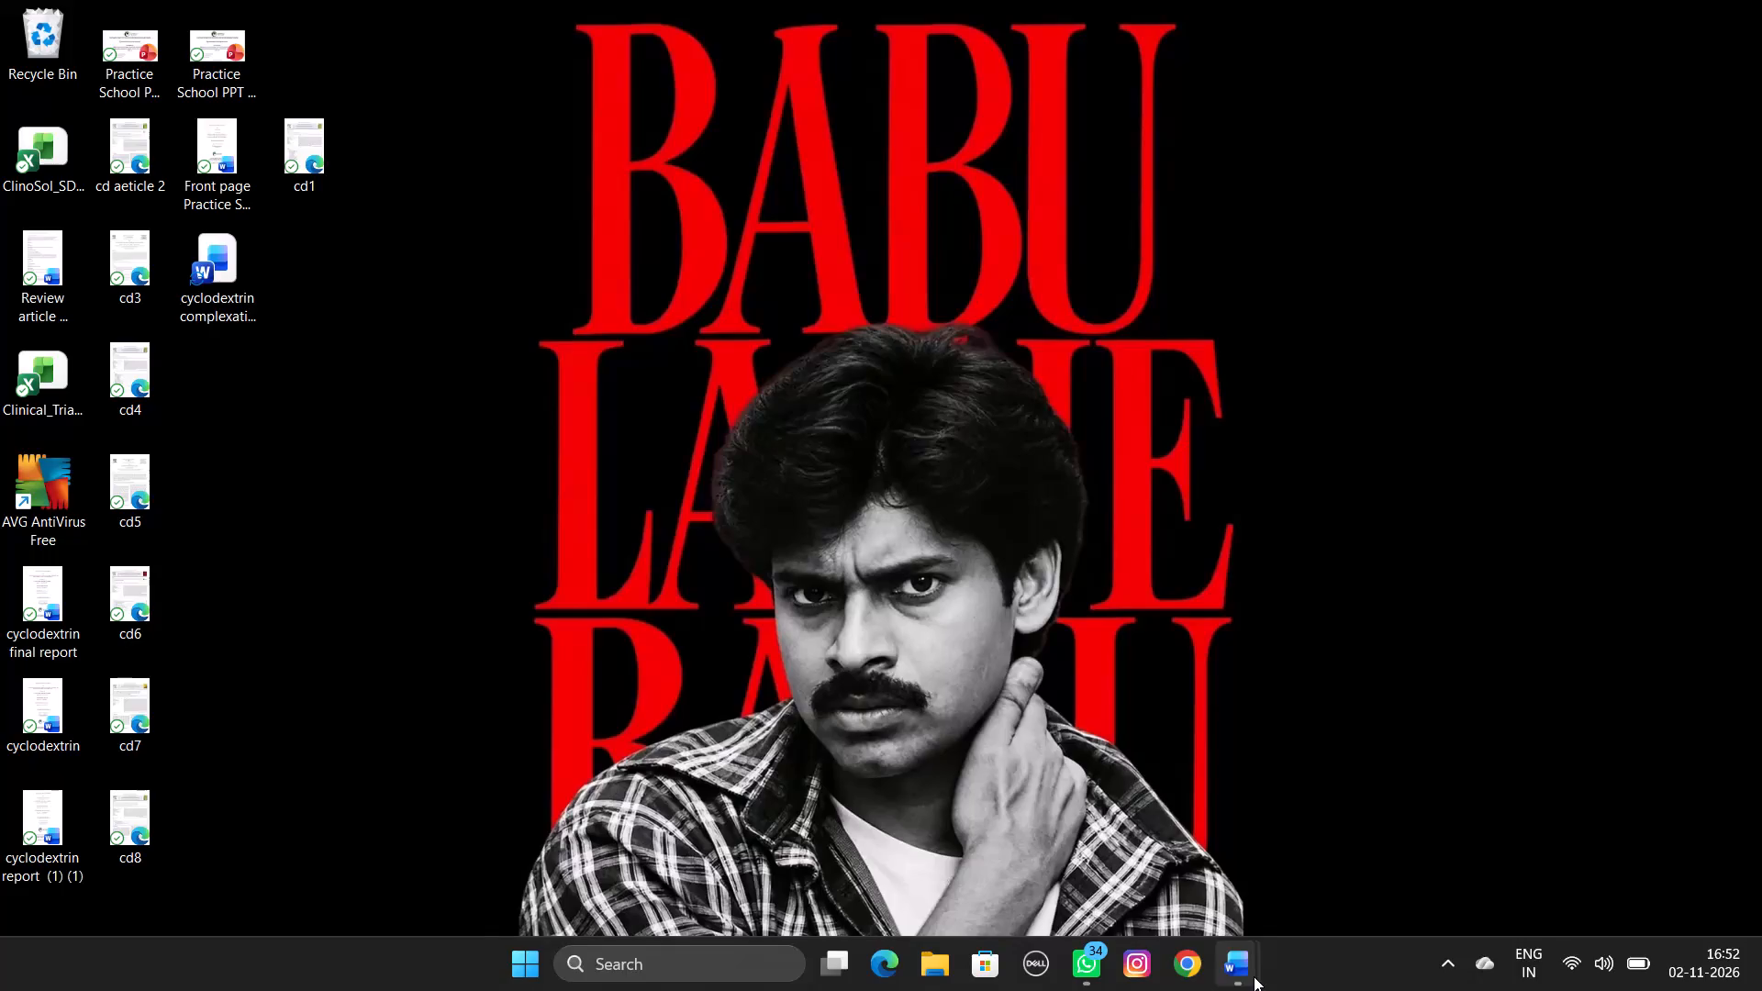
Close all open Word windows, discarding the unsaved changes to the original "cyclodextrin complexation report".
right_click(1254, 976)
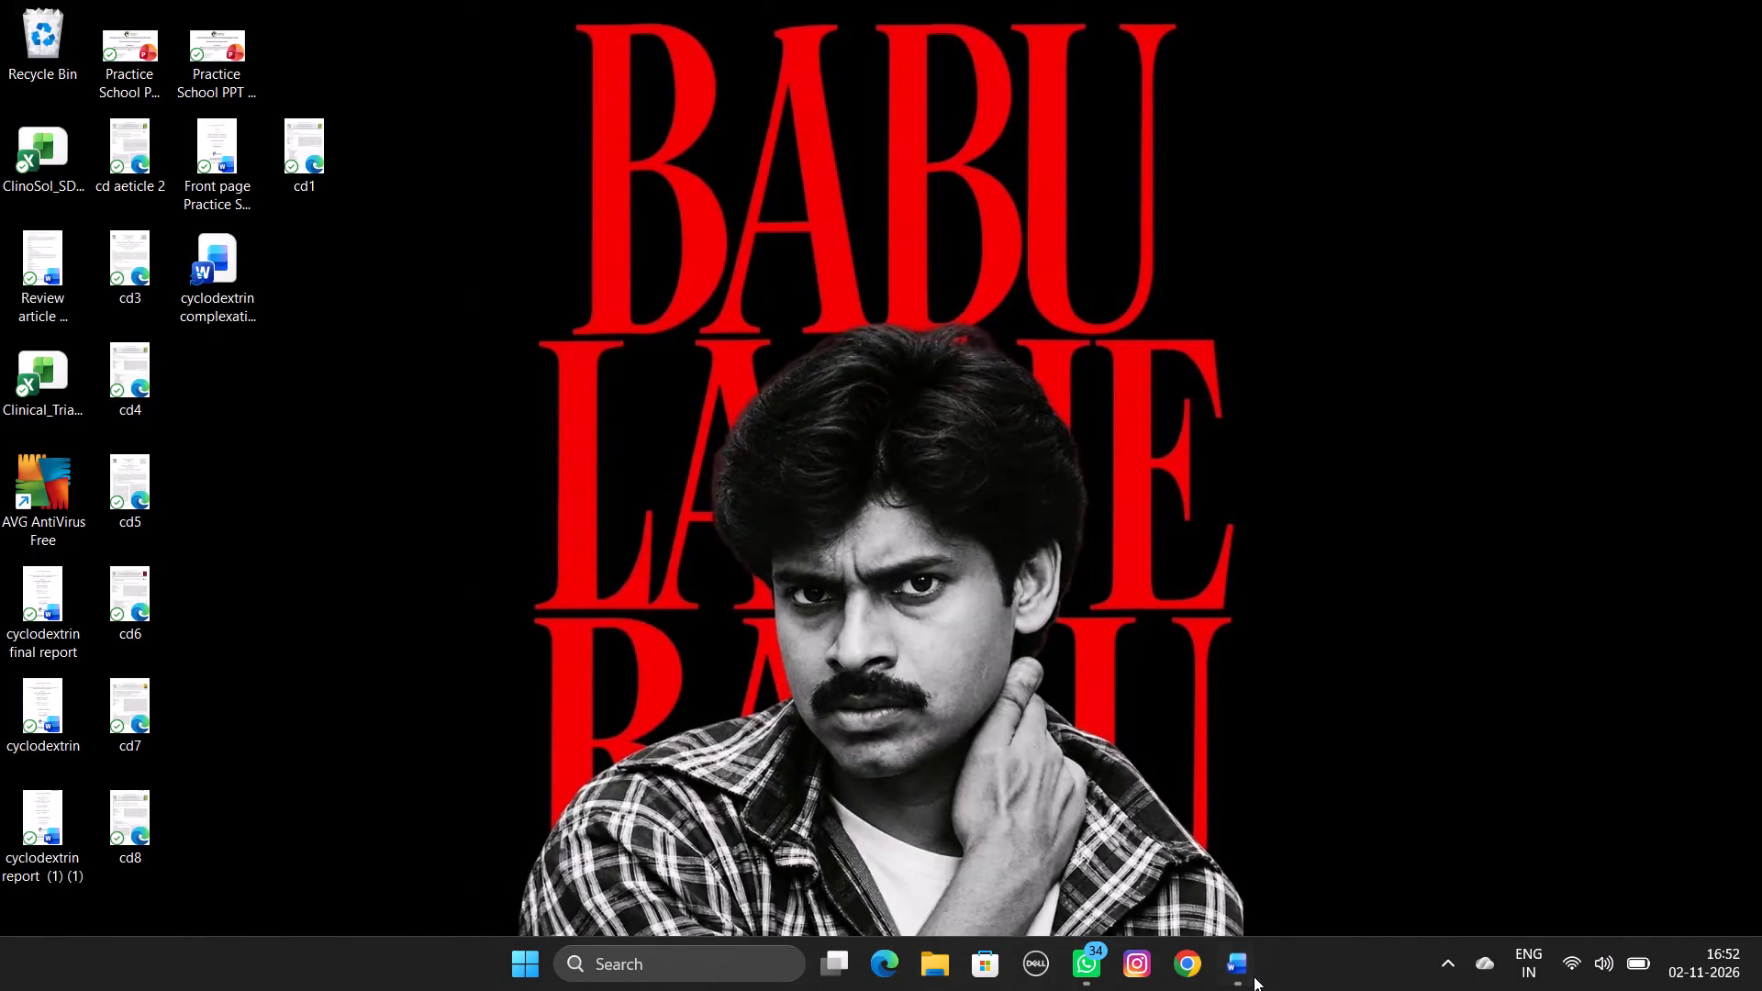
click(1254, 976)
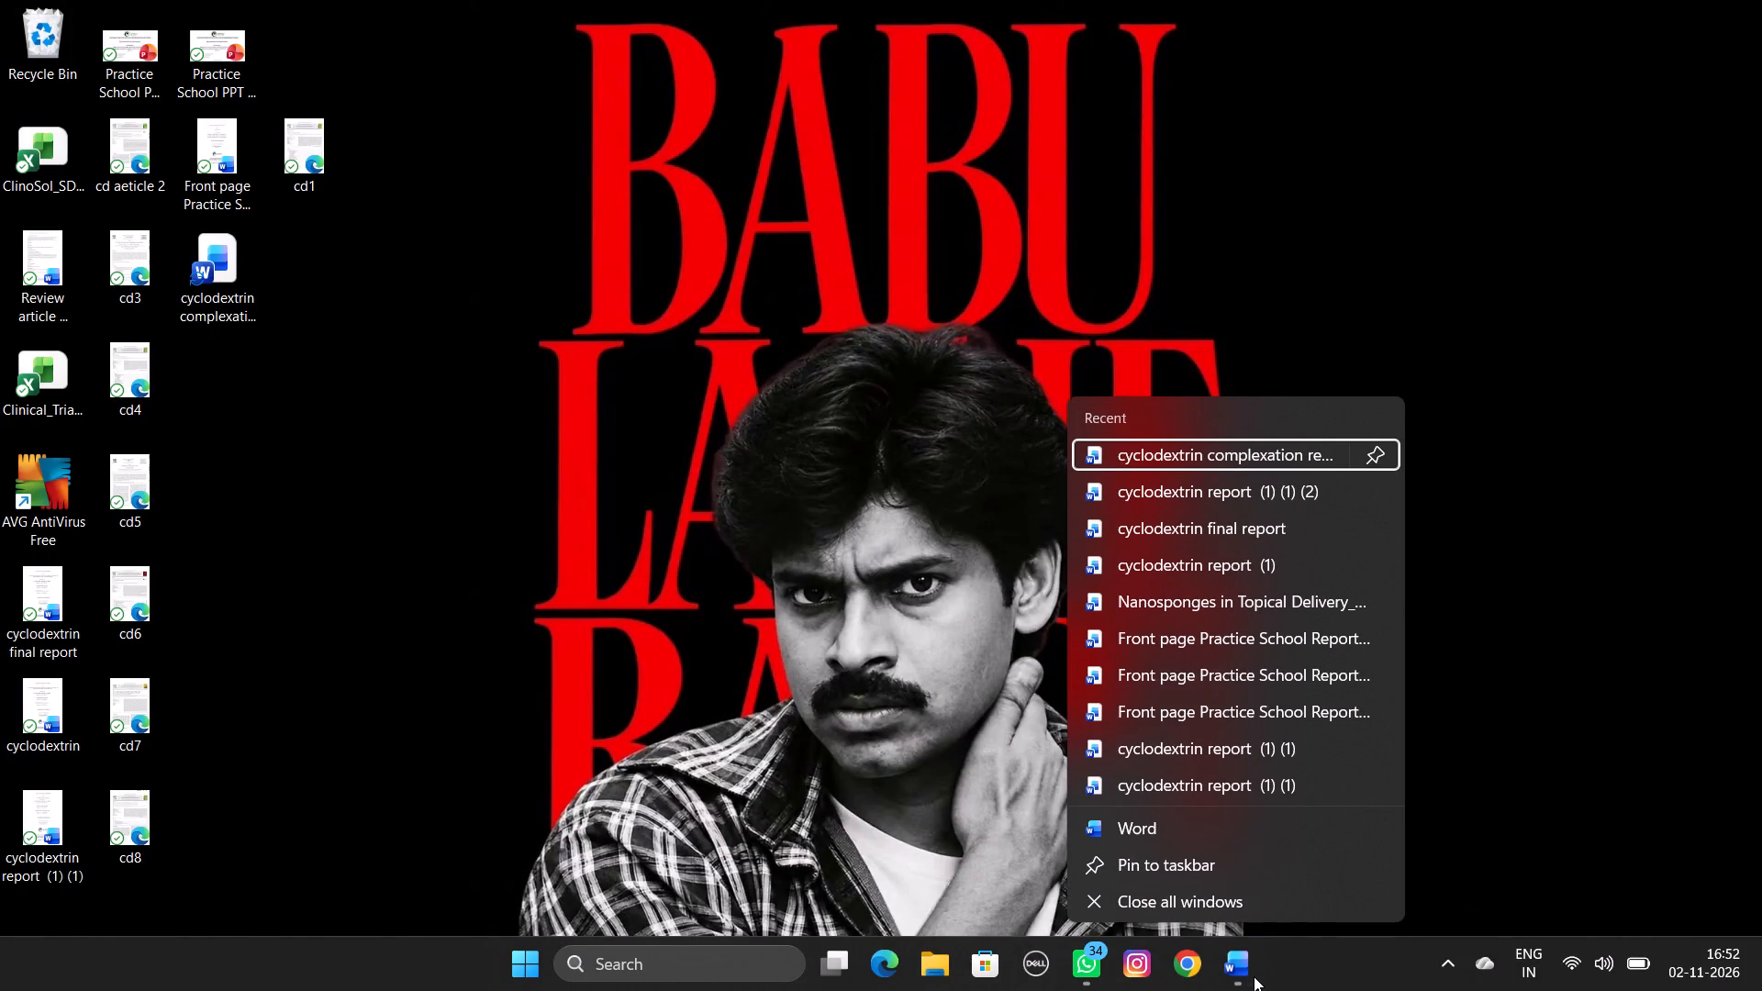
click(1254, 901)
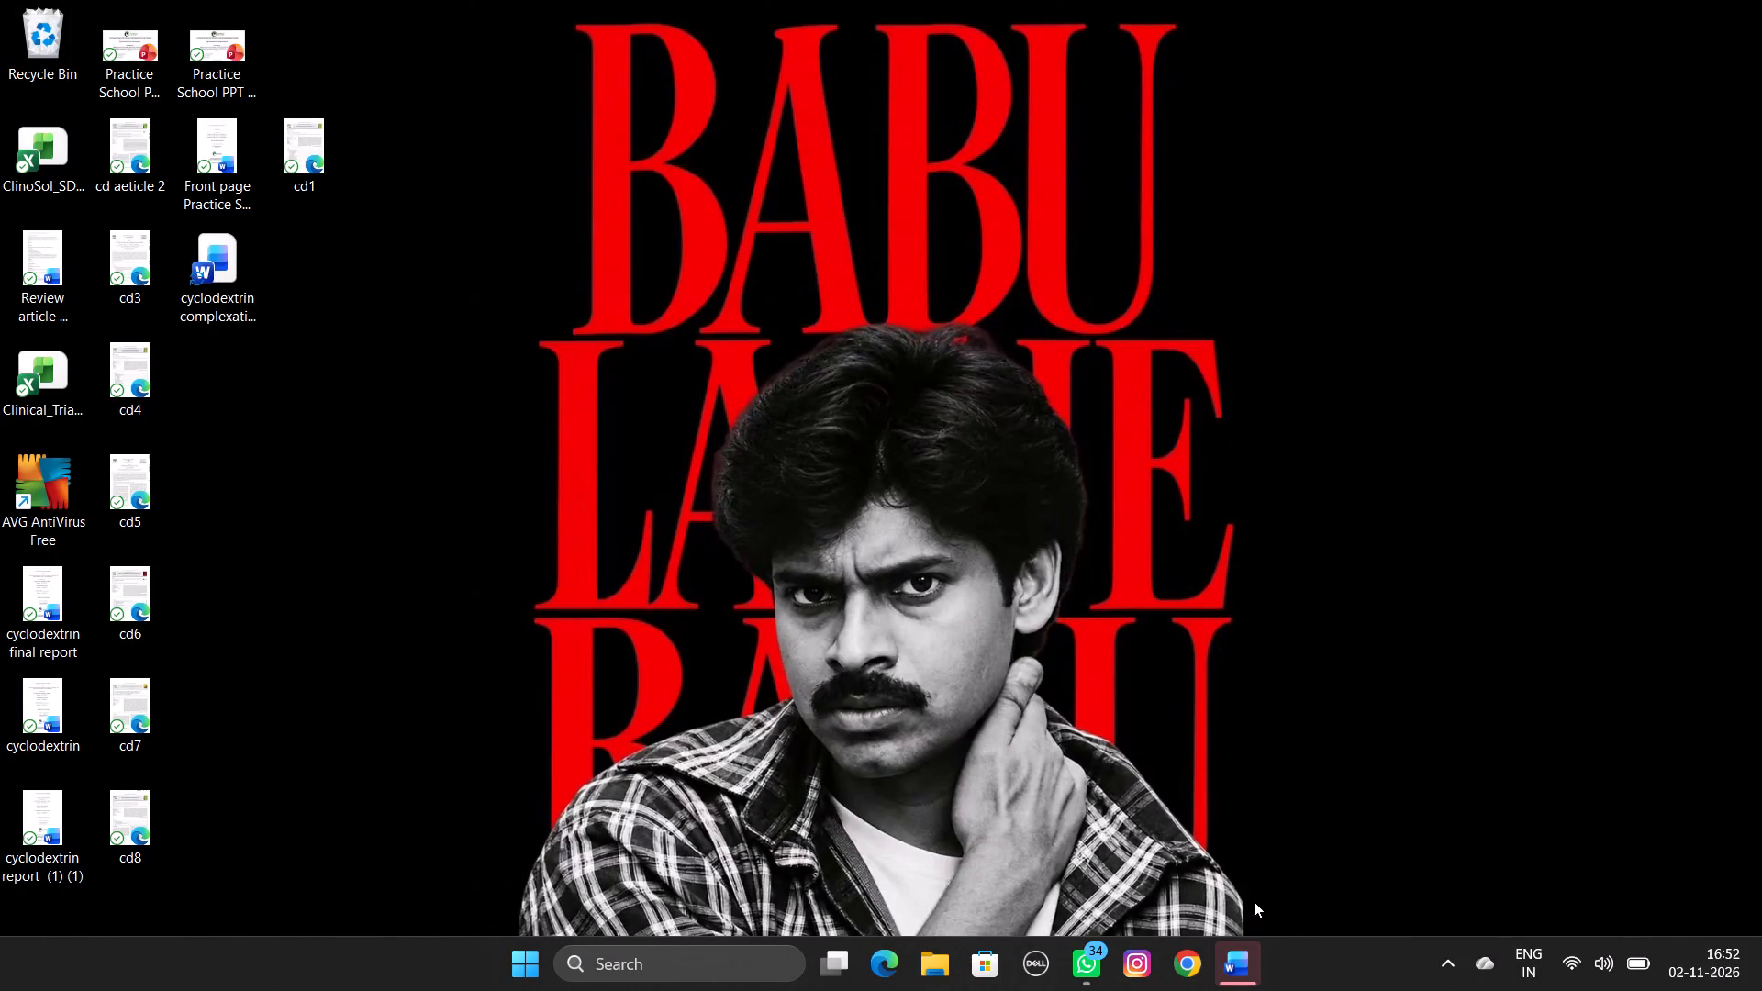
right_click(1232, 980)
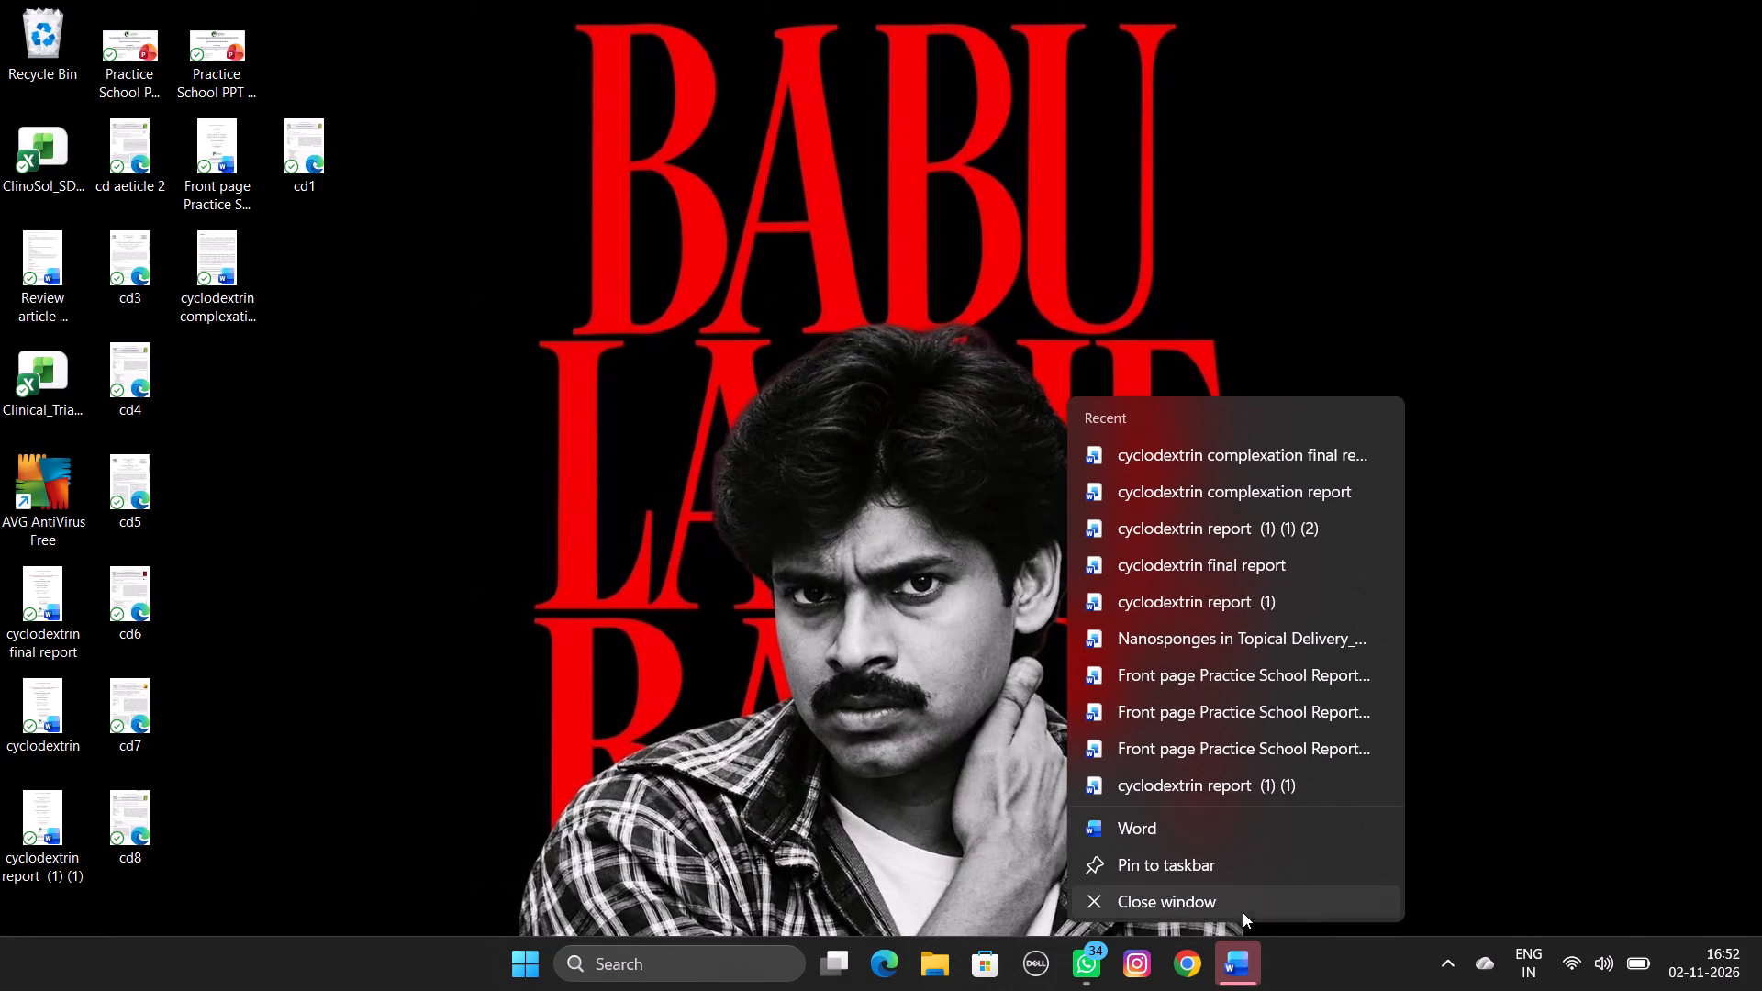
click(1244, 906)
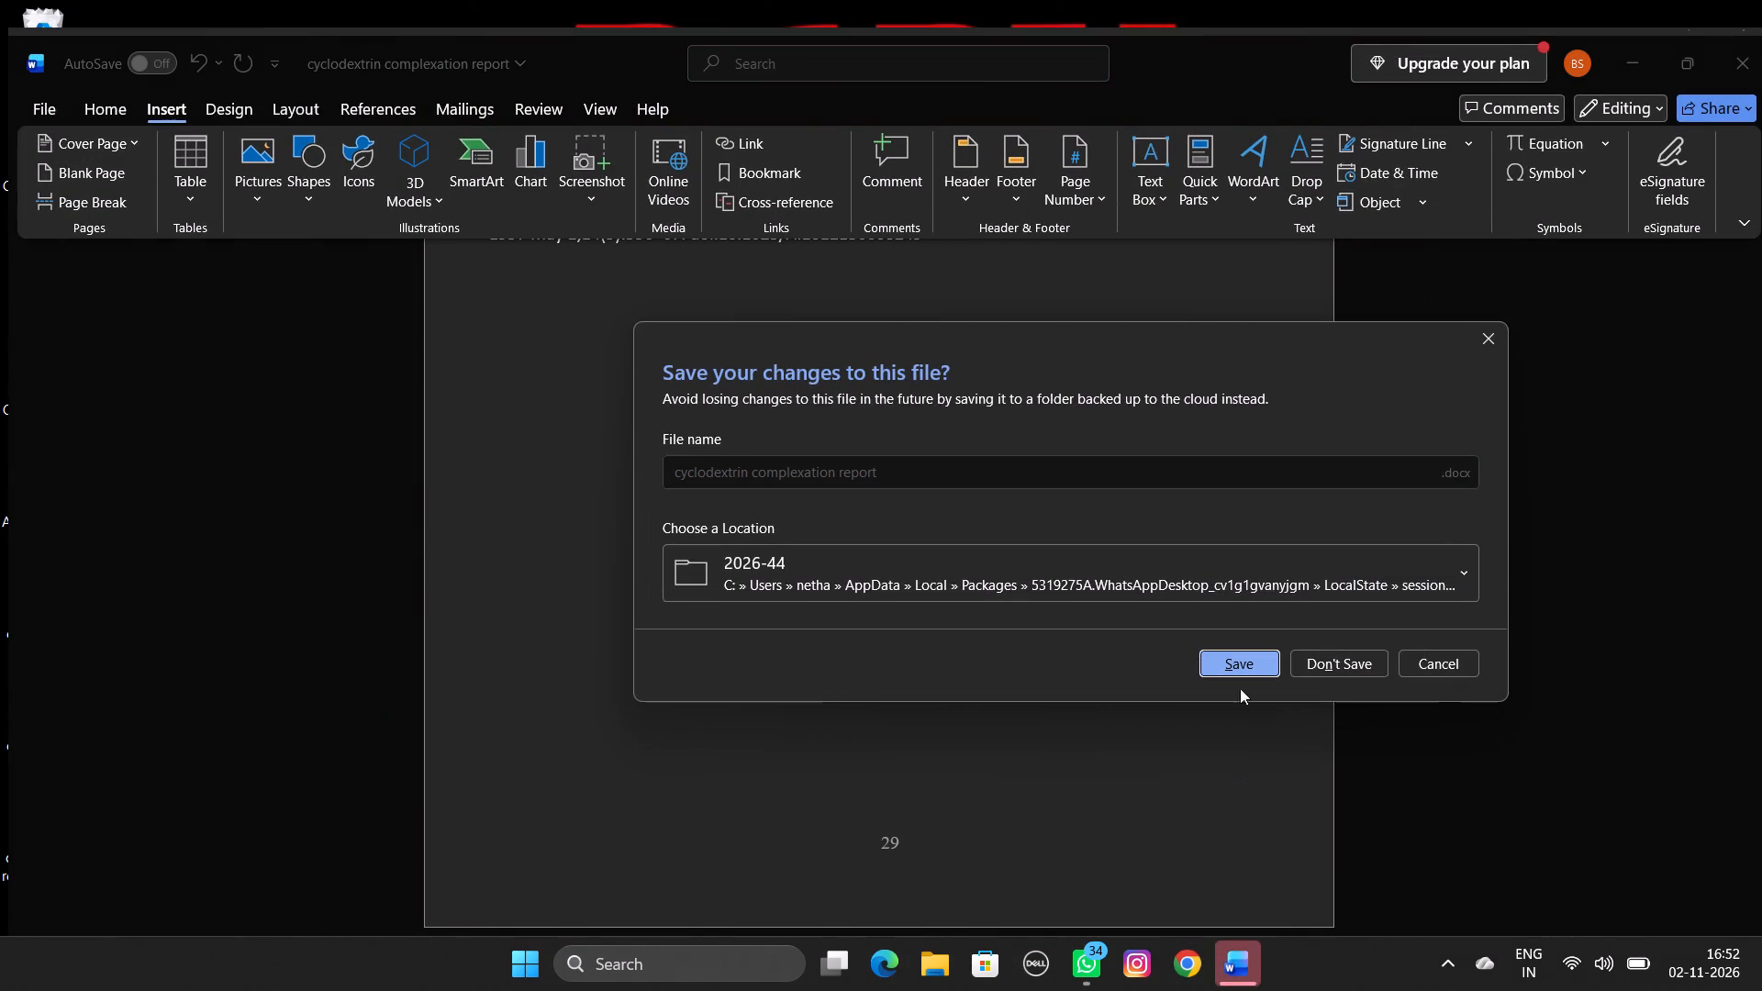
click(1338, 666)
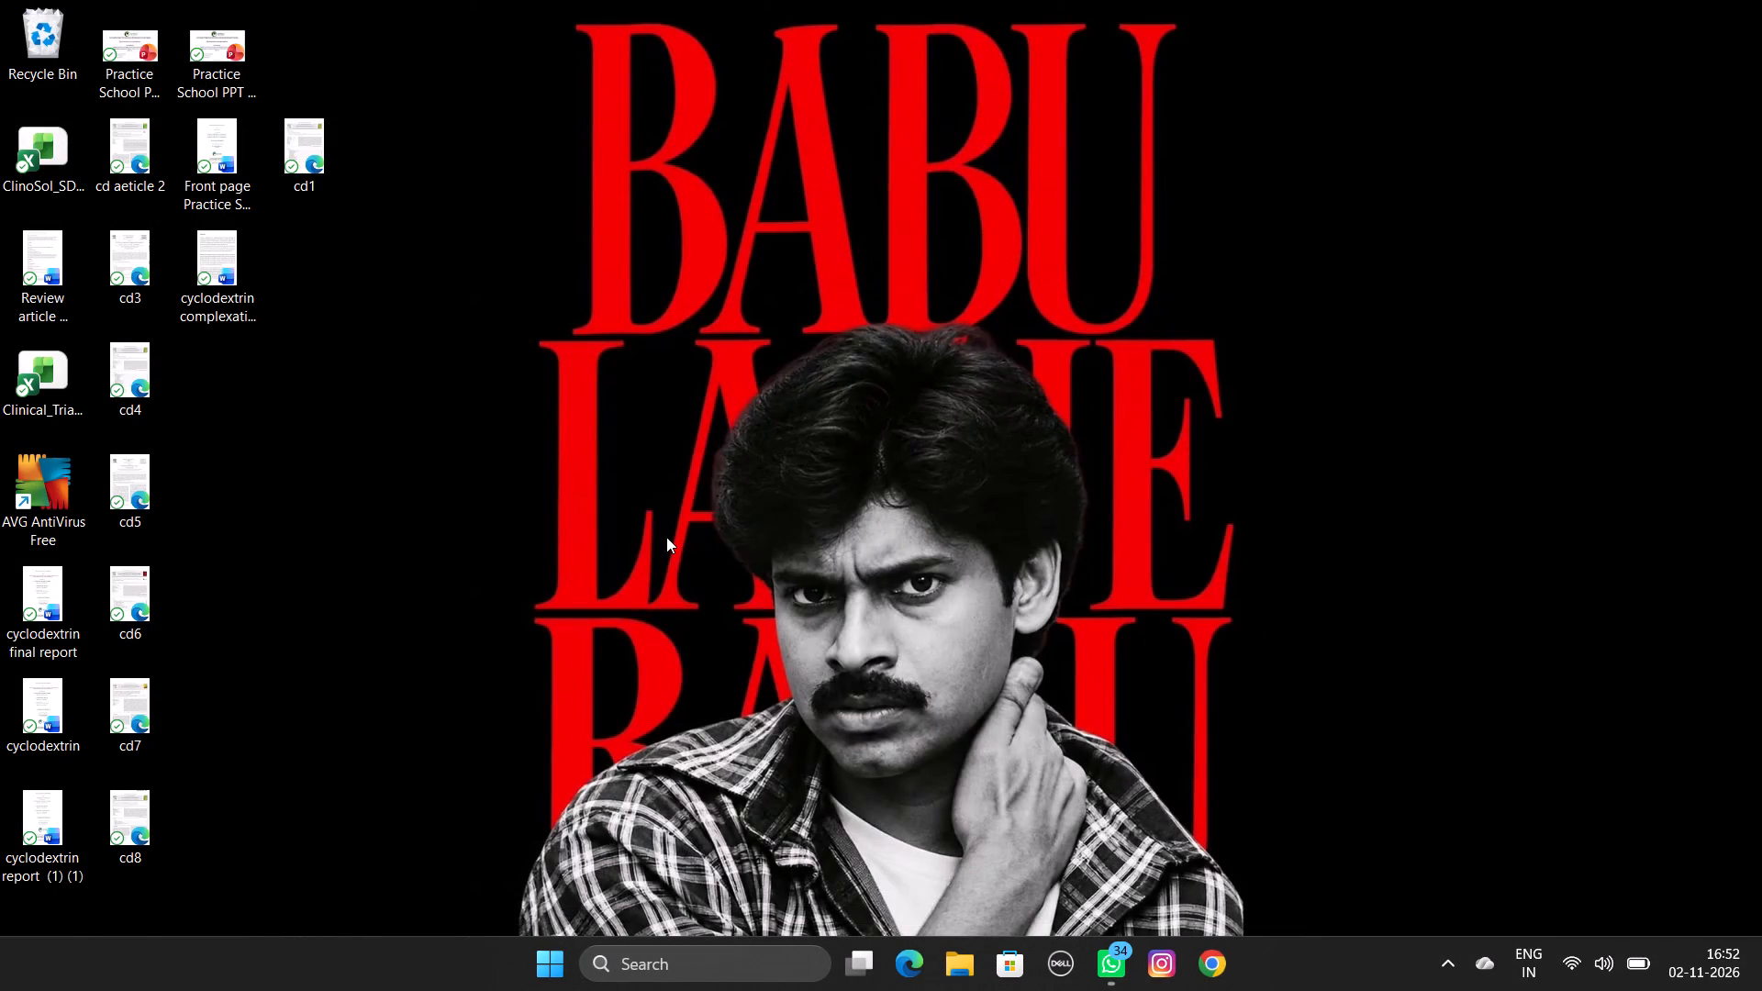
Open "cyclodextrin complexation final report" from the desktop to check the saved copy, and close it.
right_click(223, 266)
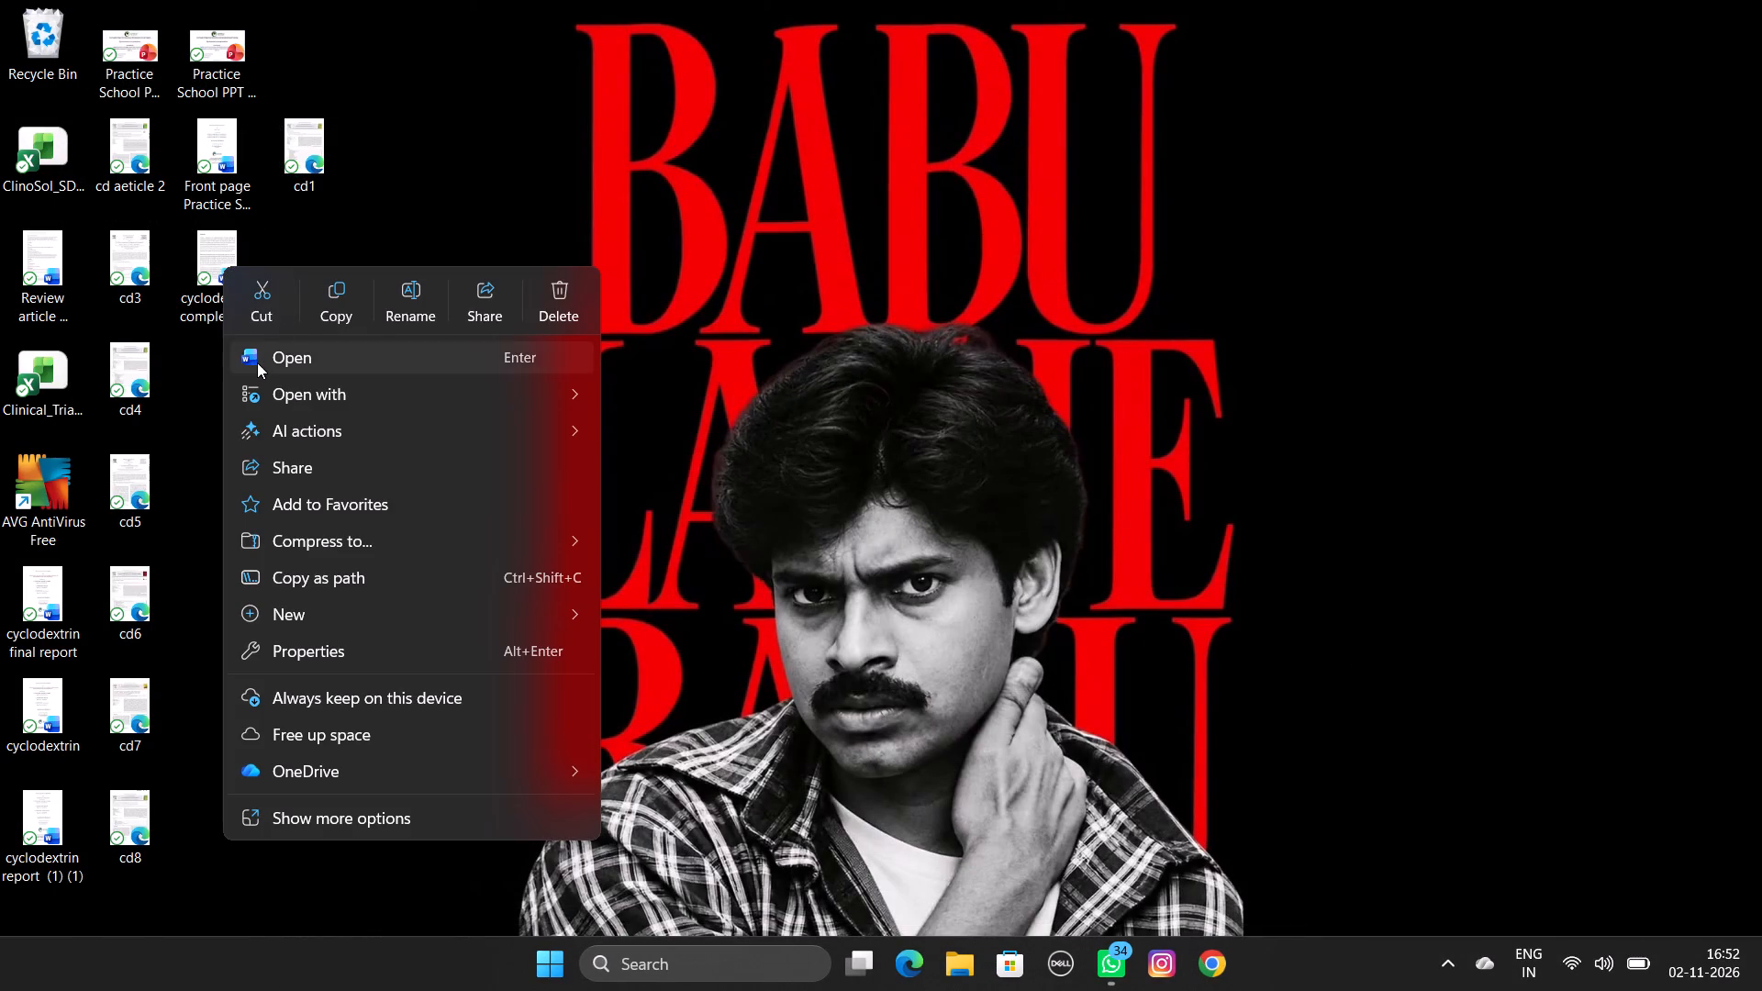
click(257, 362)
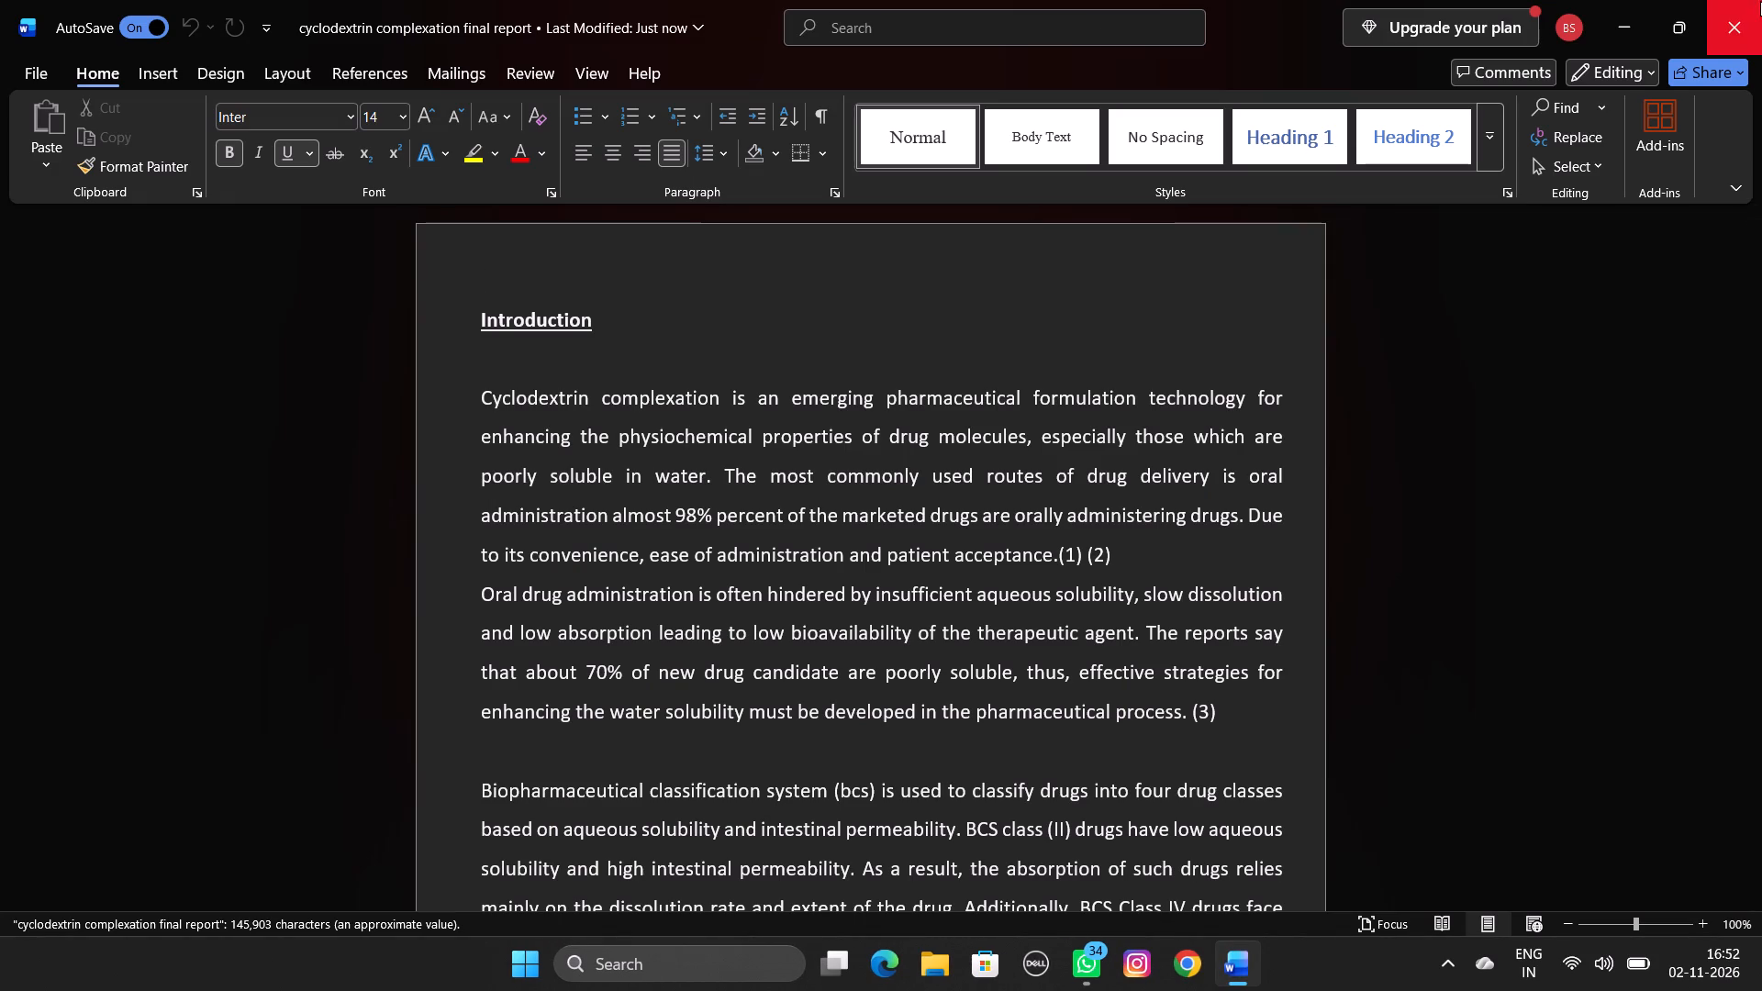
click(1760, 1)
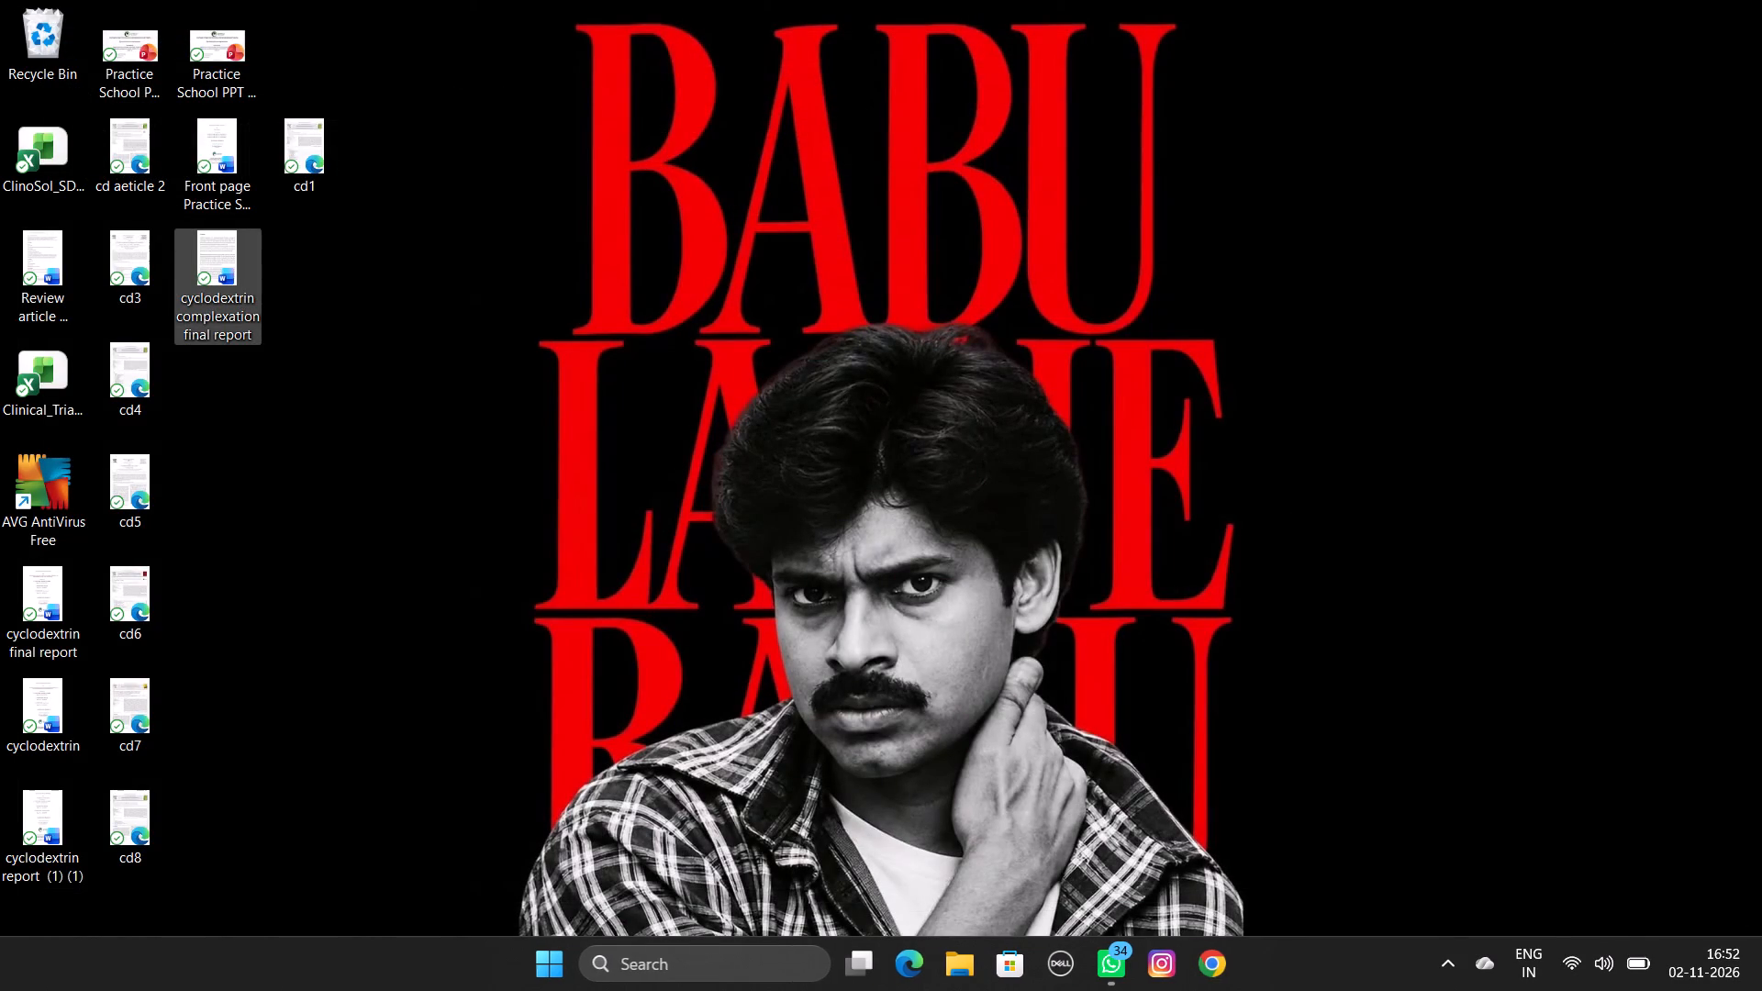
Open the older "cyclodextrin final report" from the desktop, look over its title and certificate pages, and close it.
double_click(39, 610)
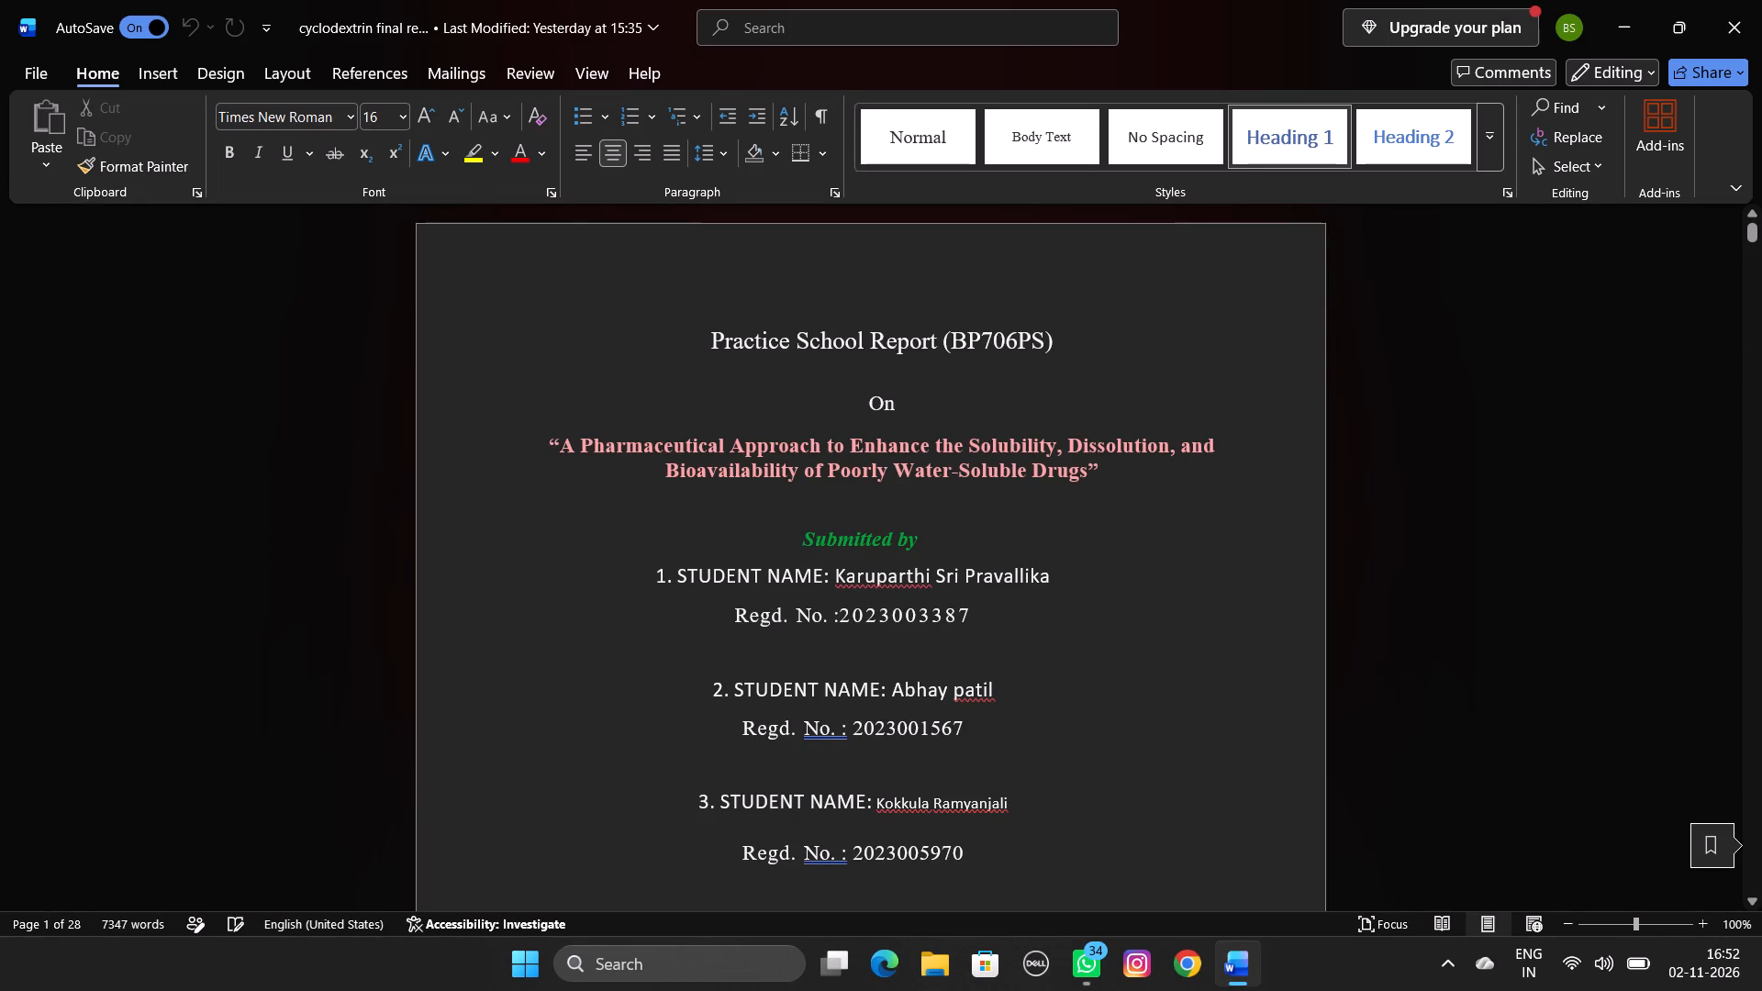
scroll(1110, 573, down, 13)
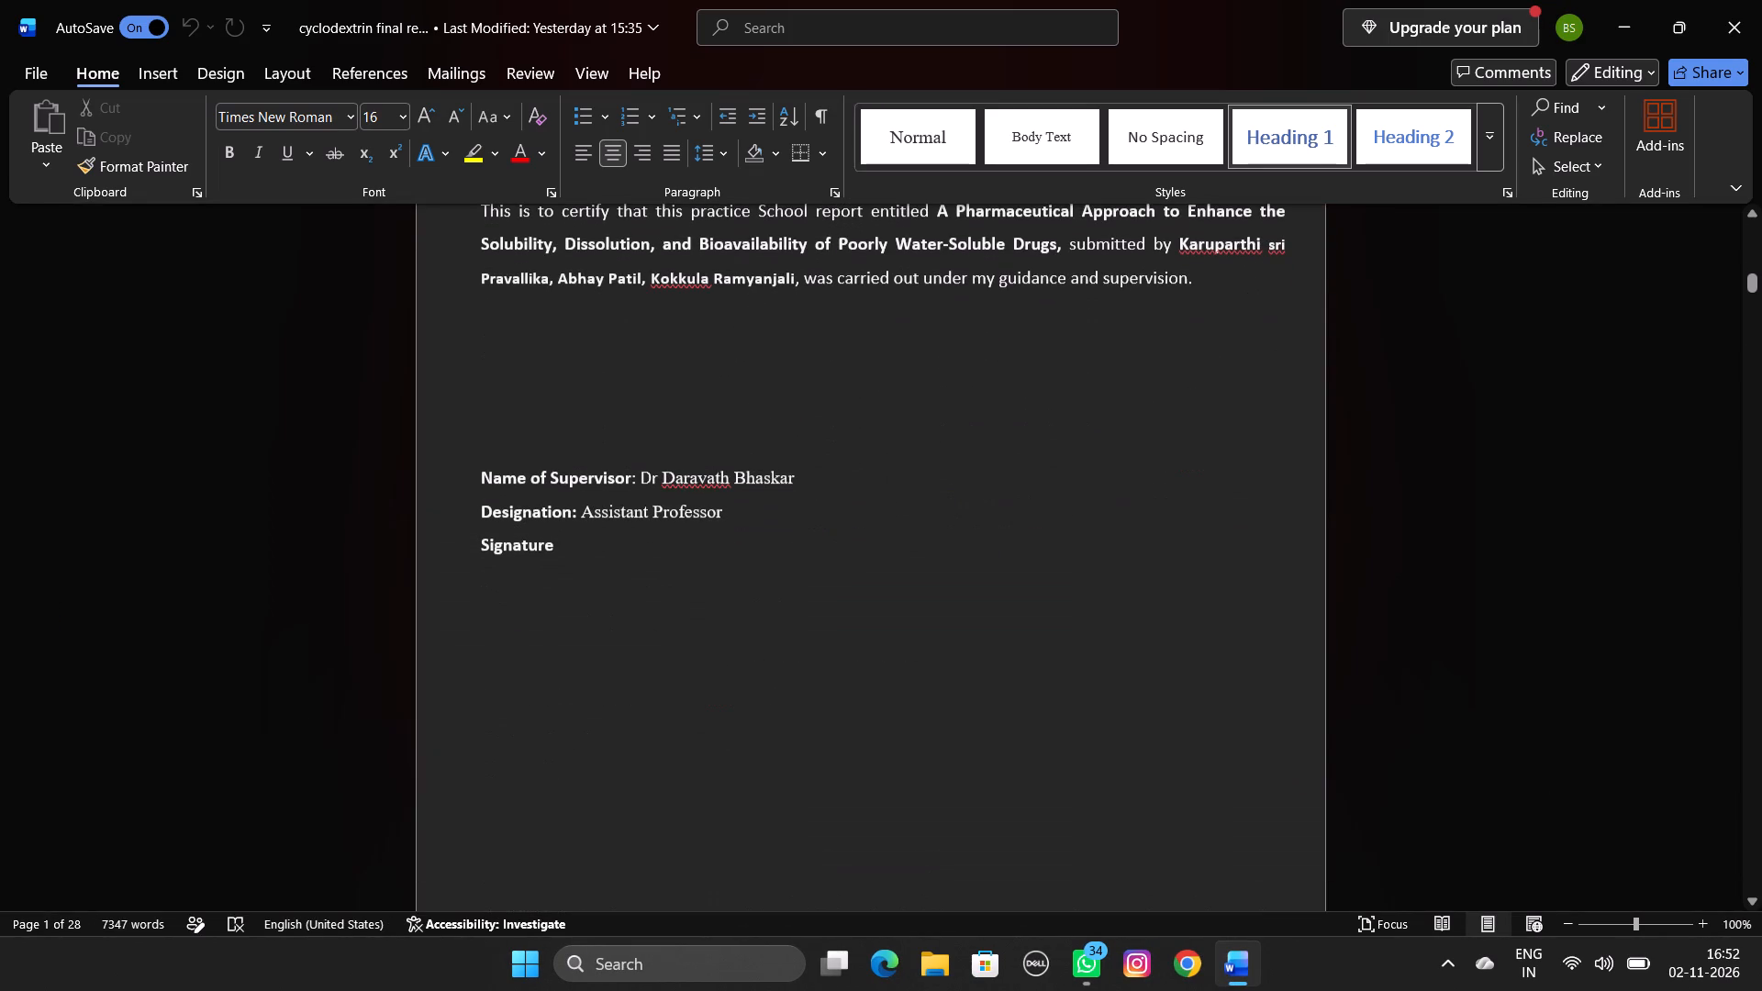
click(1739, 10)
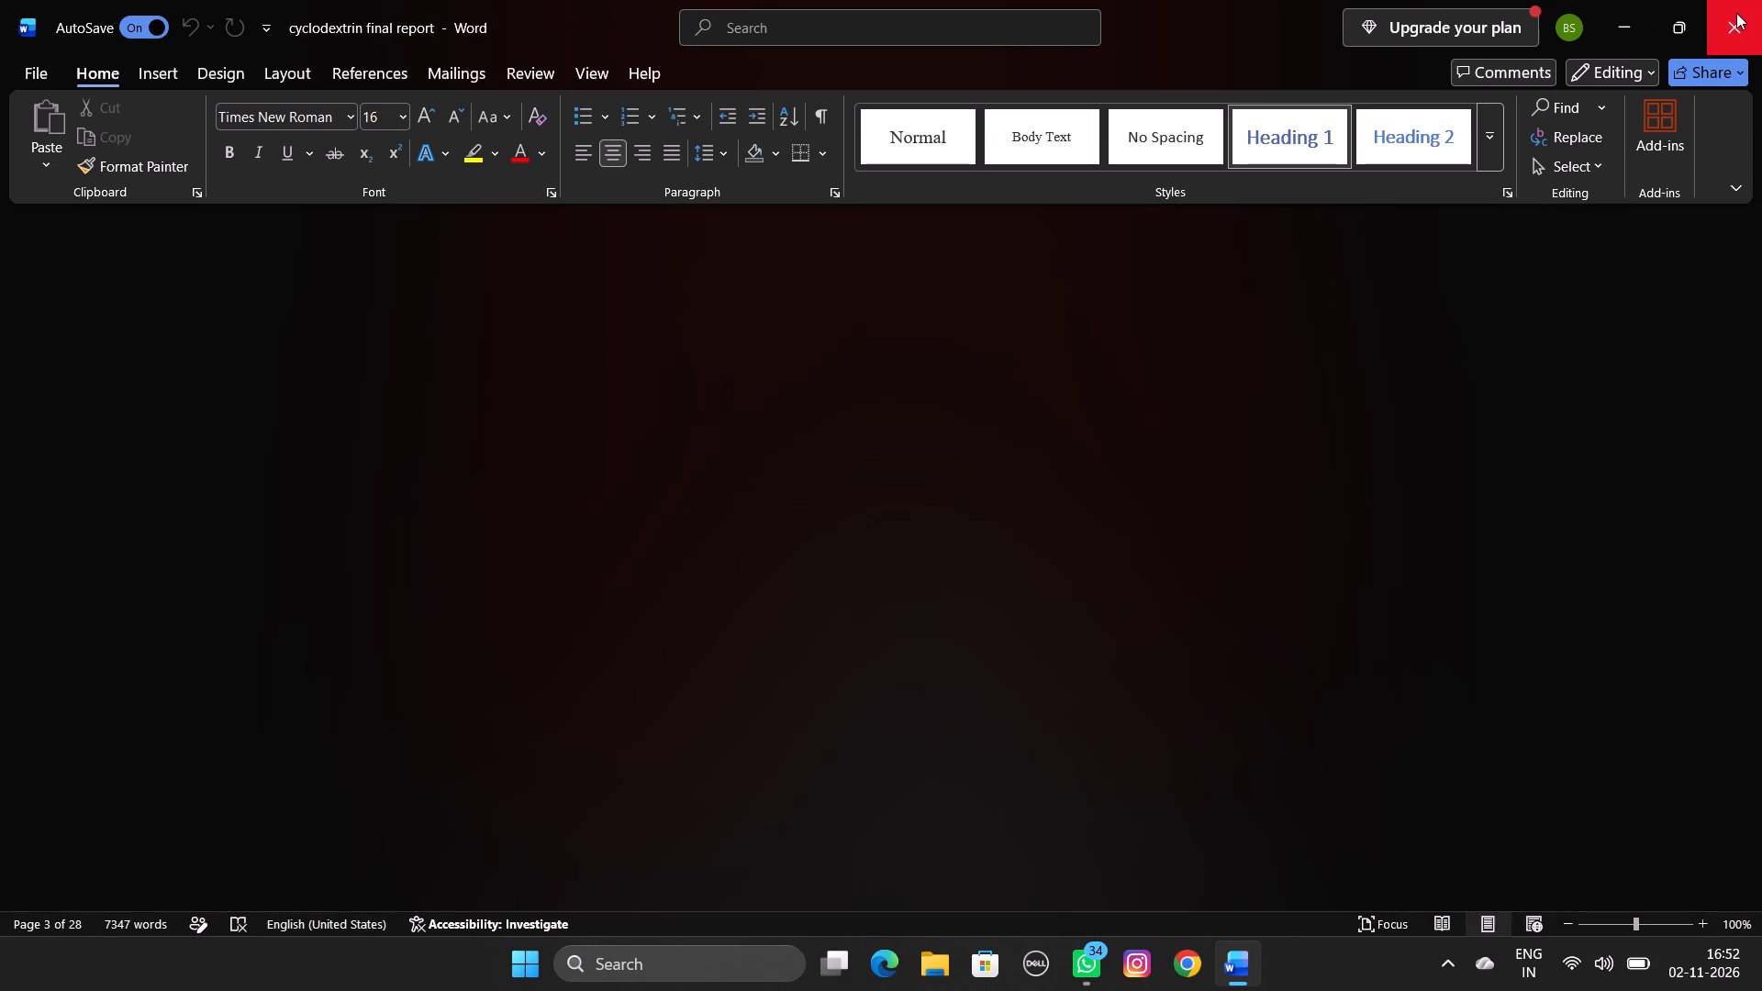
click(1735, 13)
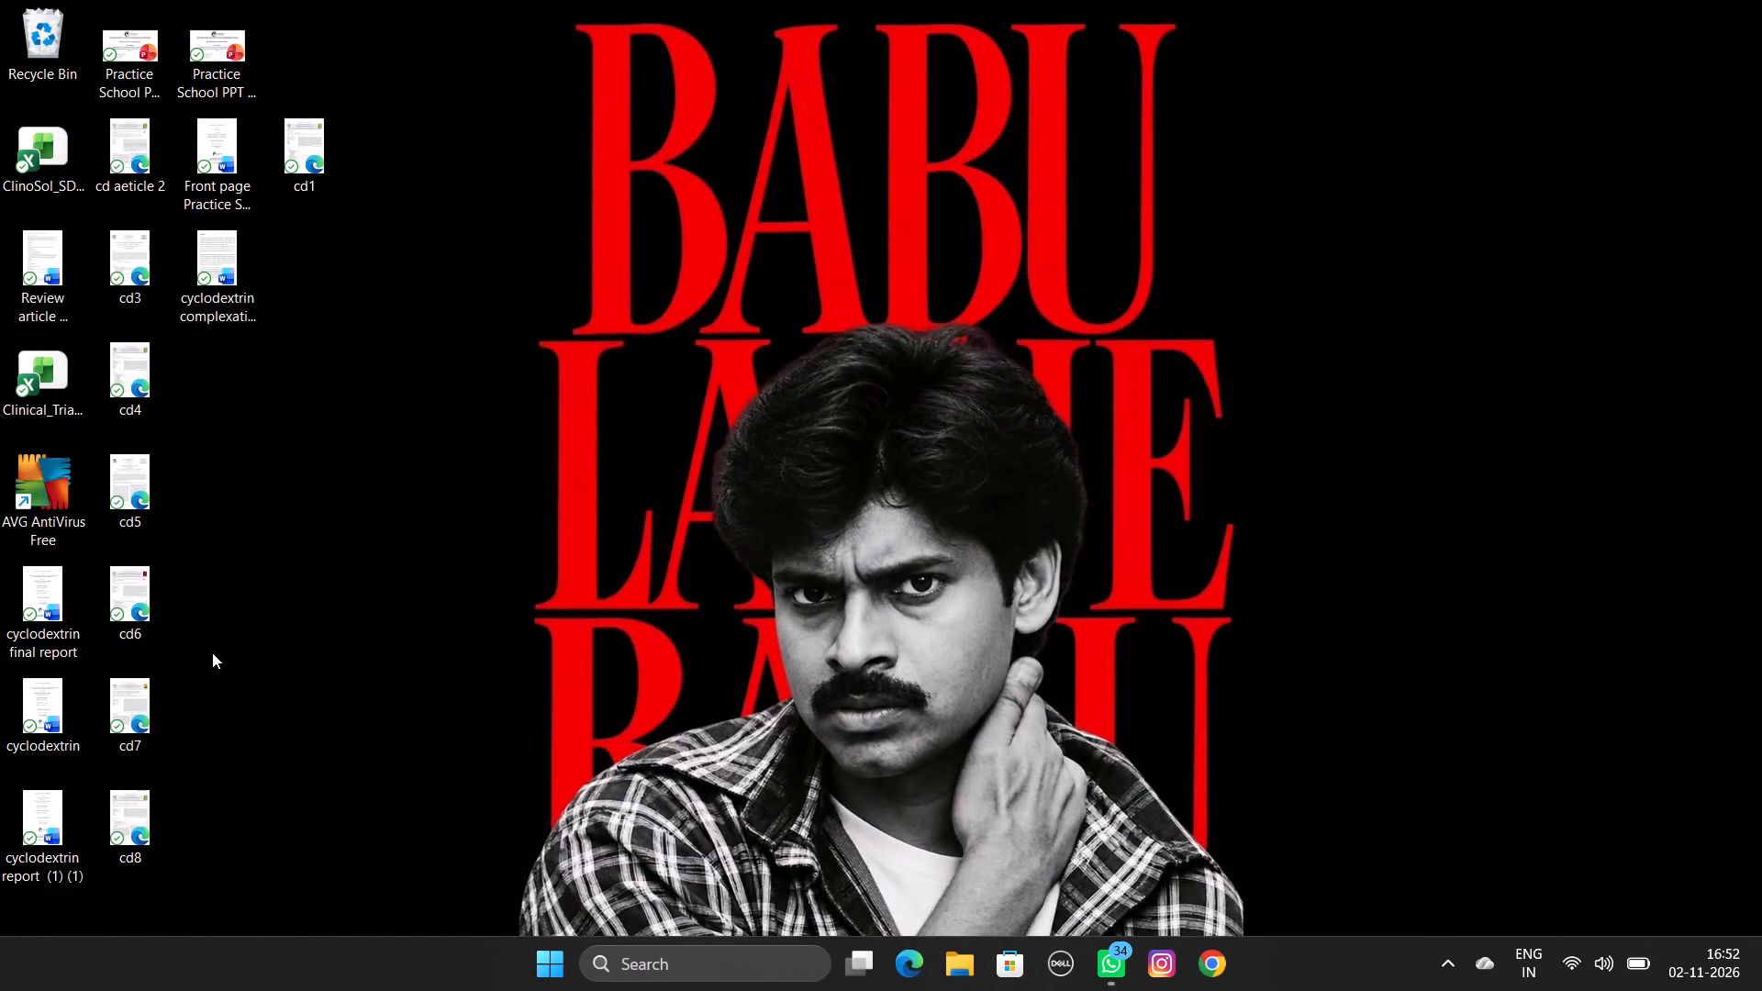
Open "cyclodextrin complexation final report" from the desktop, look over its introduction pages down to Table.No:1, and close it.
double_click(217, 282)
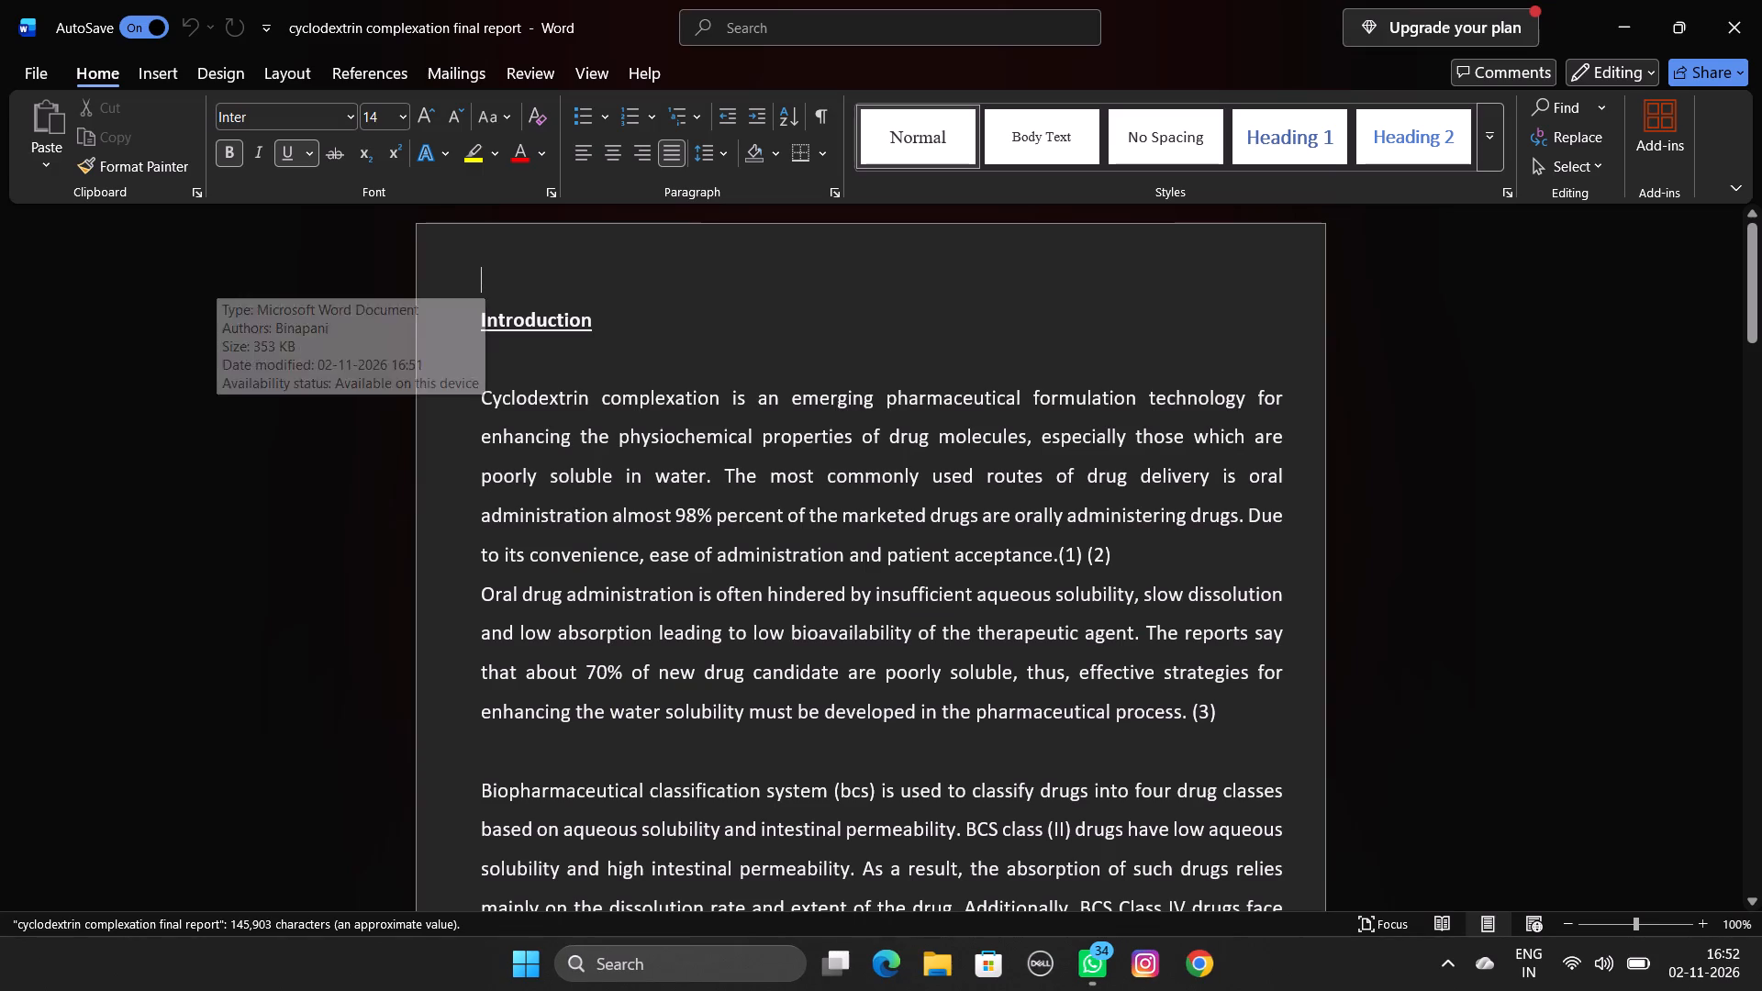
scroll(678, 488, down, 4)
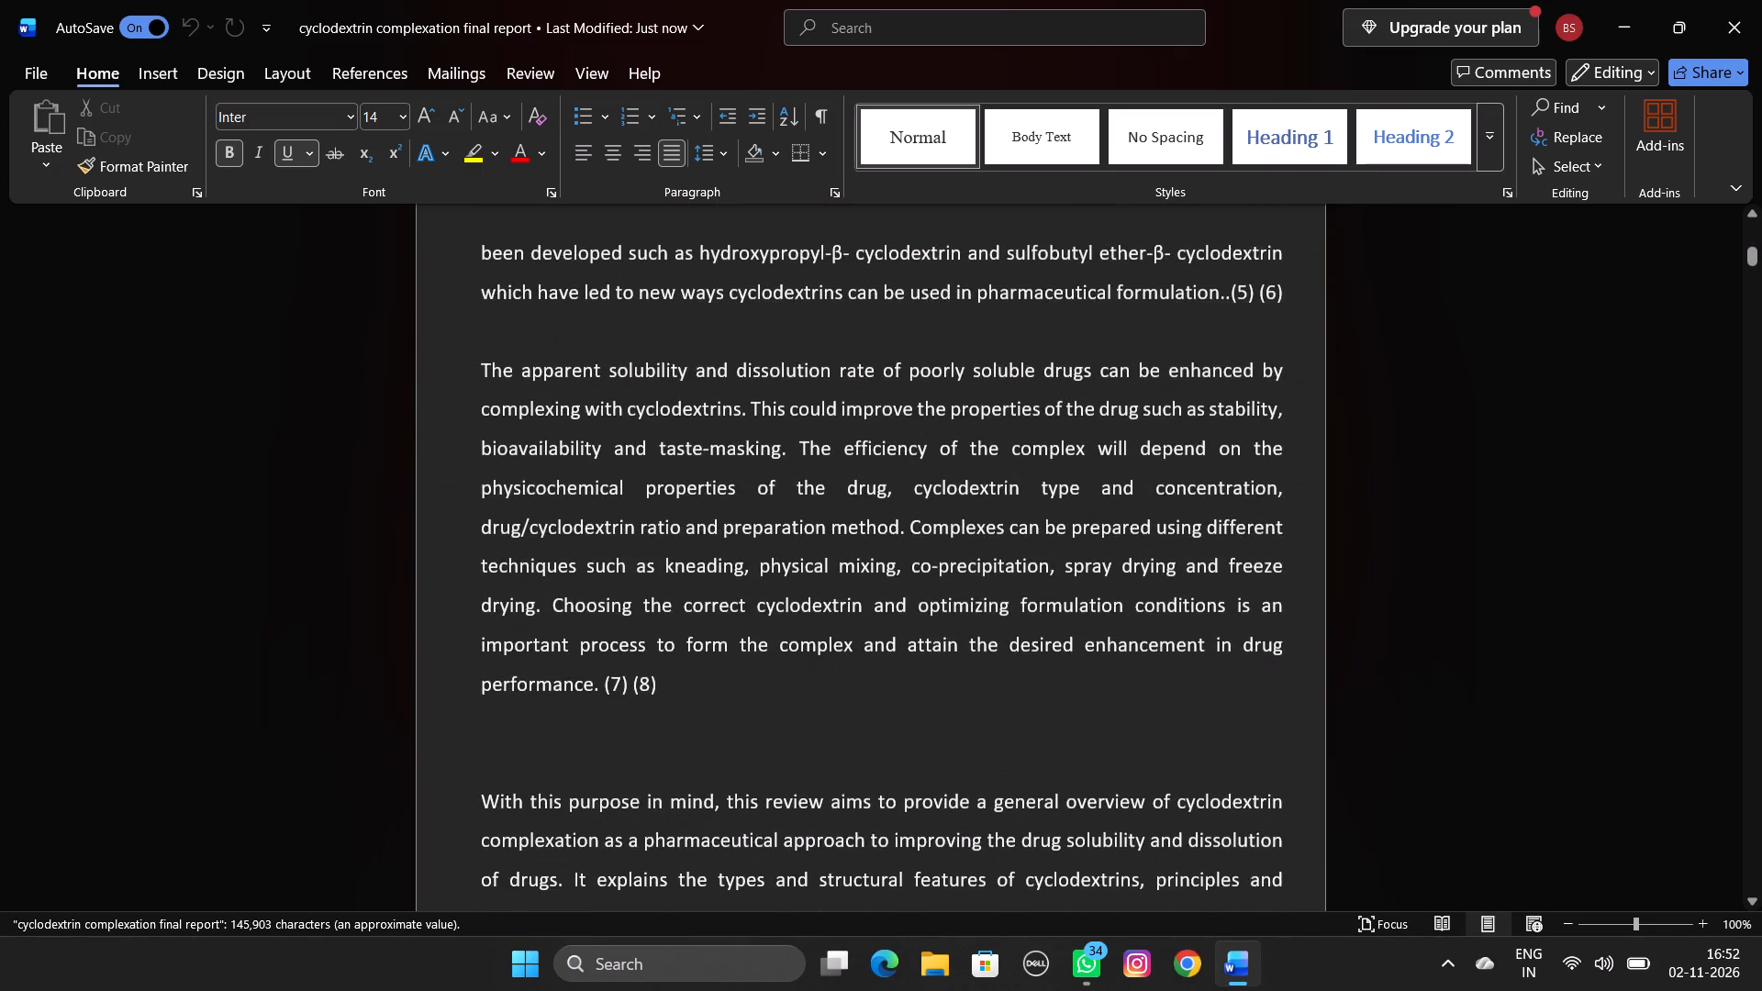
scroll(678, 488, down, 7)
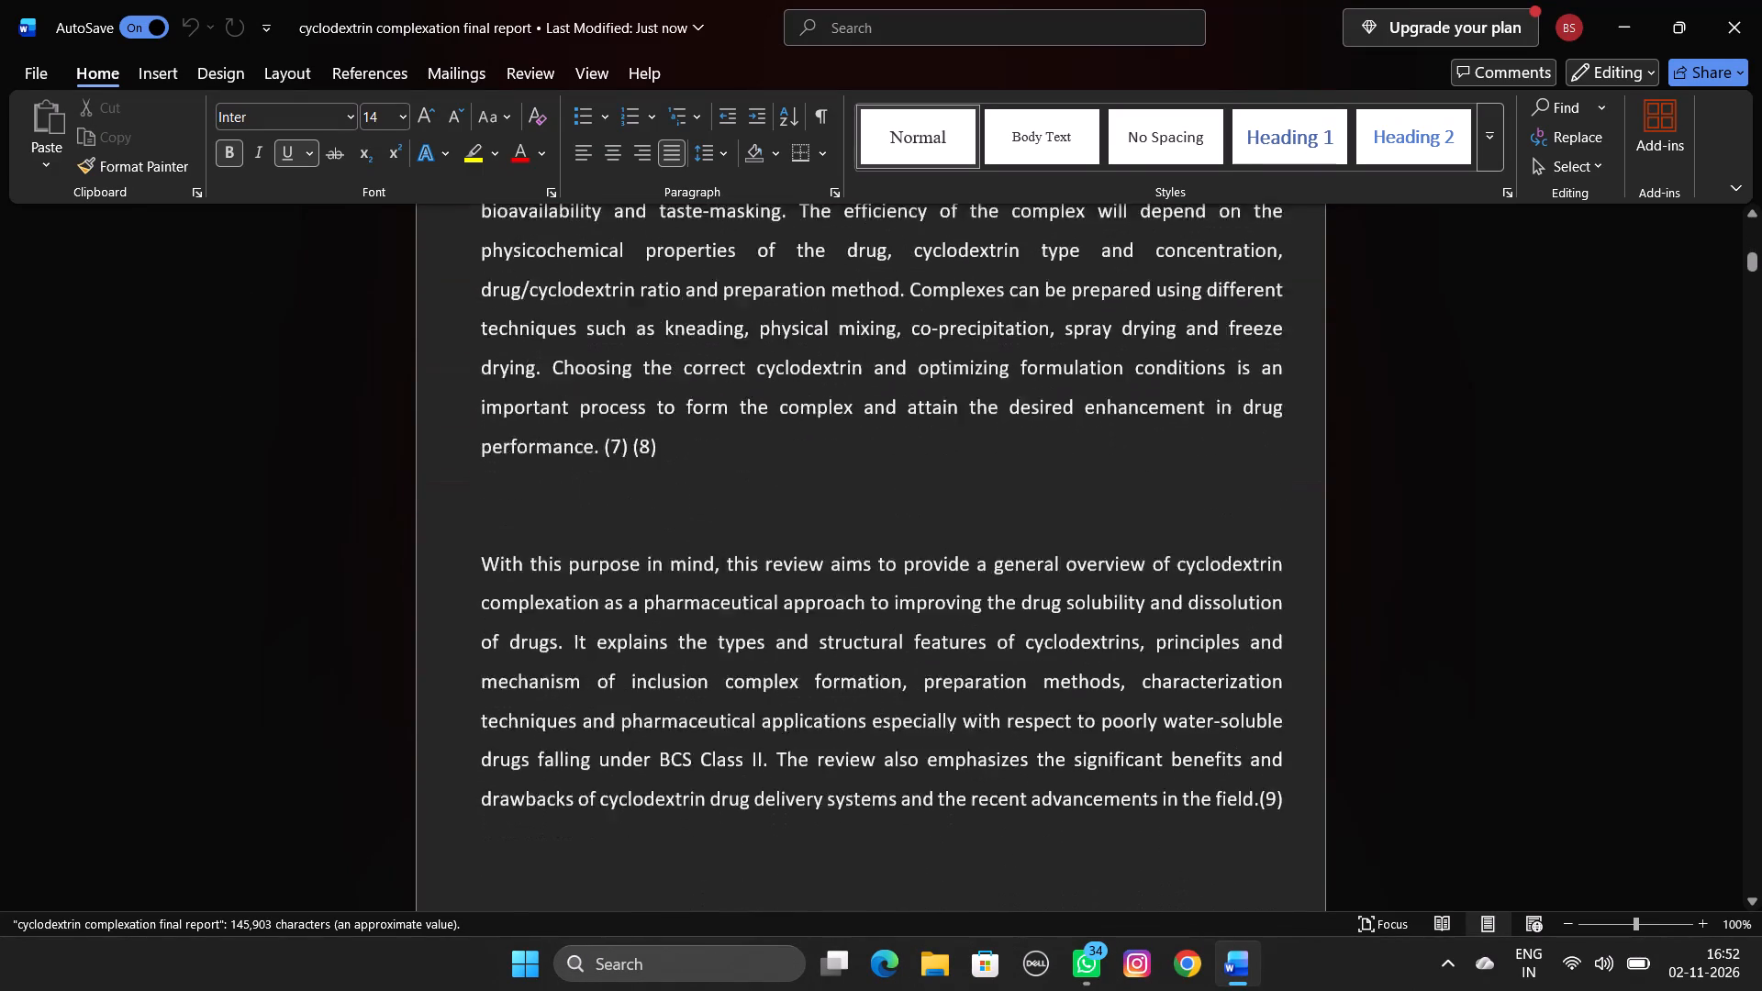
scroll(678, 488, down, 1)
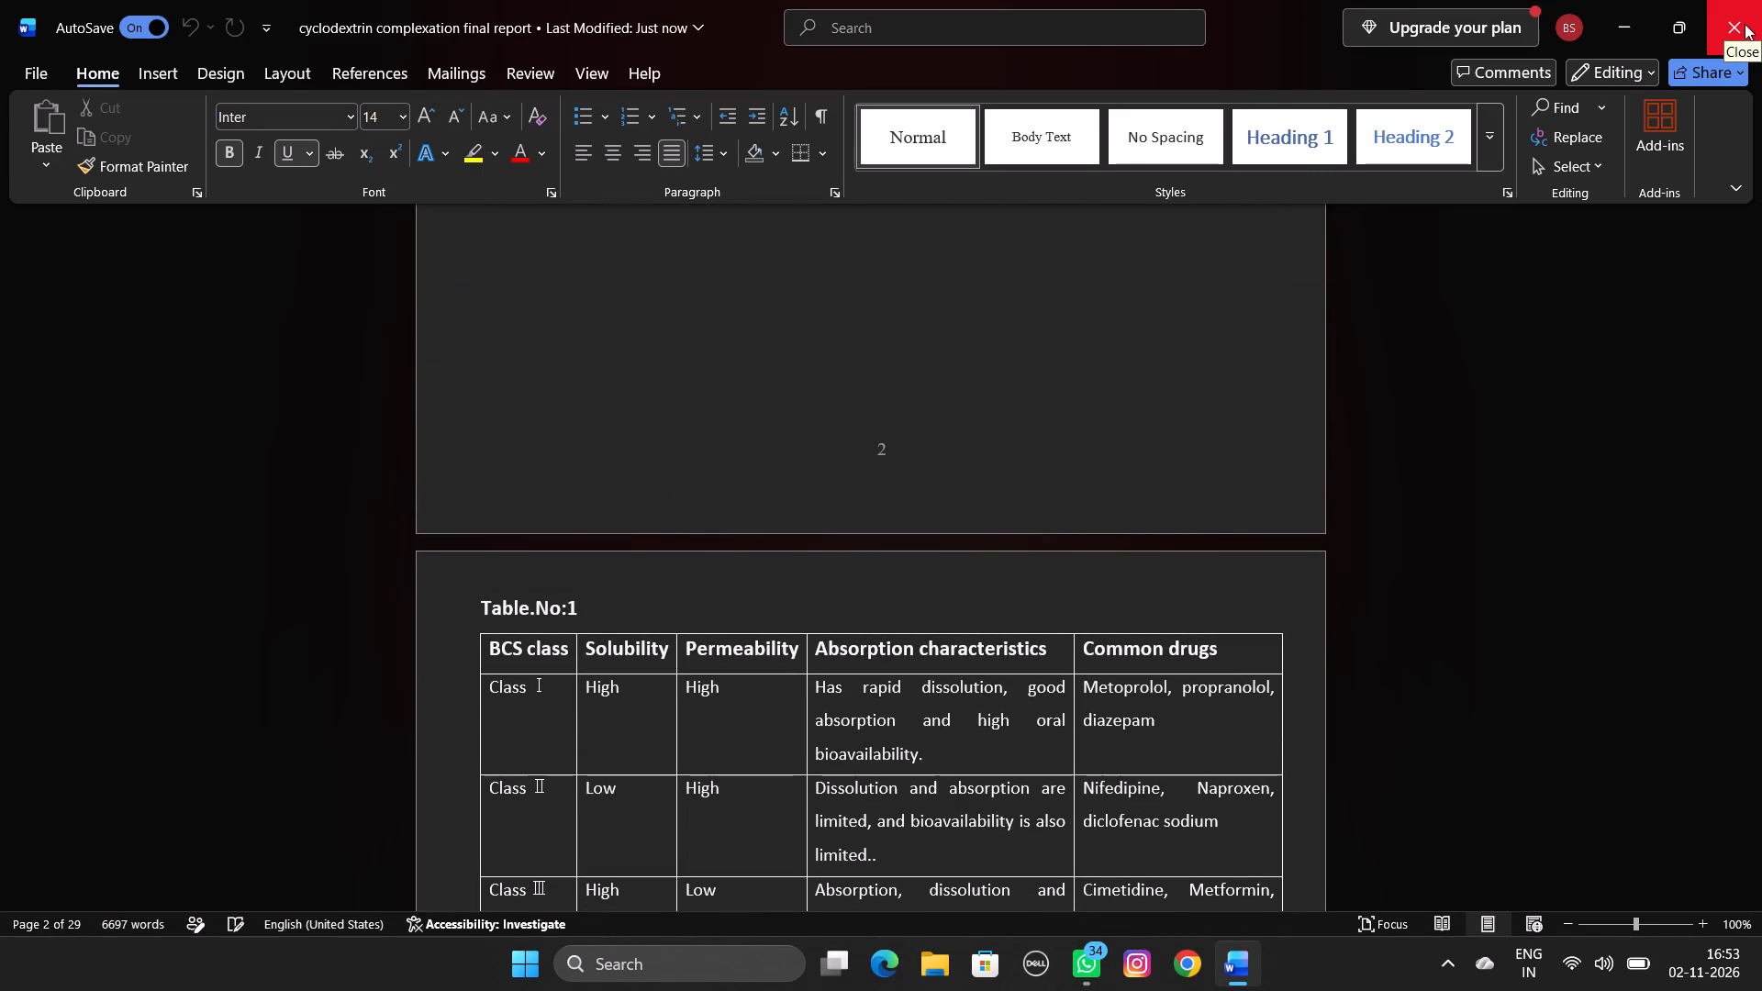
click(1745, 24)
click(1745, 24)
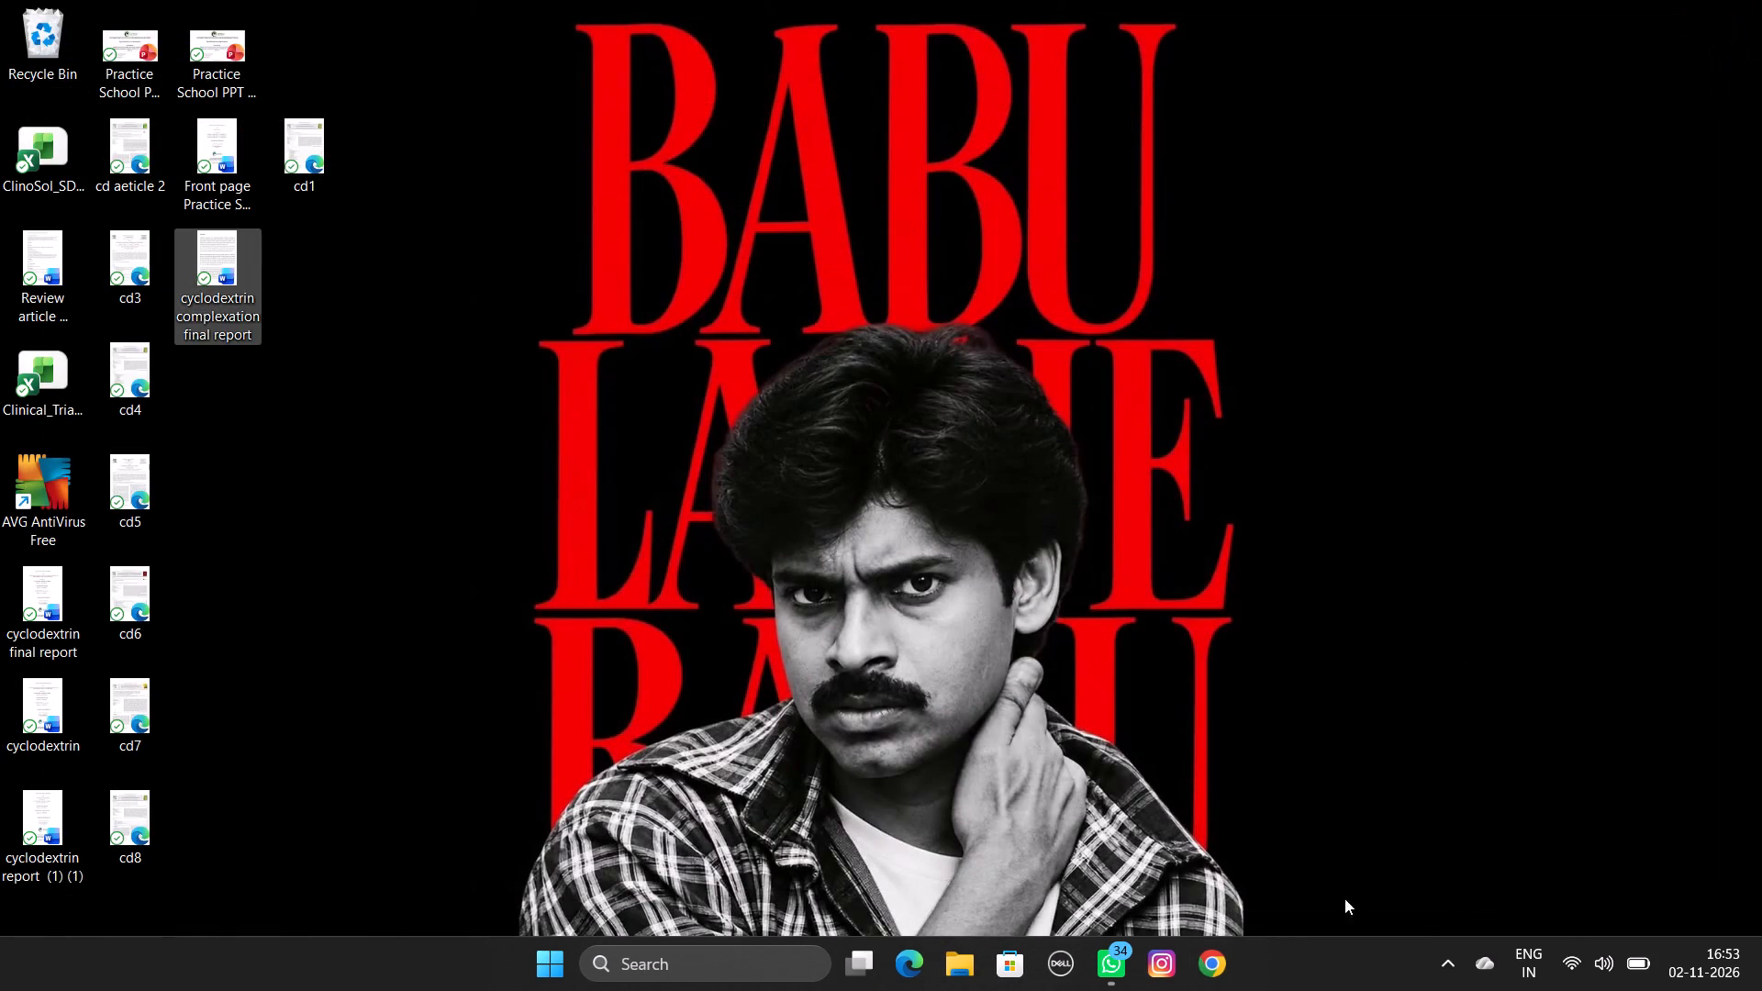
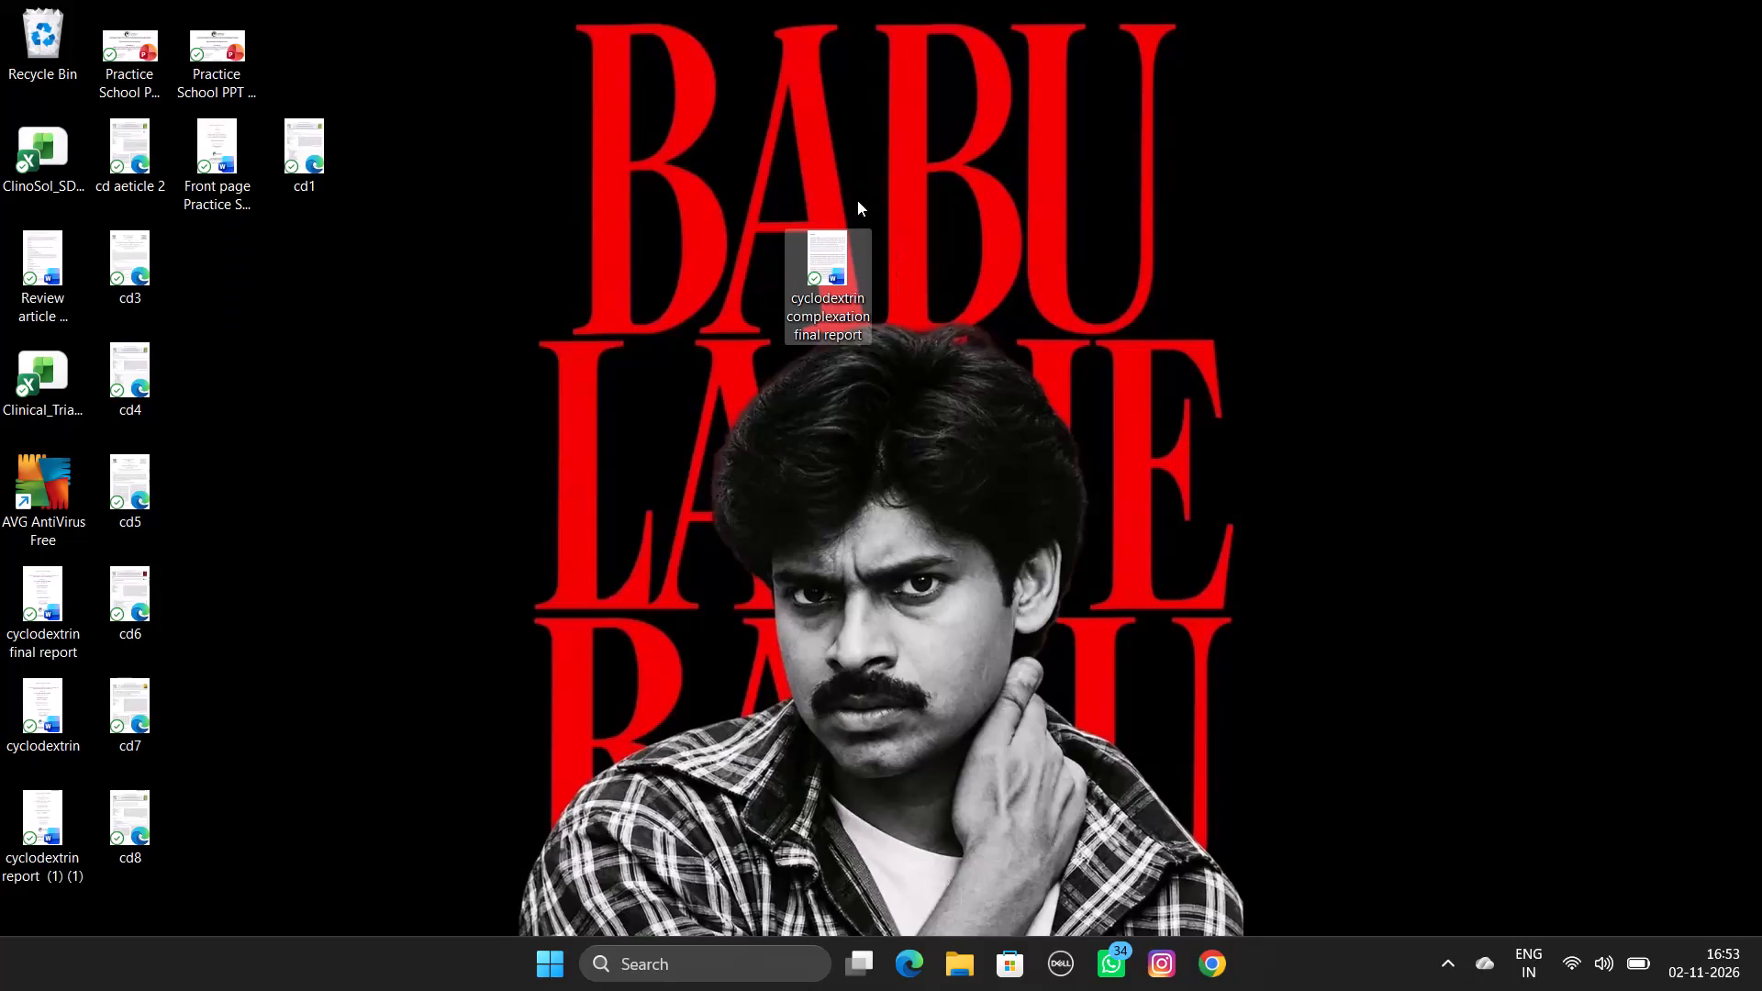
Move the "cyclodextrin complexation final report" file to the empty area near the desktop's upper-right corner, away from the other icons.
drag(838, 262, 1272, 184)
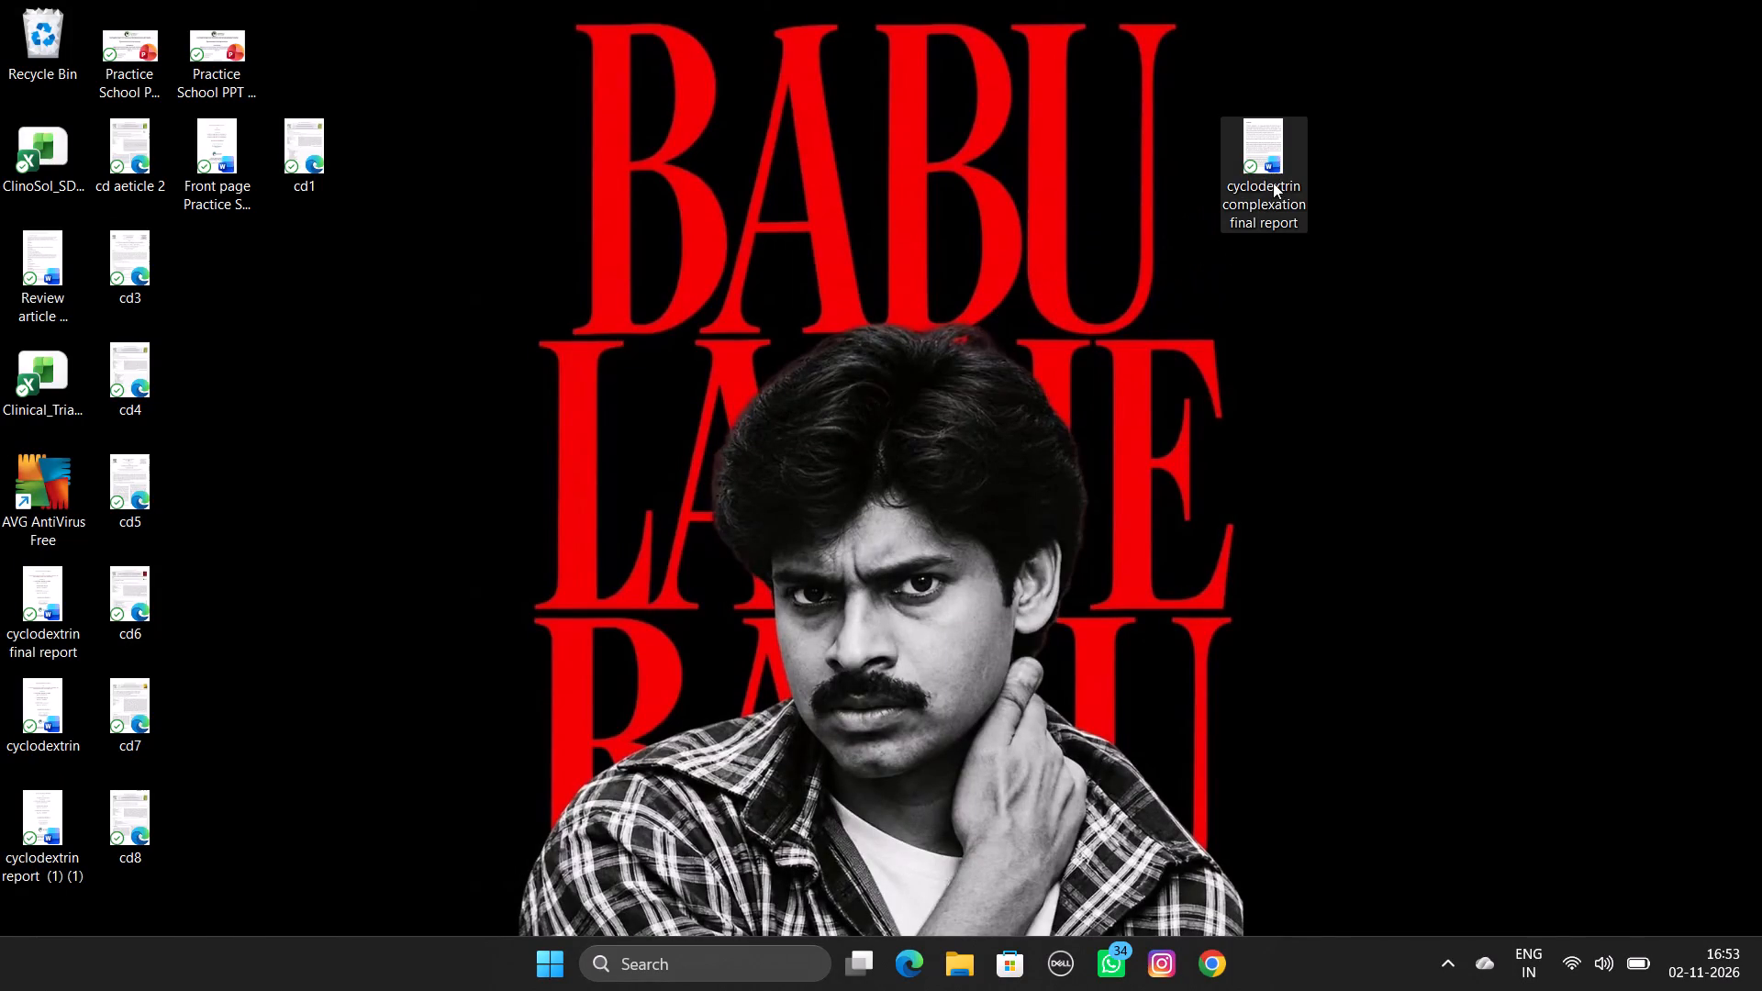
drag(1259, 145, 1499, 185)
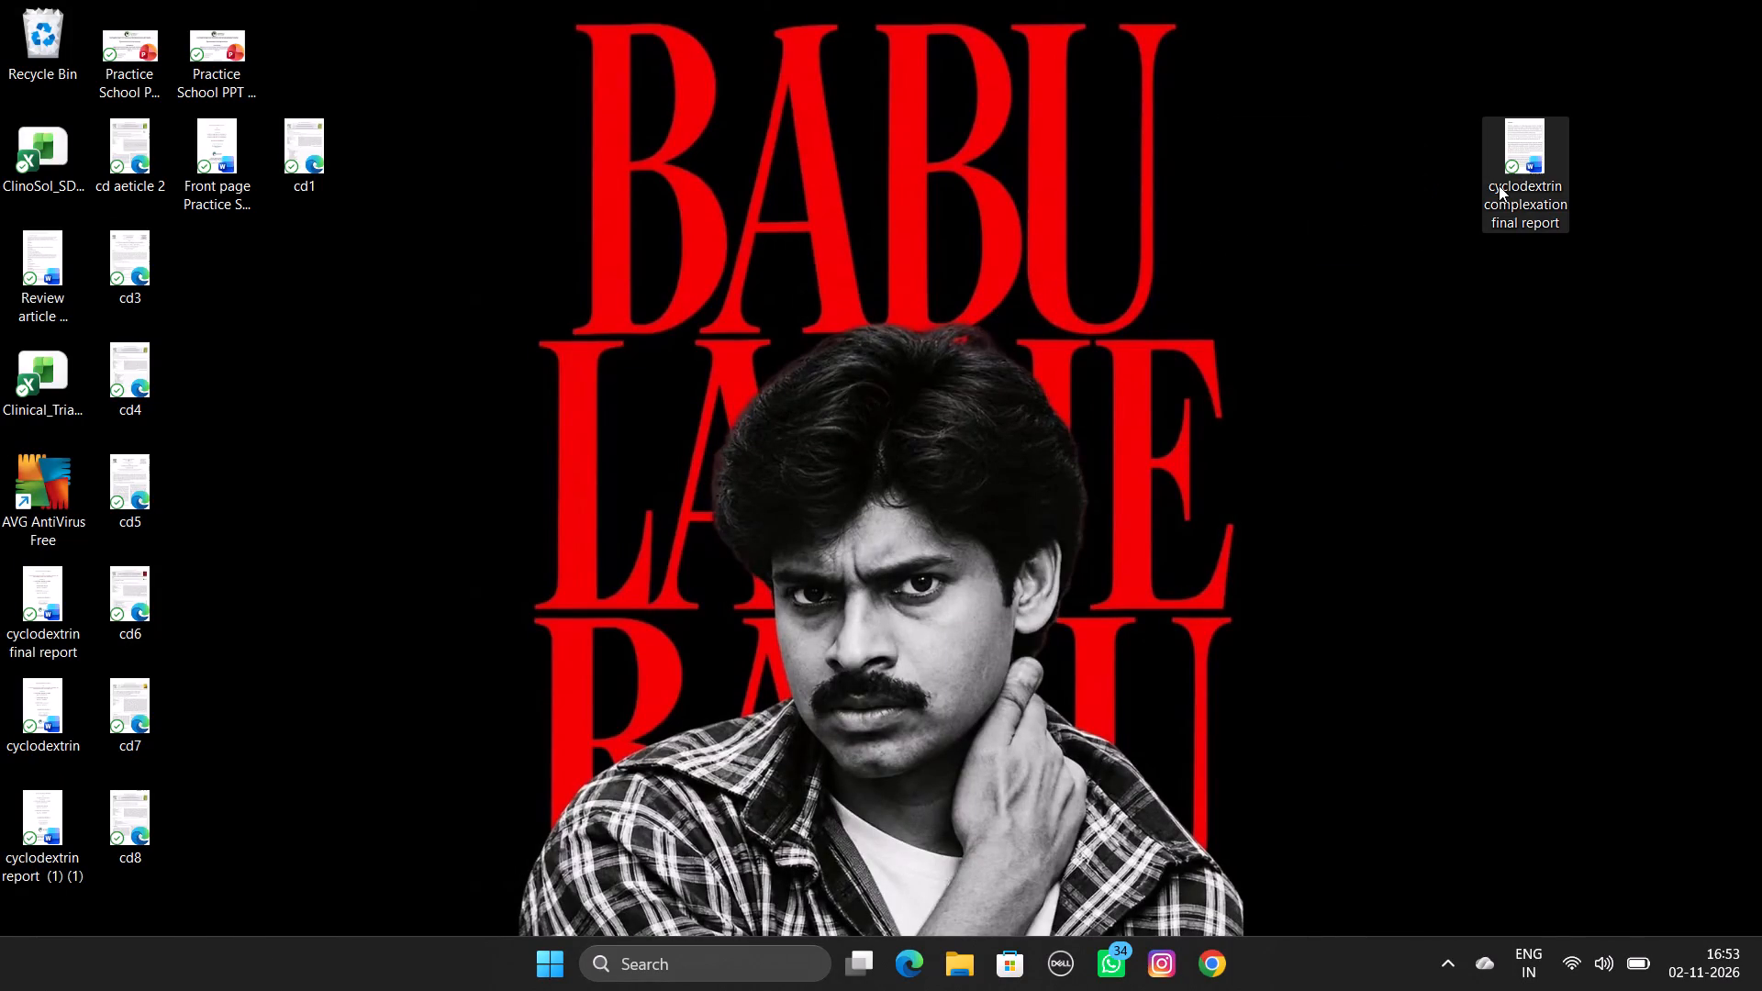
Open the "cyclodextrin complexation final report" document from the desktop in Word.
double_click(1524, 150)
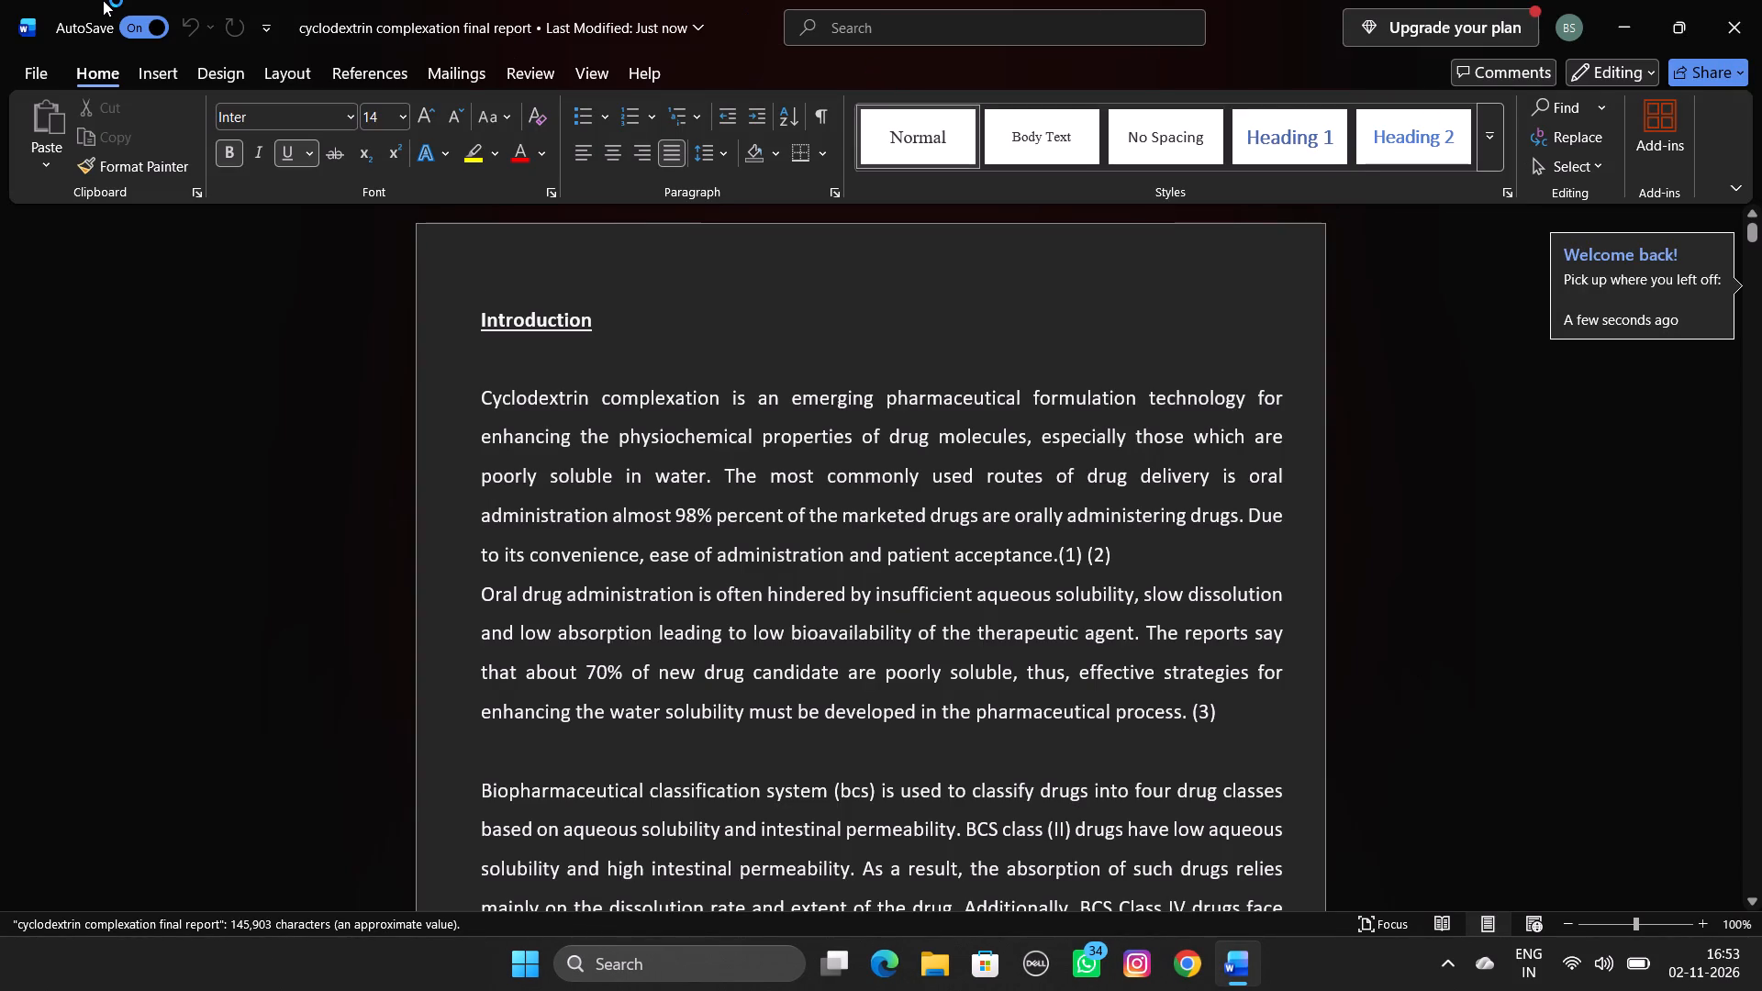
Open the sharing options for the "cyclodextrin complexation final report" document.
click(1696, 76)
click(1645, 110)
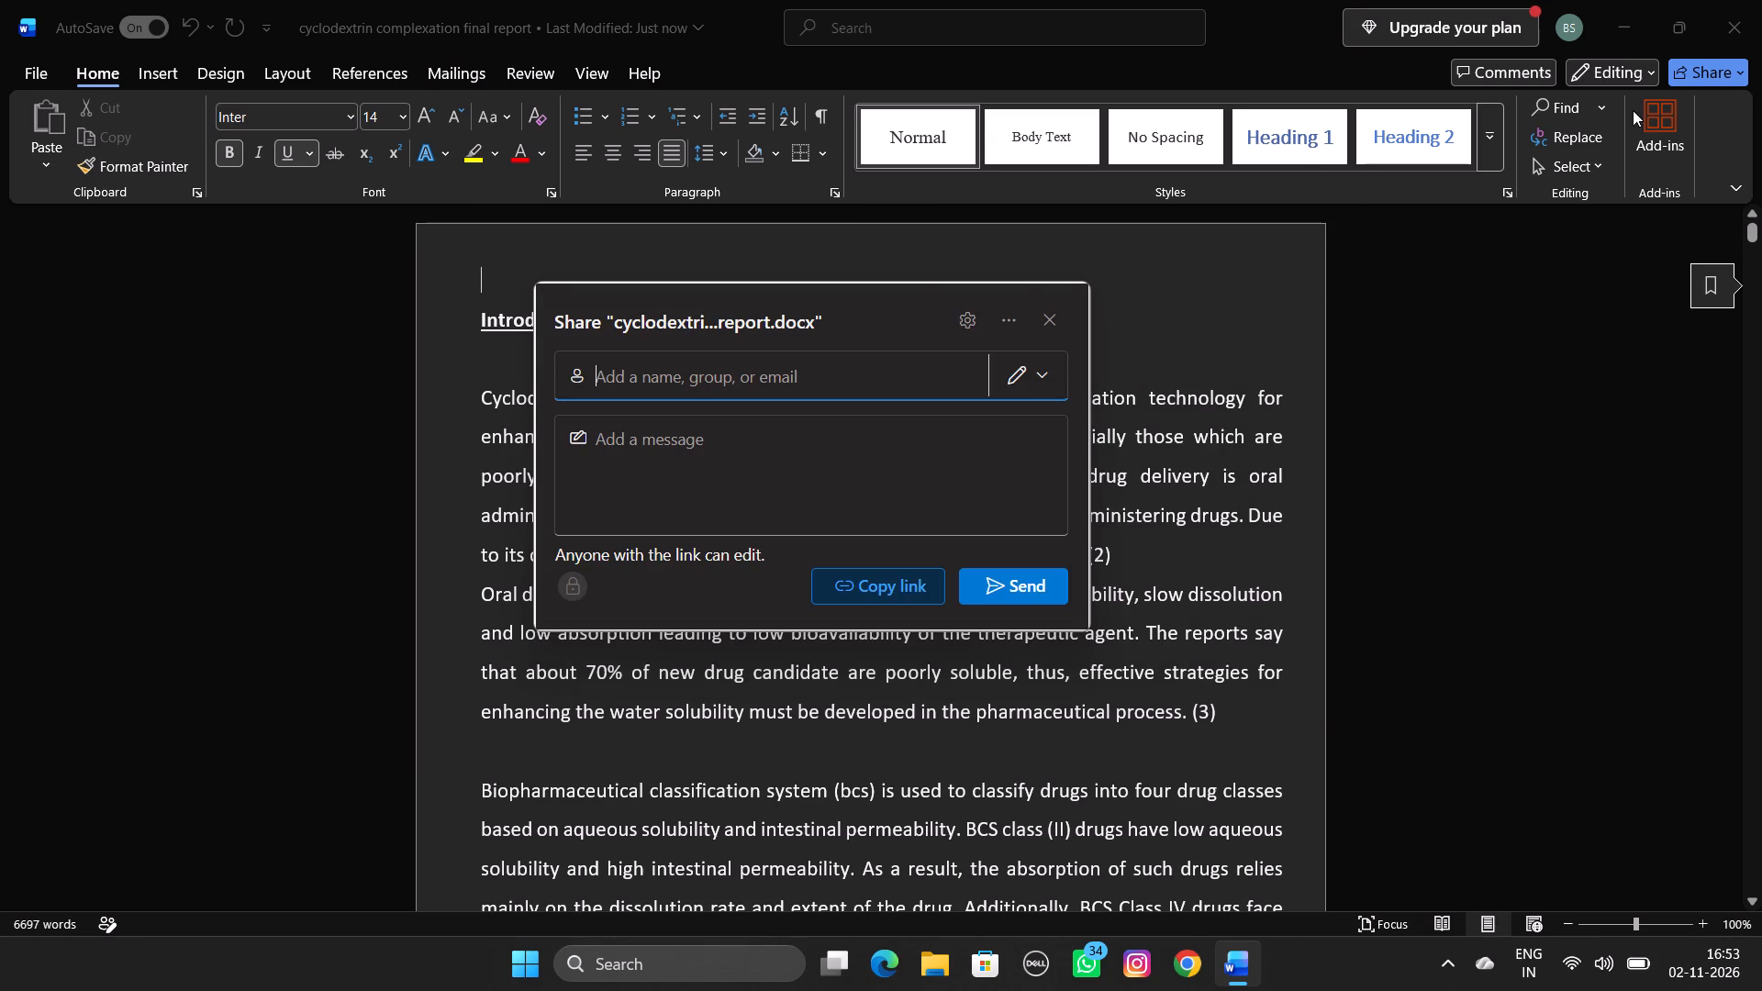
Dismiss the sharing options without sending anything and close the "cyclodextrin complexation final report" document.
click(1051, 321)
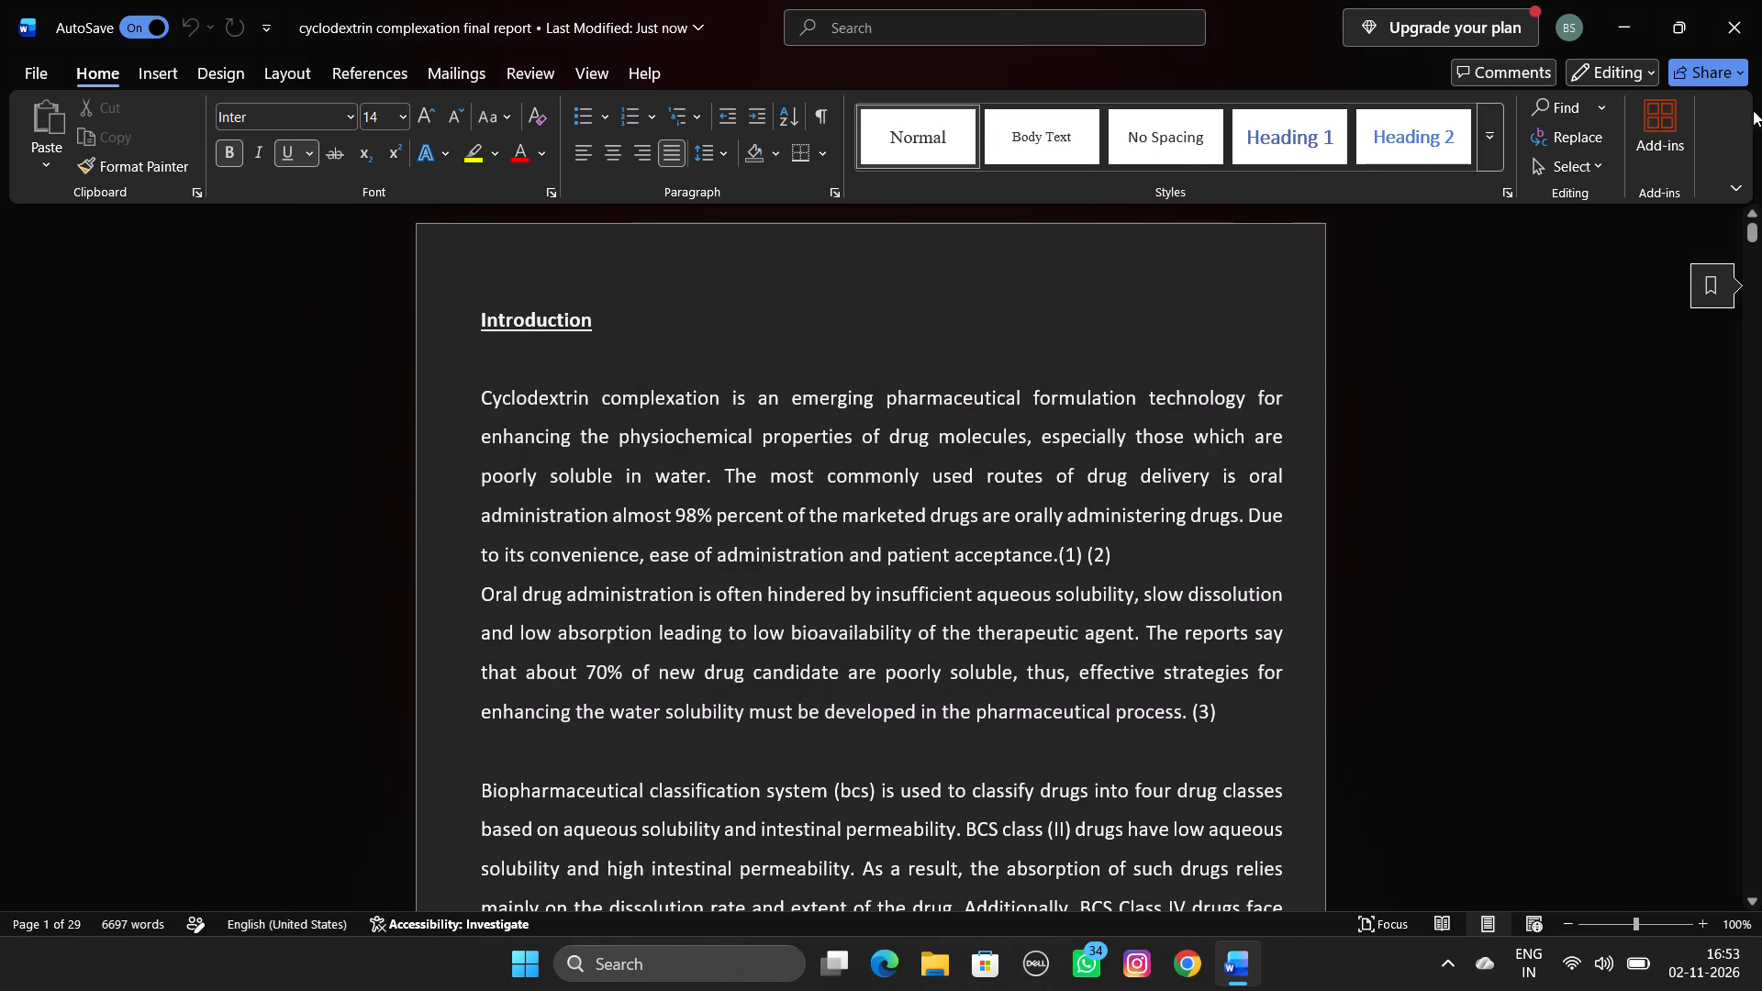
click(1738, 23)
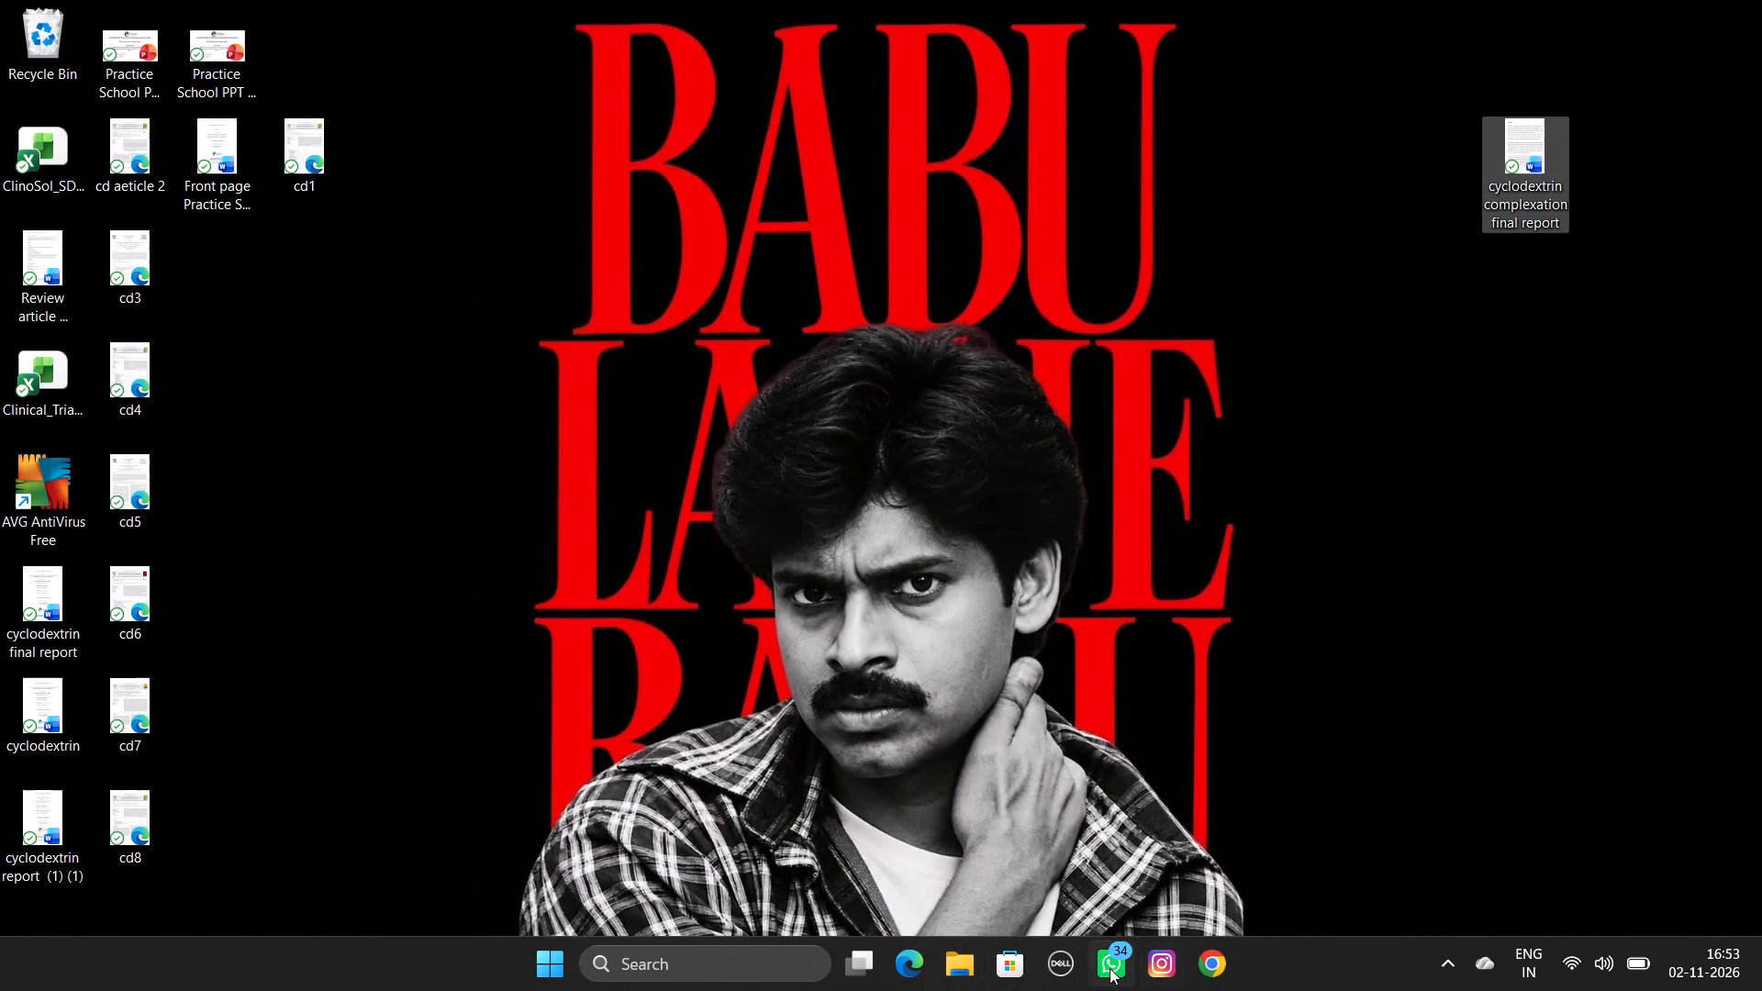
Switch to WhatsApp from the desktop.
click(1110, 968)
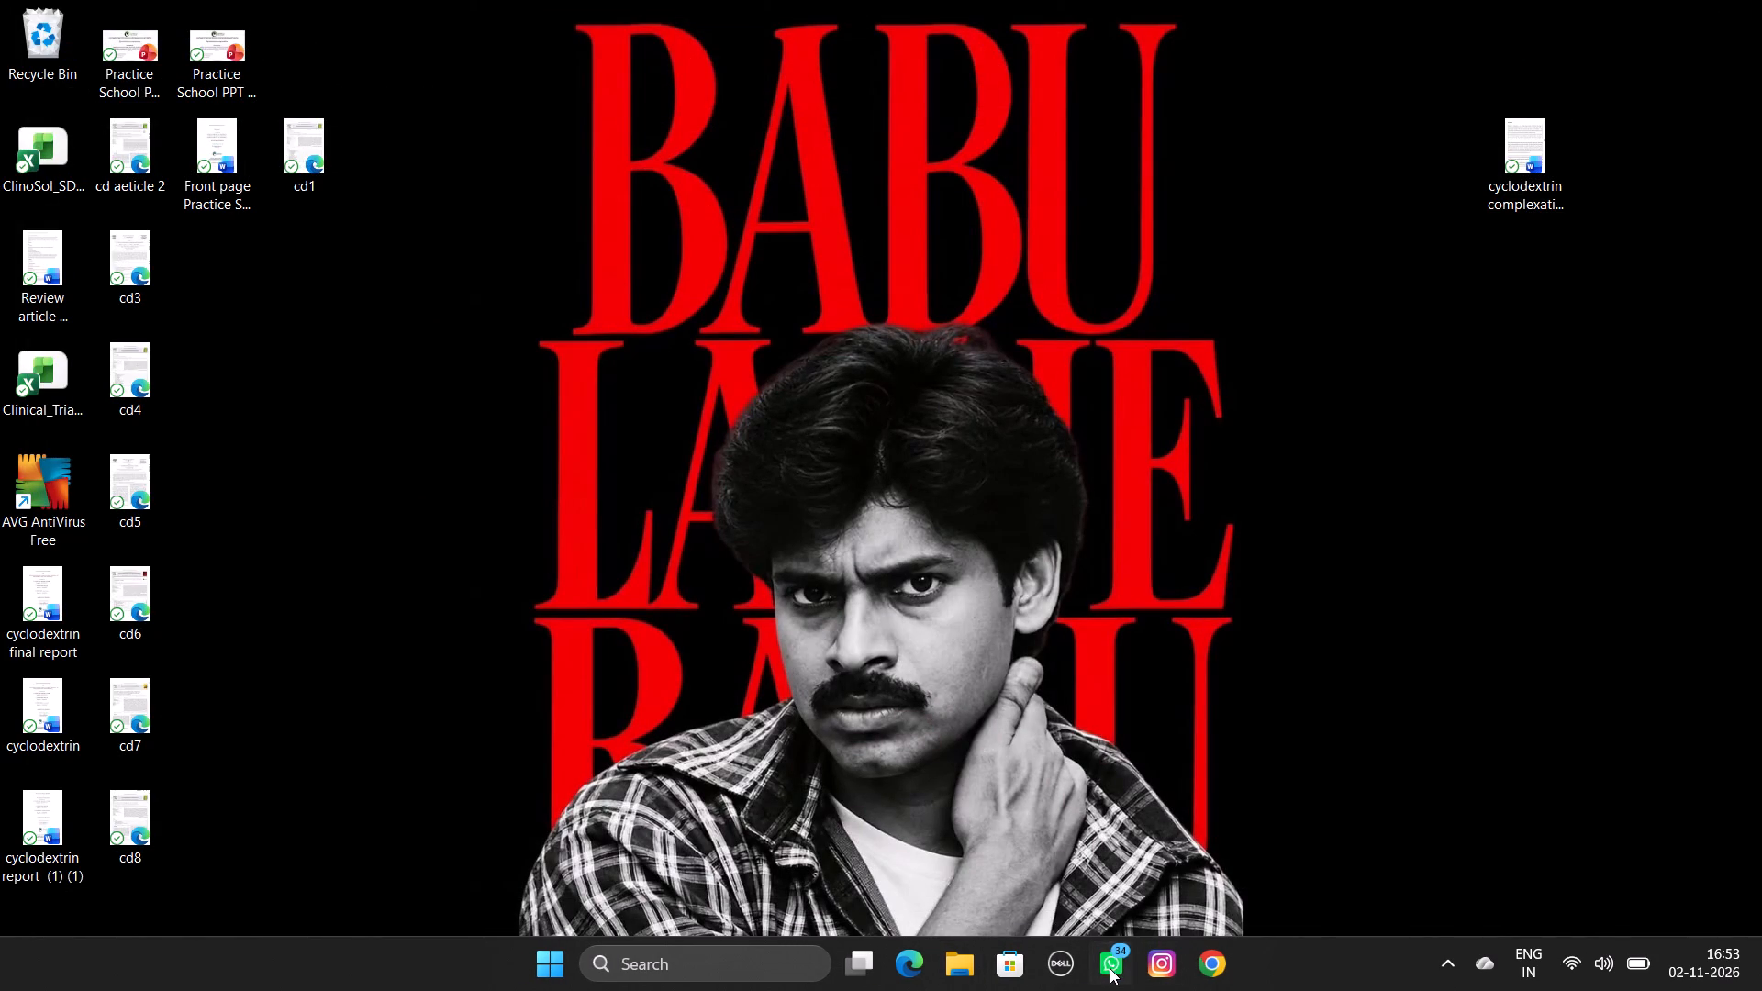
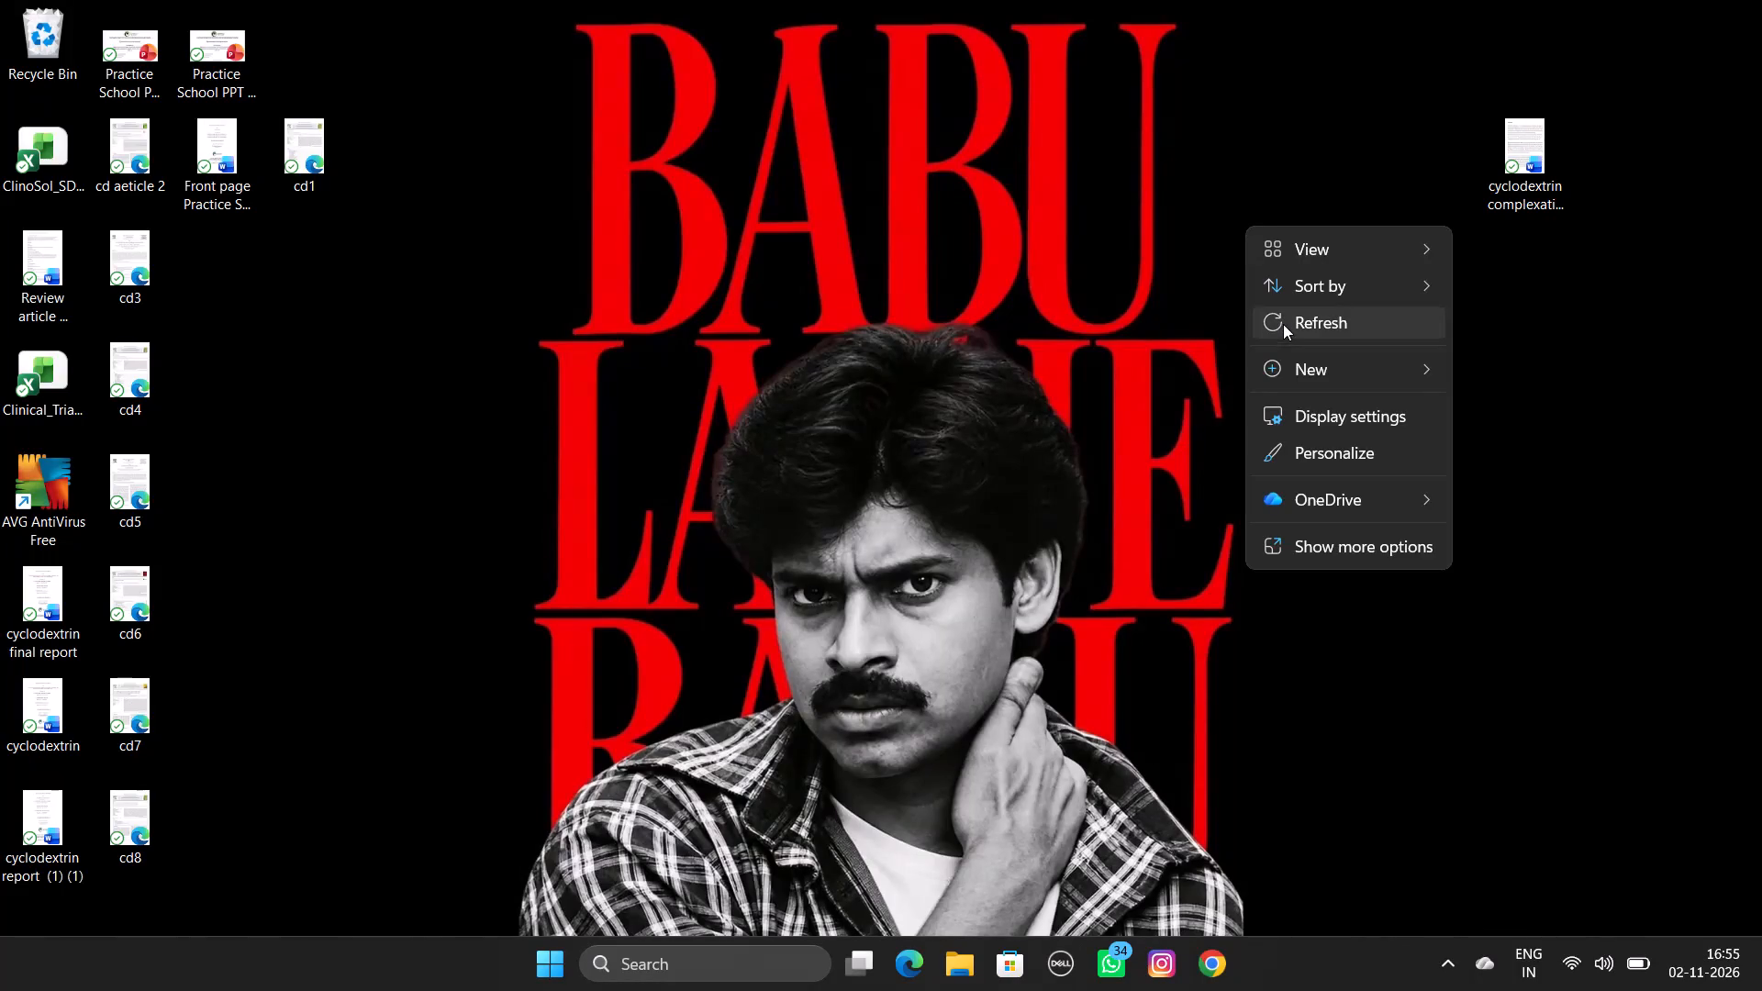
Refresh the desktop and switch to WhatsApp.
click(1283, 324)
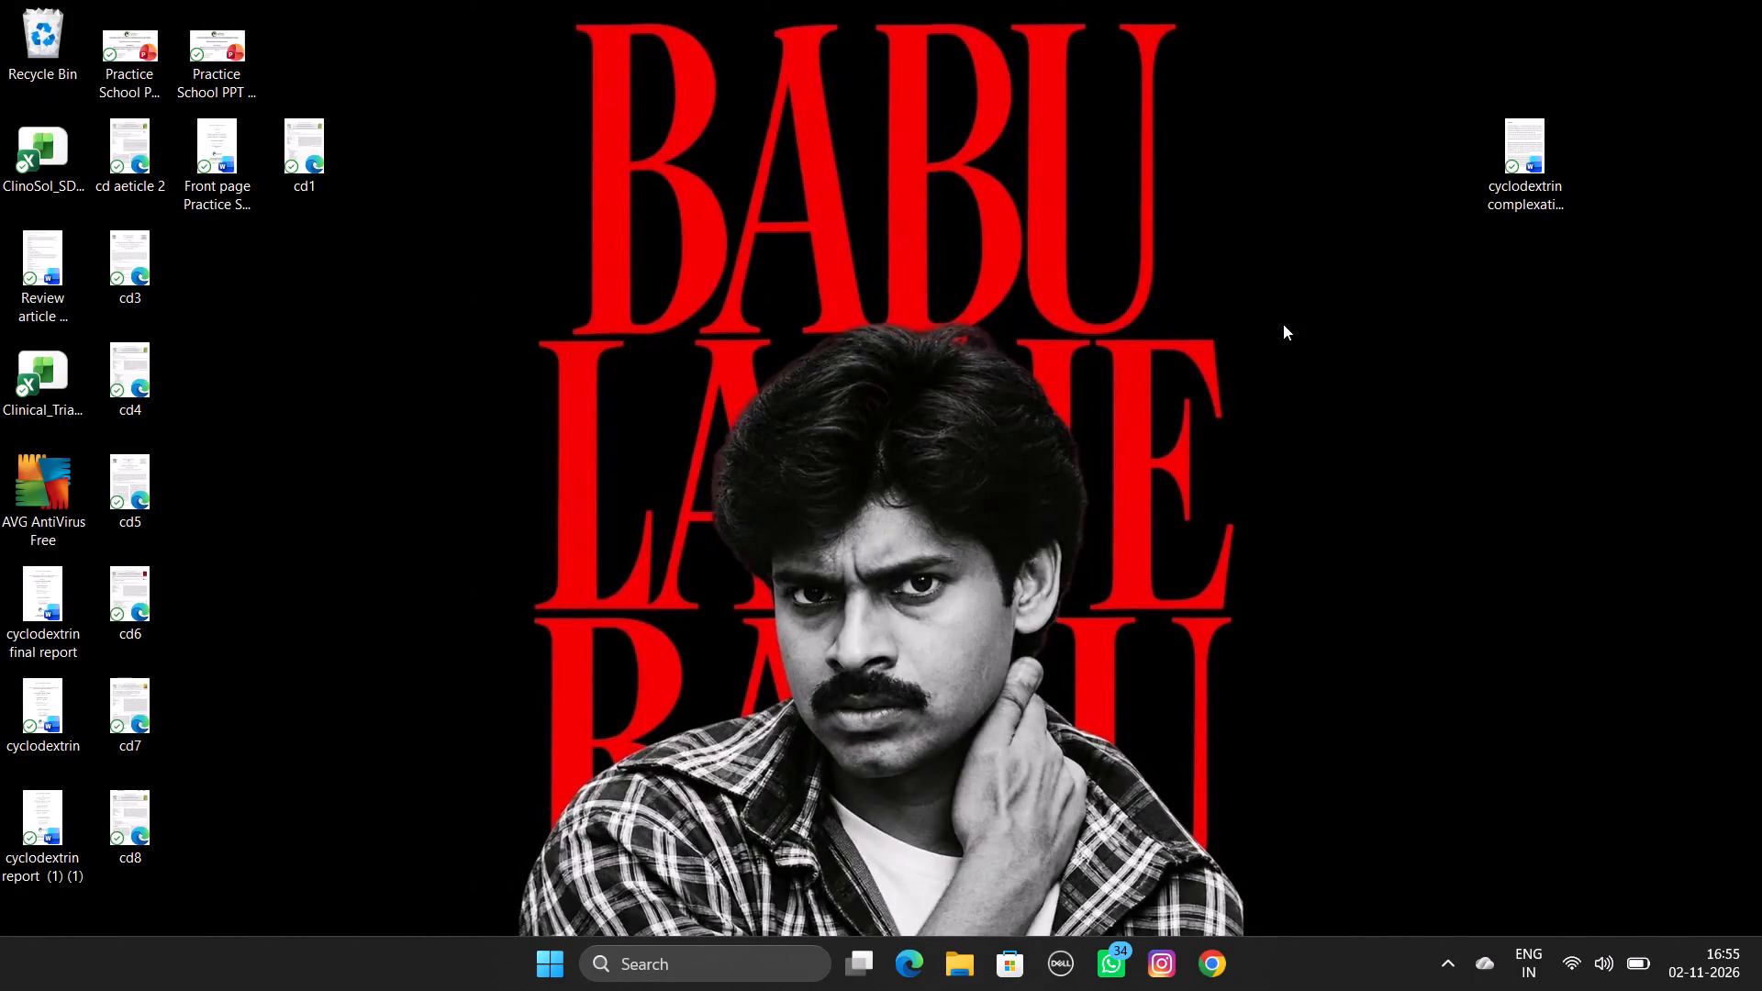
click(1120, 954)
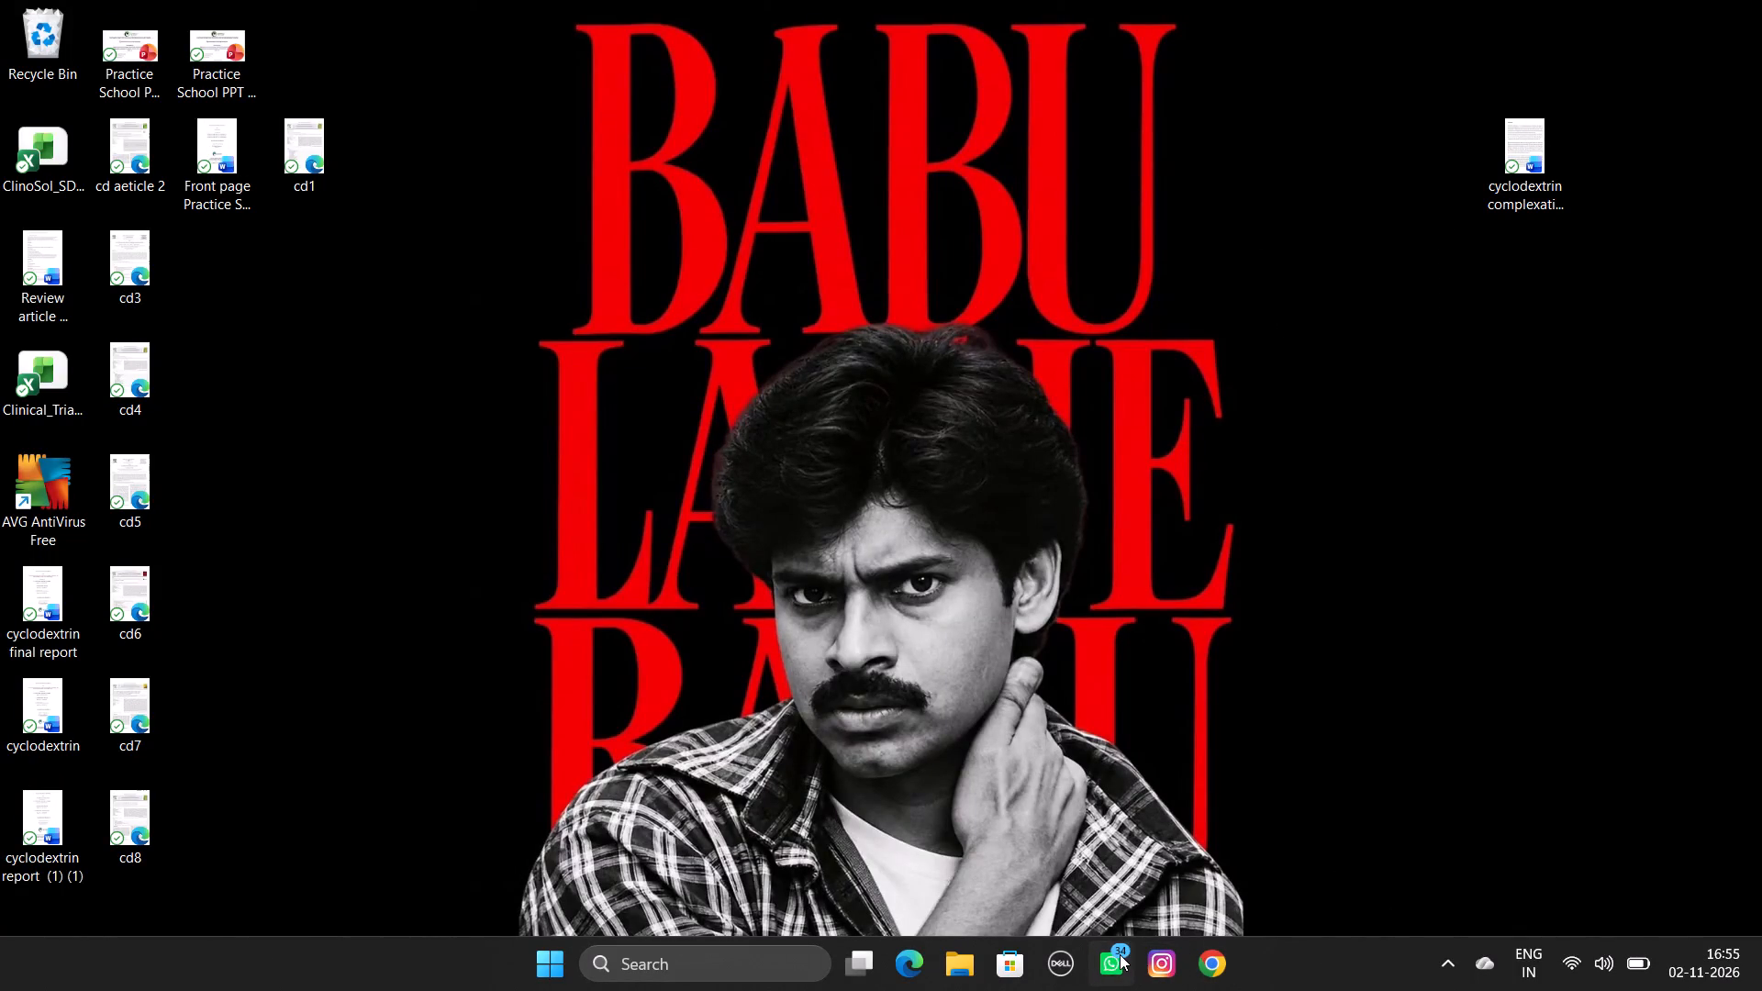
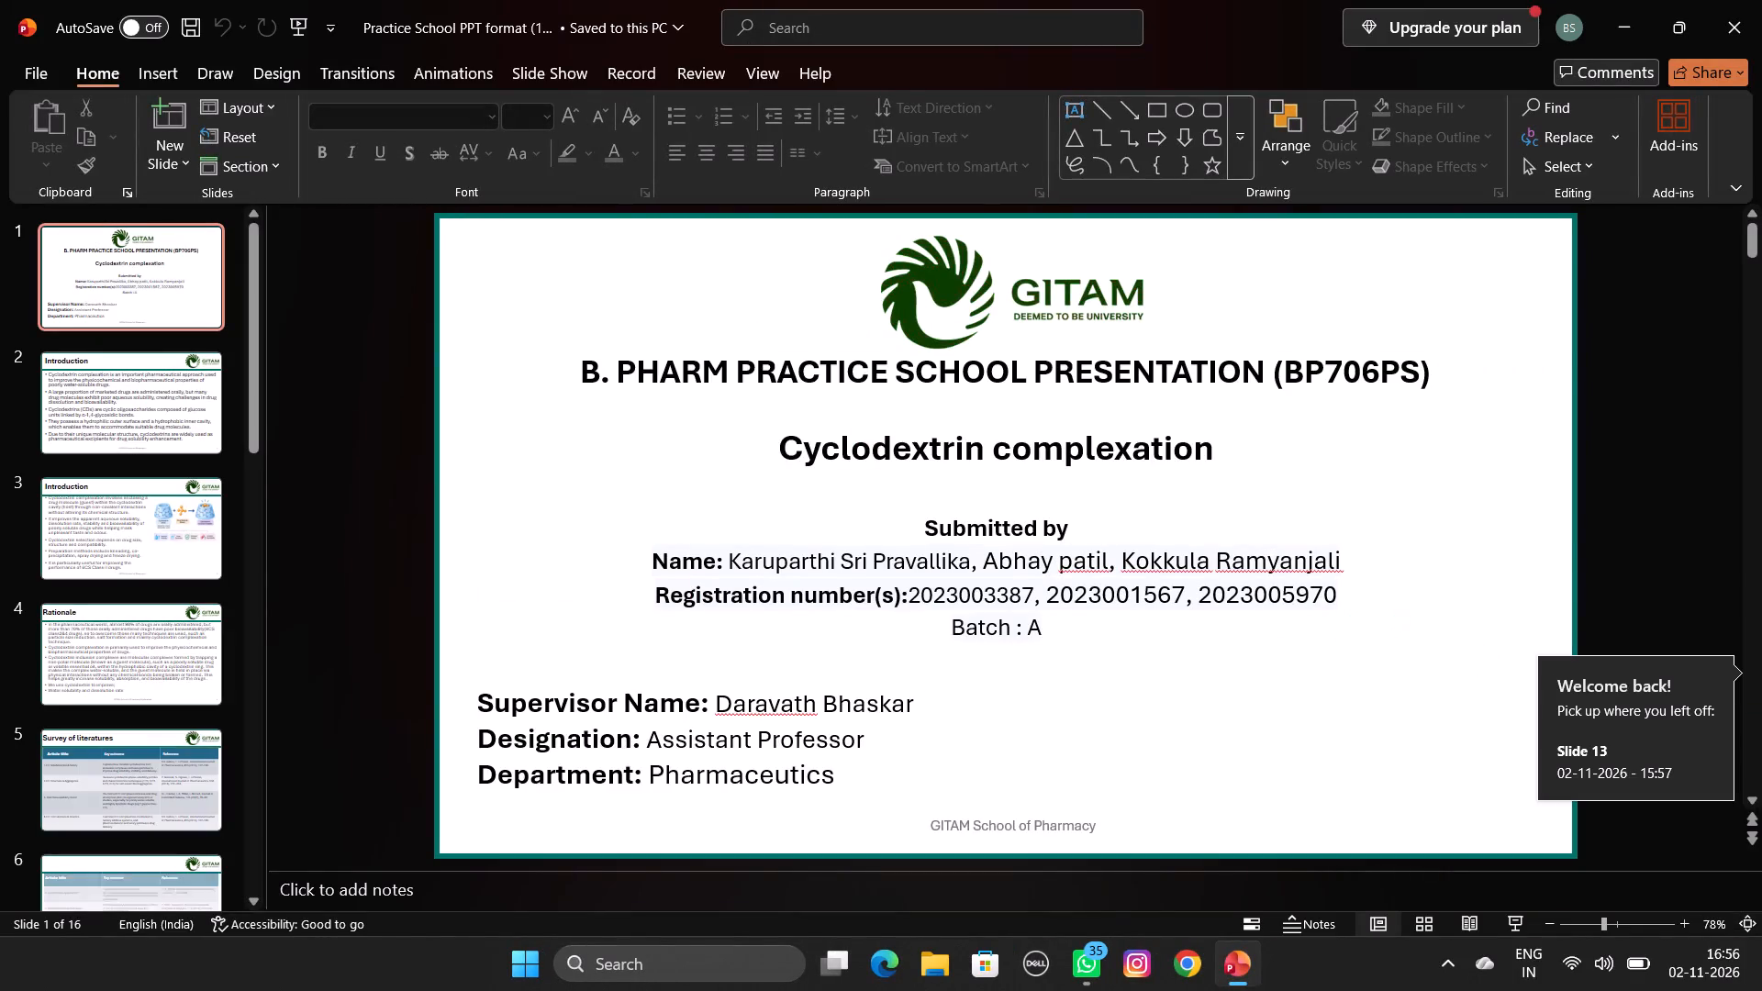
Capitalize the second student's surname in the Name line of the title slide by changing its initial to P.
click(1069, 562)
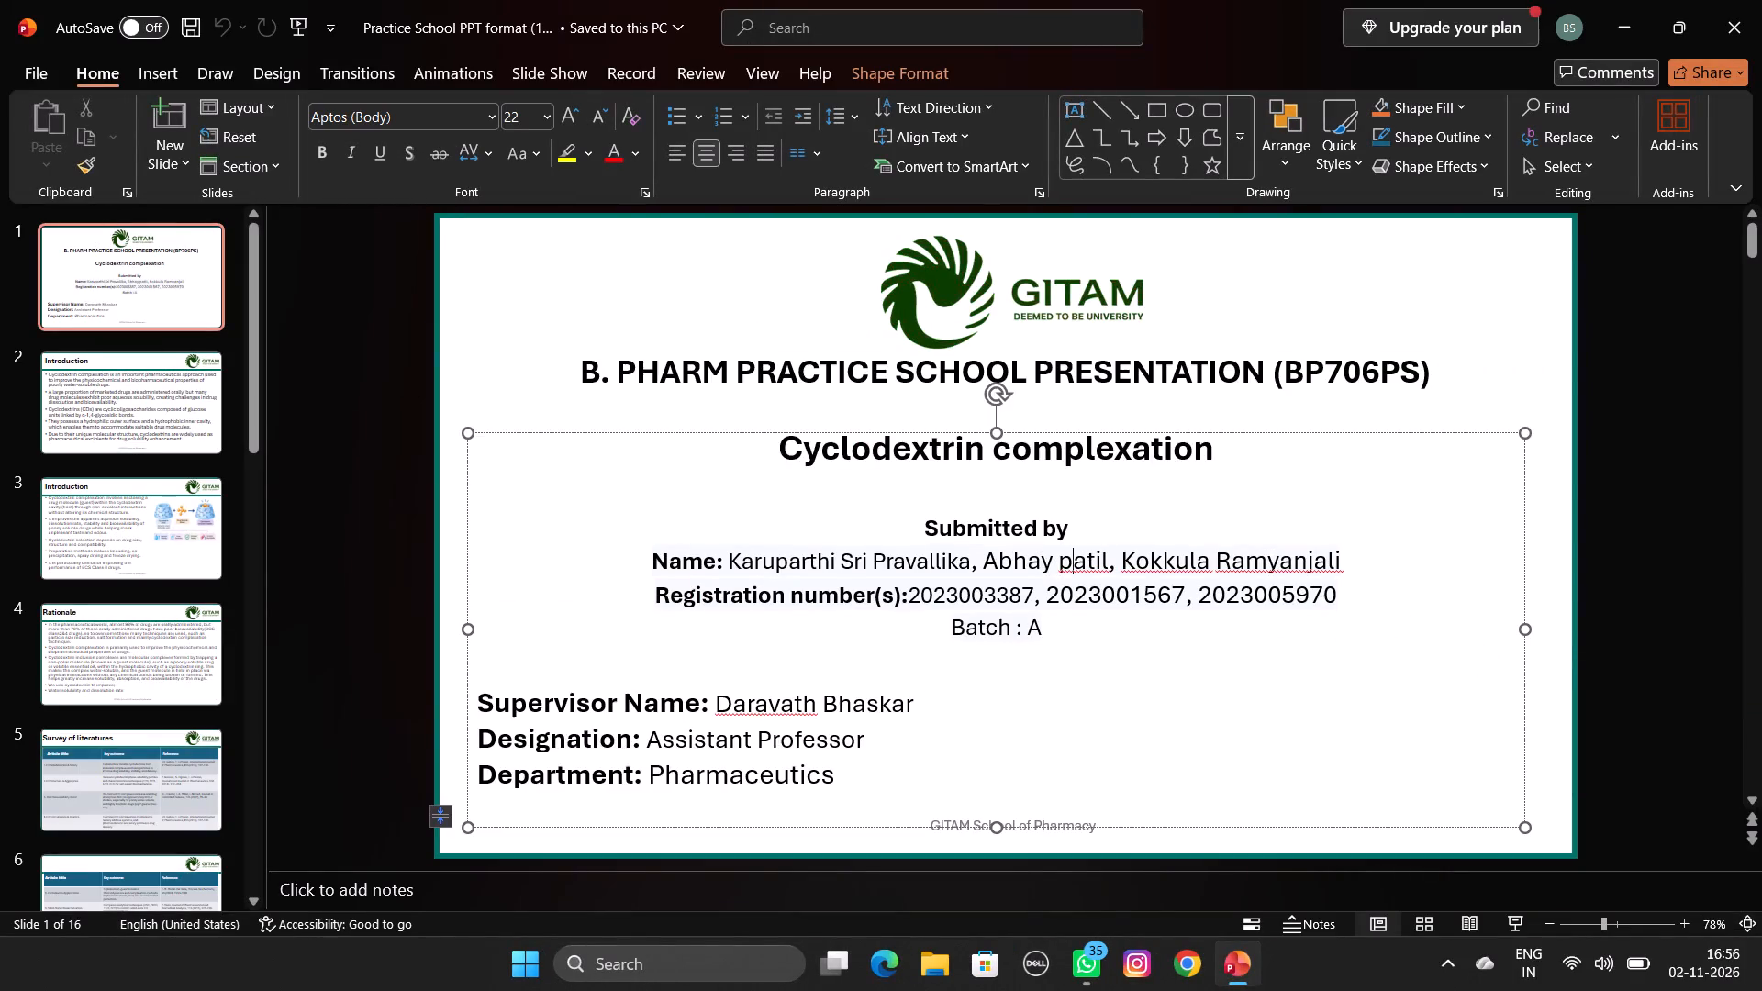